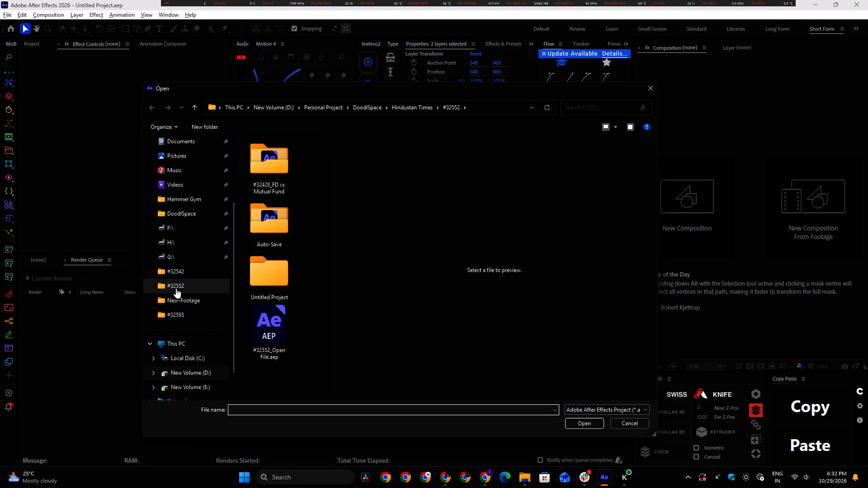
# Open the After Effects project #32542-Open File.aep from the #32542 folder.
pyautogui.click(184, 272)
pyautogui.doubleClick(277, 270)
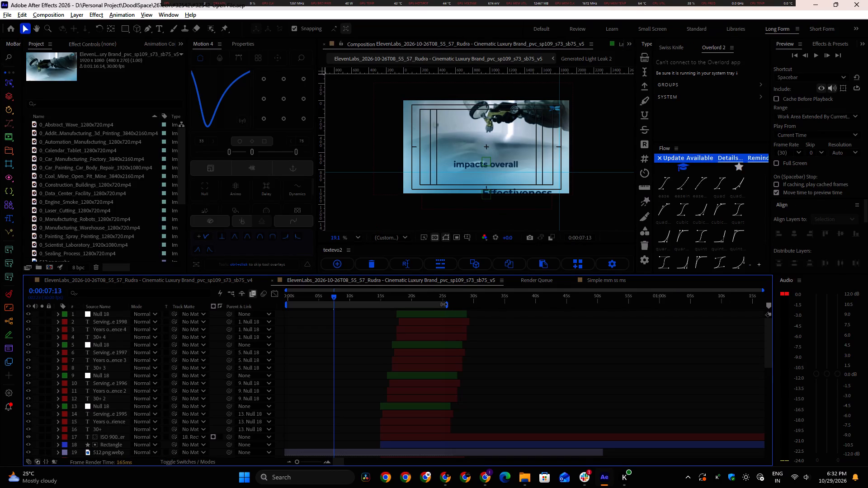
# Extend the end of the v5 composition's work area to about 41 seconds.
pyautogui.moveTo(447, 304); pyautogui.dragTo(543, 304)
# Play back the "Our Legacy and Strength" scene from about 18 seconds to examine its timing and where it ends.
pyautogui.click(402, 299)
pyautogui.keyDown('alt'); pyautogui.scroll(1, 439, 315); pyautogui.keyUp('alt')
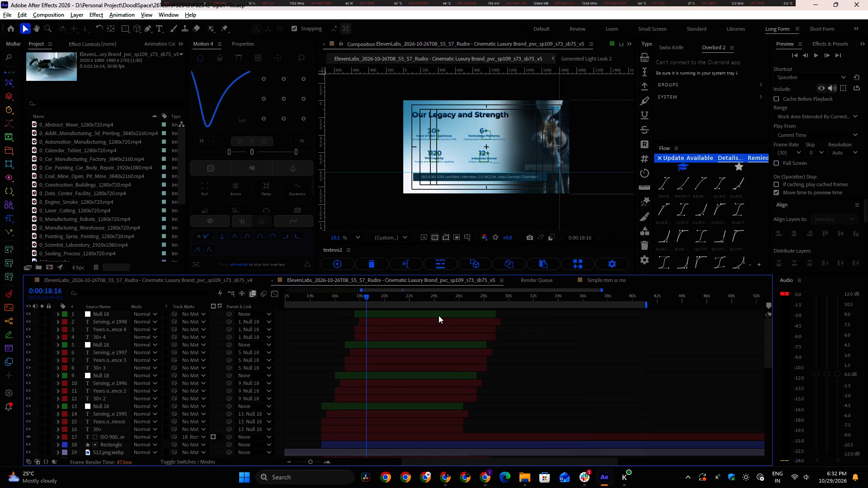
pyautogui.press('space')
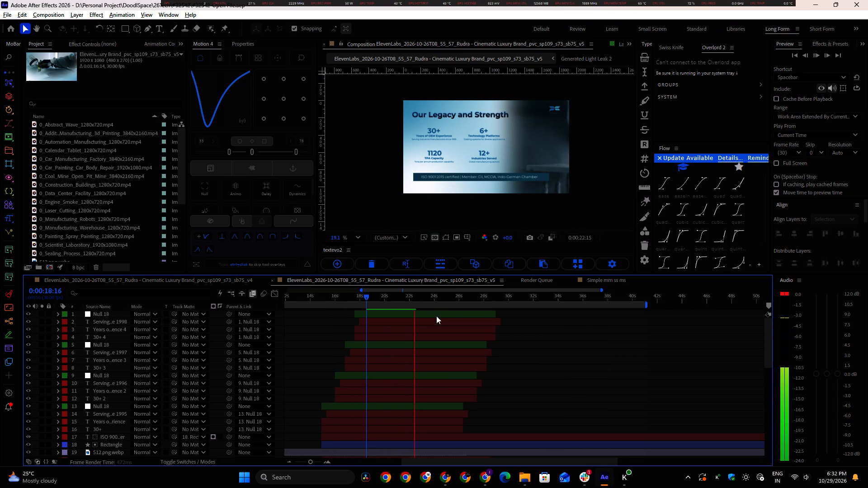
pyautogui.keyDown('alt'); pyautogui.scroll(1, 425, 330); pyautogui.keyUp('alt')
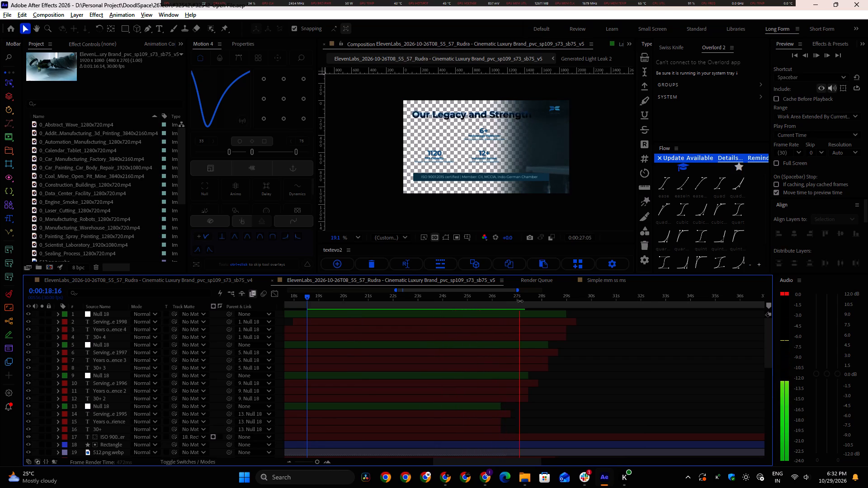
pyautogui.press('space')
pyautogui.moveTo(532, 297); pyautogui.dragTo(402, 302)
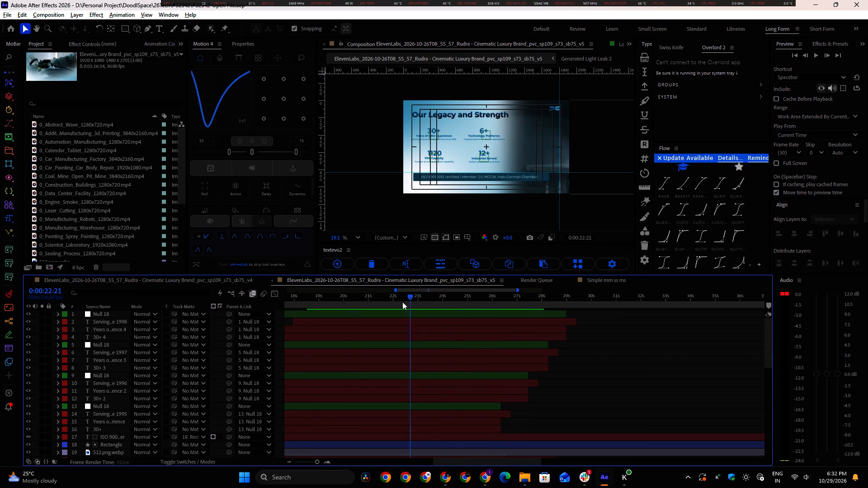
pyautogui.moveTo(402, 302); pyautogui.dragTo(398, 302)
pyautogui.press('space')
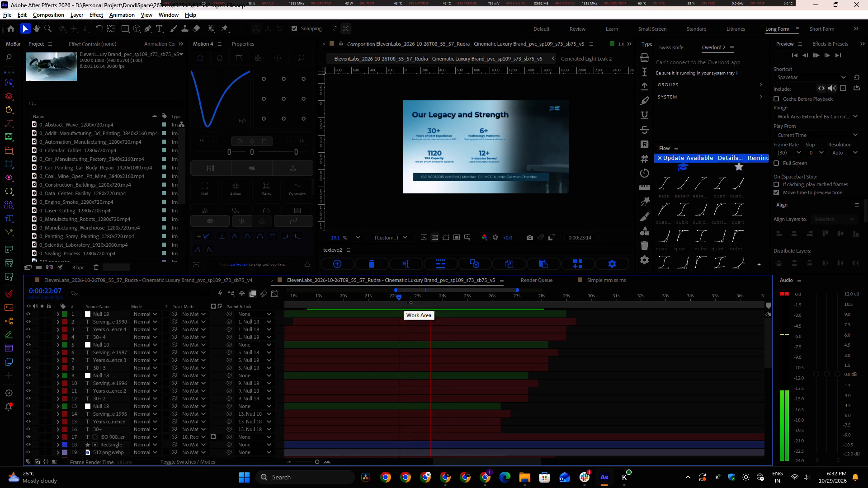
pyautogui.press('space')
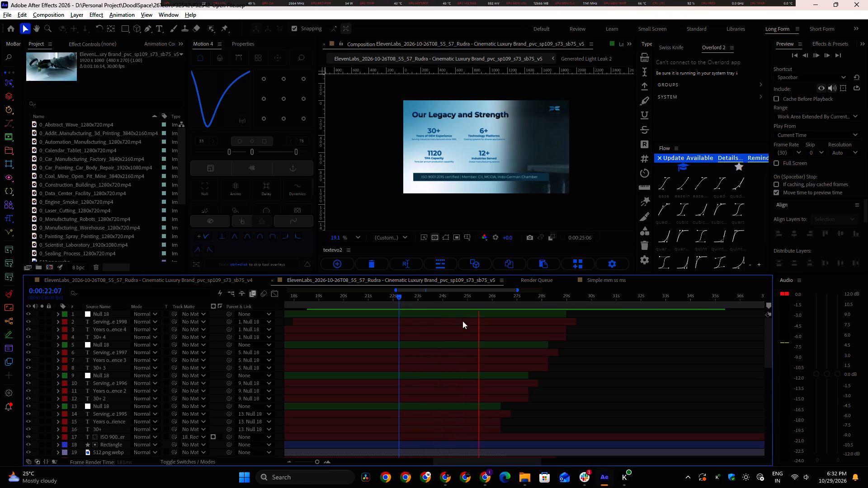
pyautogui.keyDown('alt'); pyautogui.scroll(-1, 458, 318); pyautogui.keyUp('alt')
pyautogui.keyDown('alt'); pyautogui.scroll(1, 427, 317); pyautogui.keyUp('alt')
pyautogui.keyDown('shift'); pyautogui.scroll(2, 427, 318); pyautogui.keyUp('shift')
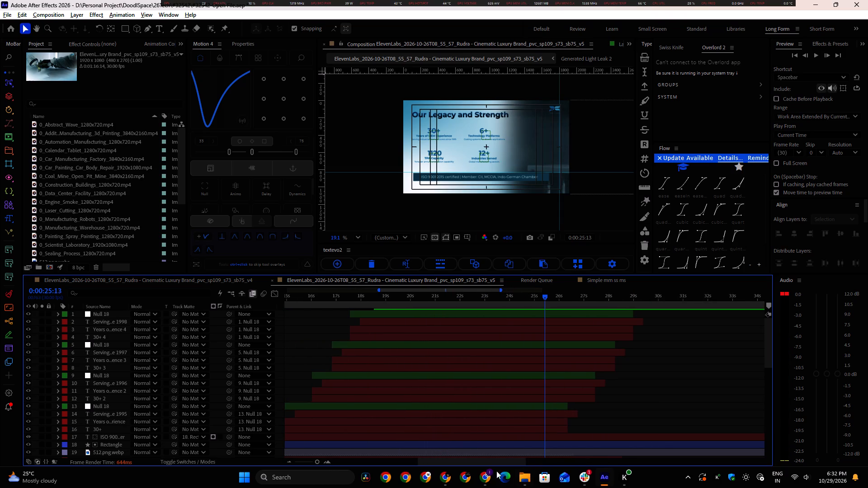
# Switch to File Explorer and open Untitled-2.ai from the #32542 folder.
pyautogui.click(483, 477)
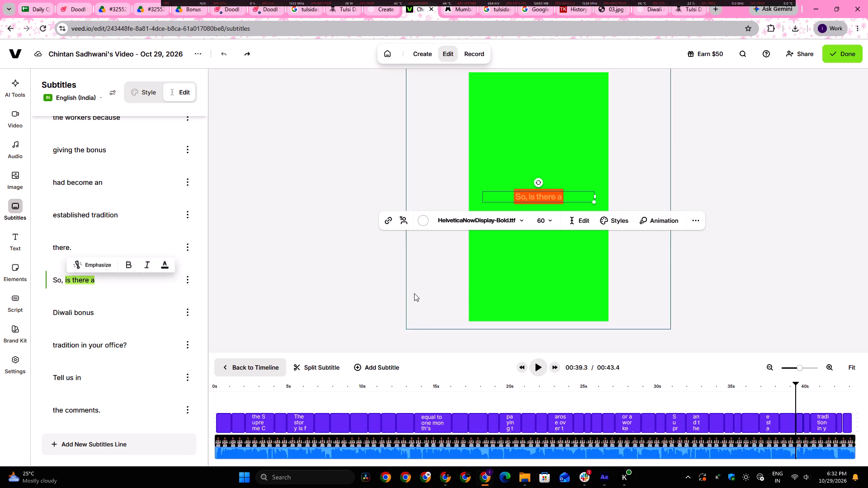
pyautogui.click(521, 480)
pyautogui.click(382, 276)
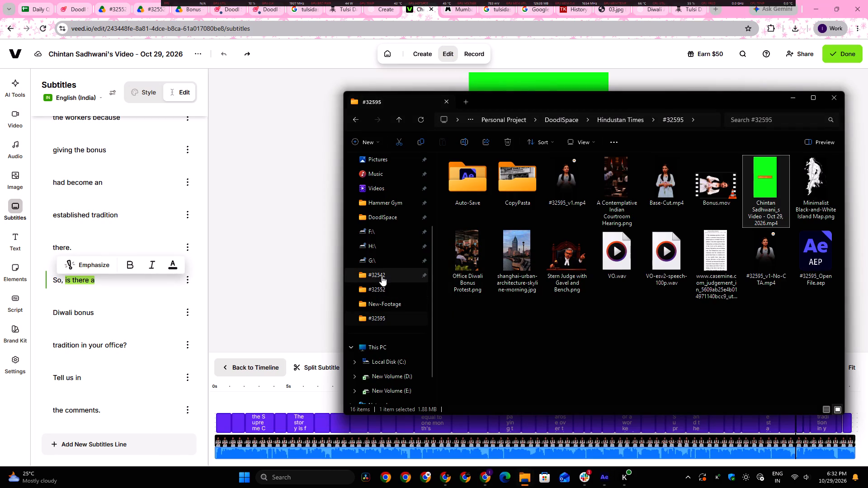
pyautogui.scroll(-6, 591, 244)
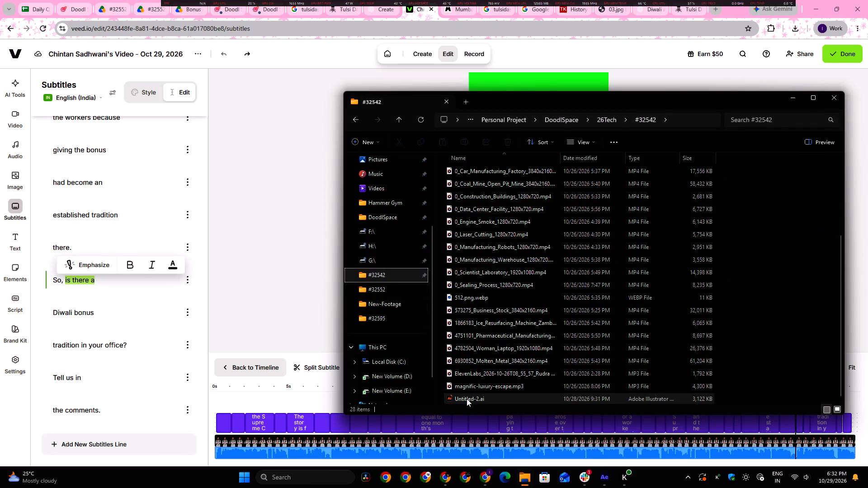
pyautogui.doubleClick(467, 399)
# Look through the files in the #32542 folder, enlarging the listing to icons.
pyautogui.scroll(2, 498, 337)
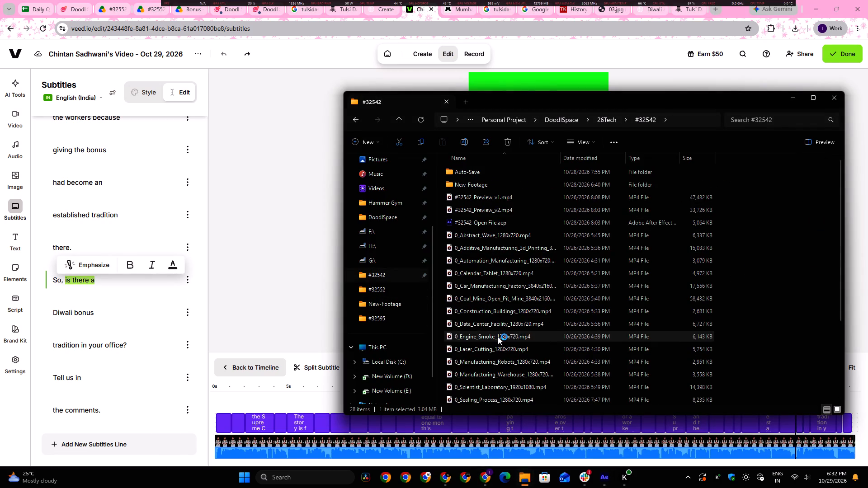
pyautogui.scroll(-3, 493, 262)
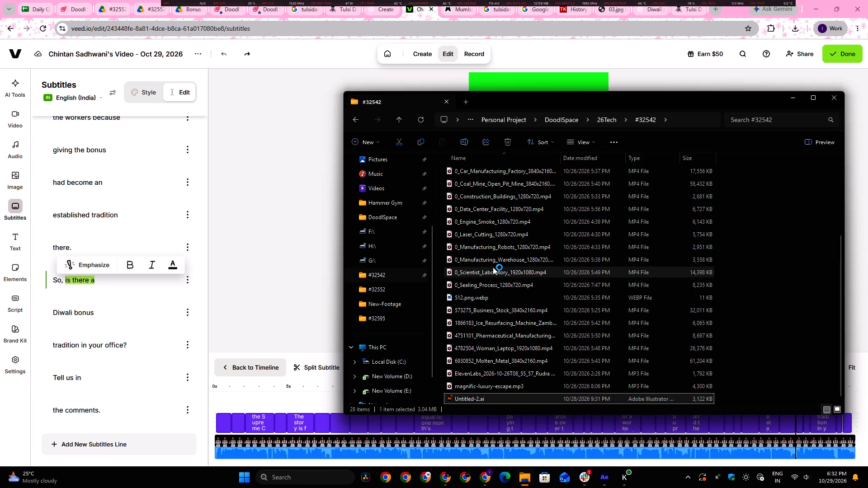
pyautogui.keyDown('ctrl'); pyautogui.scroll(14, 493, 267); pyautogui.keyUp('ctrl')
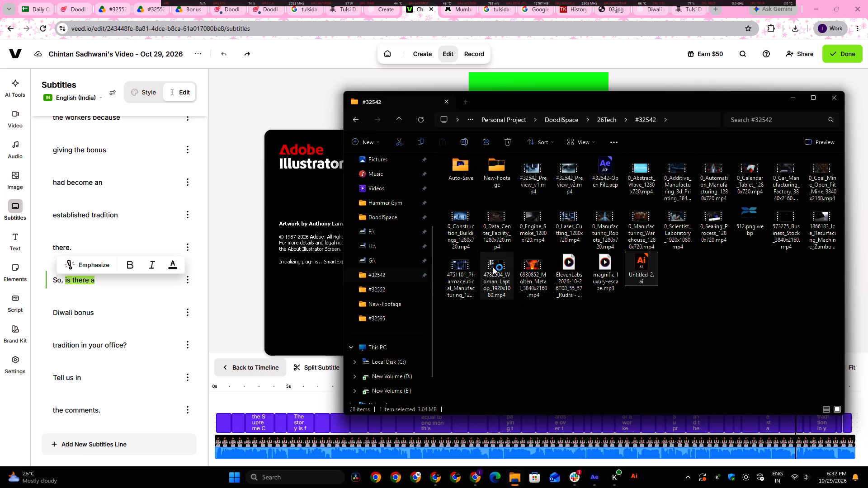
pyautogui.keyDown('ctrl'); pyautogui.scroll(4, 493, 267); pyautogui.keyUp('ctrl')
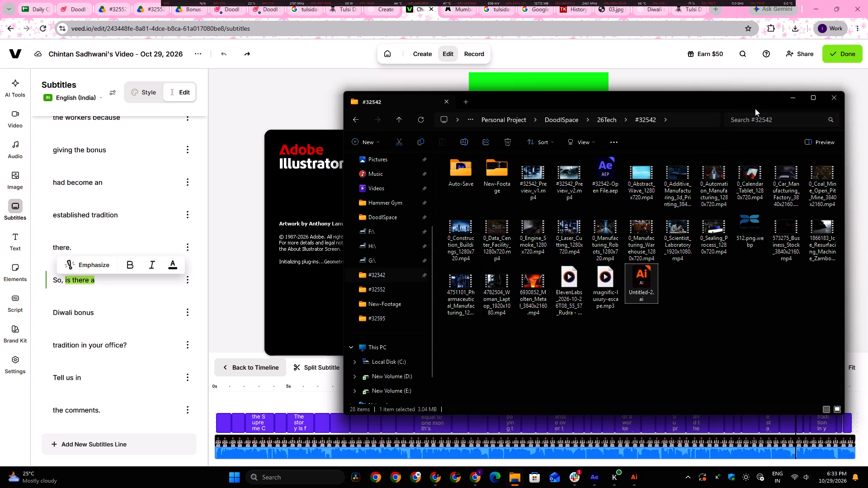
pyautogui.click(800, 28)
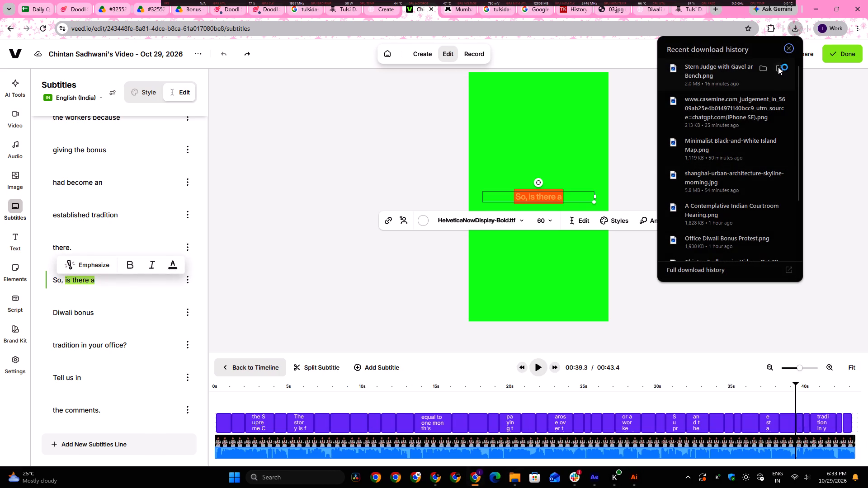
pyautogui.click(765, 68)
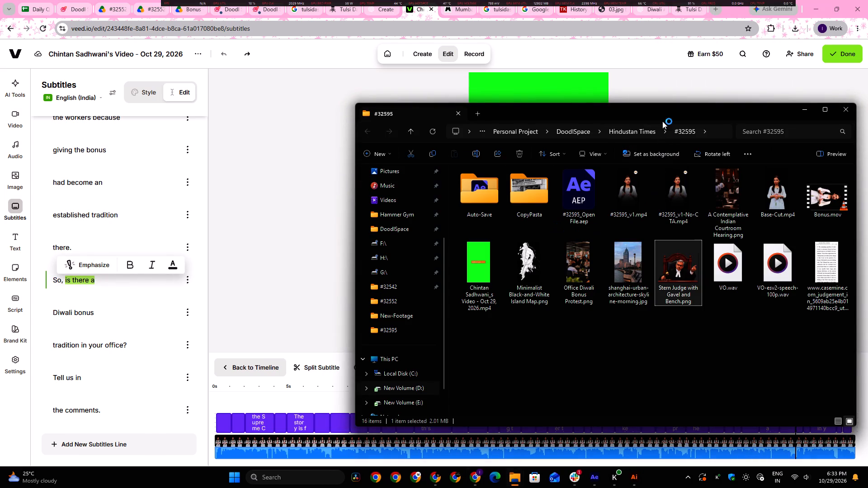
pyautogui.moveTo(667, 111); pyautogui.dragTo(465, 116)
# Find Company-Profile-.pdf in Chrome's full download history and show it in its folder.
pyautogui.click(793, 29)
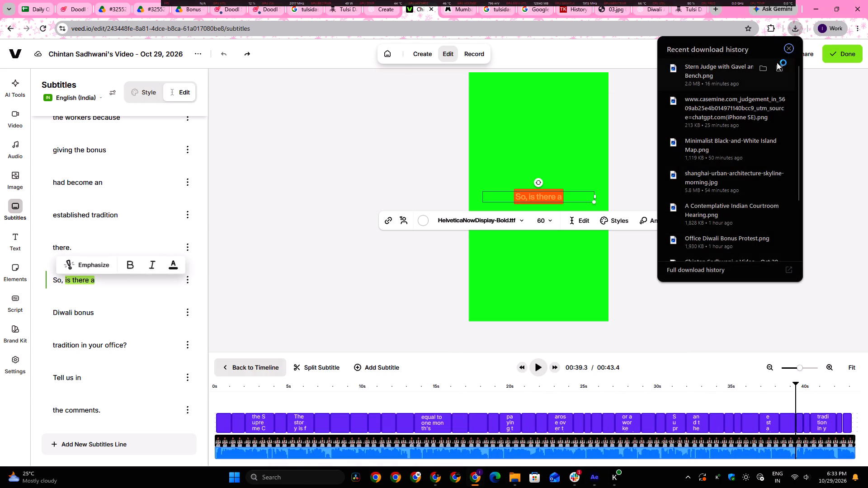
pyautogui.click(756, 269)
pyautogui.scroll(-3, 420, 221)
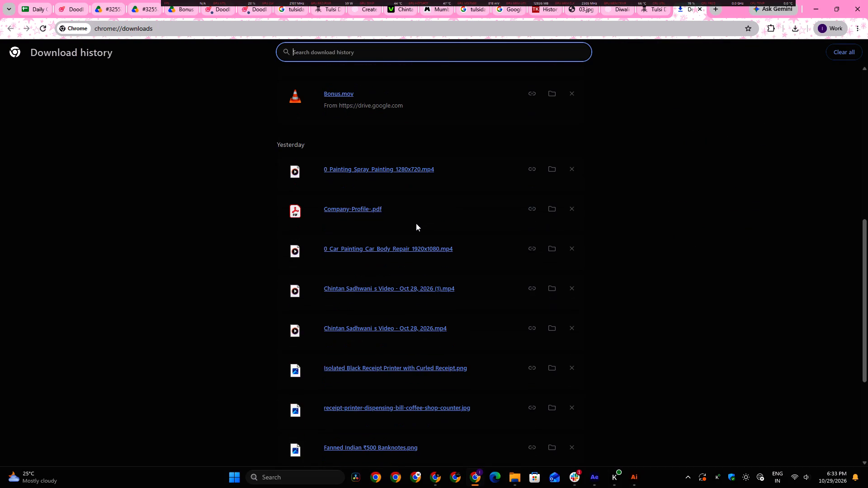
pyautogui.click(551, 208)
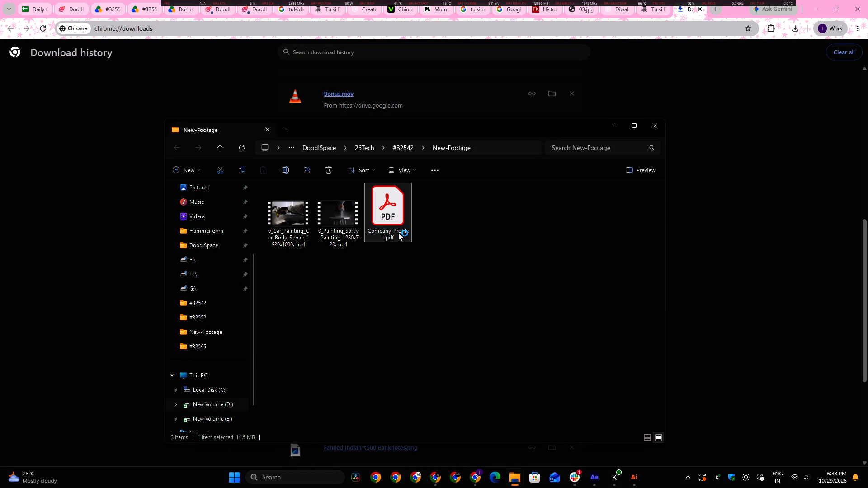
# Move Company-Profile-.pdf from the New-Footage folder into the #32542 folder.
pyautogui.hotkey('ctrl', 'x')
pyautogui.click(401, 152)
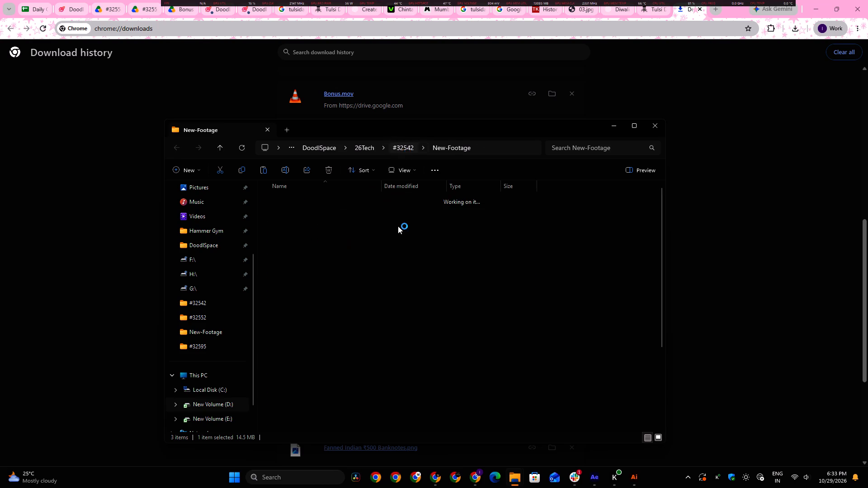
pyautogui.click(596, 269)
pyautogui.hotkey('ctrl', 'v')
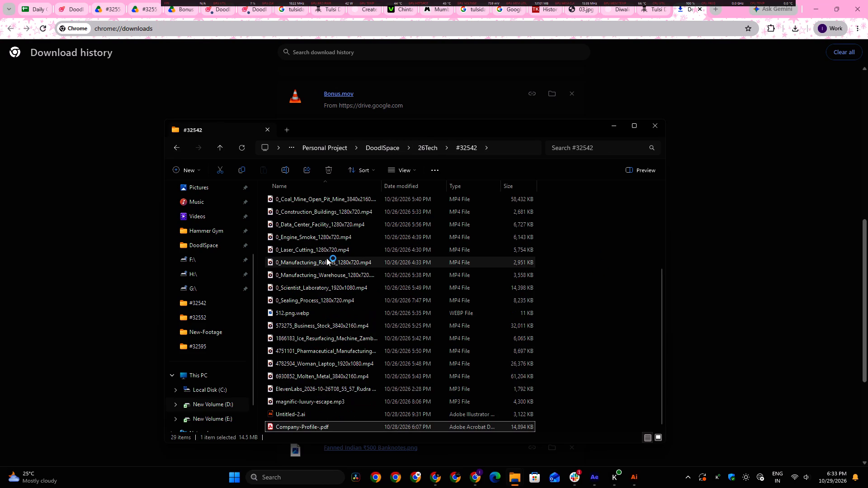
# Open Company-Profile-.pdf and examine its pages as far as the Coating Types page.
pyautogui.scroll(-2, 317, 380)
pyautogui.doubleClick(298, 427)
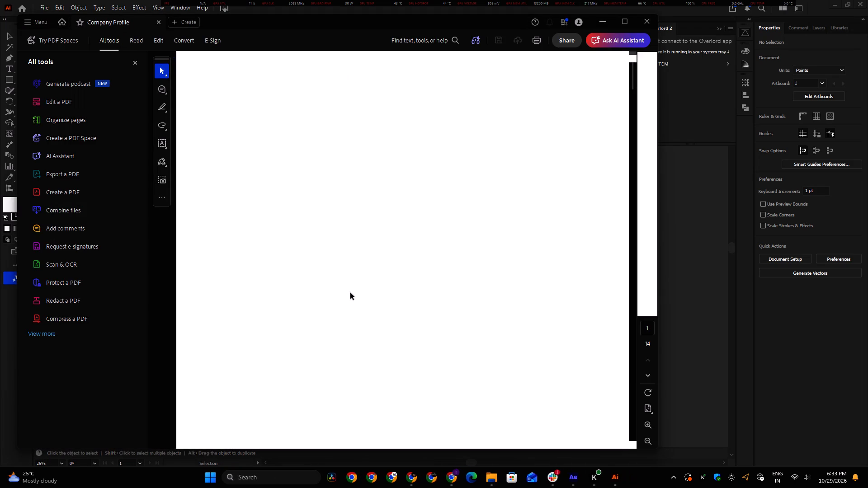
pyautogui.scroll(-6, 359, 258)
pyautogui.scroll(-4, 375, 226)
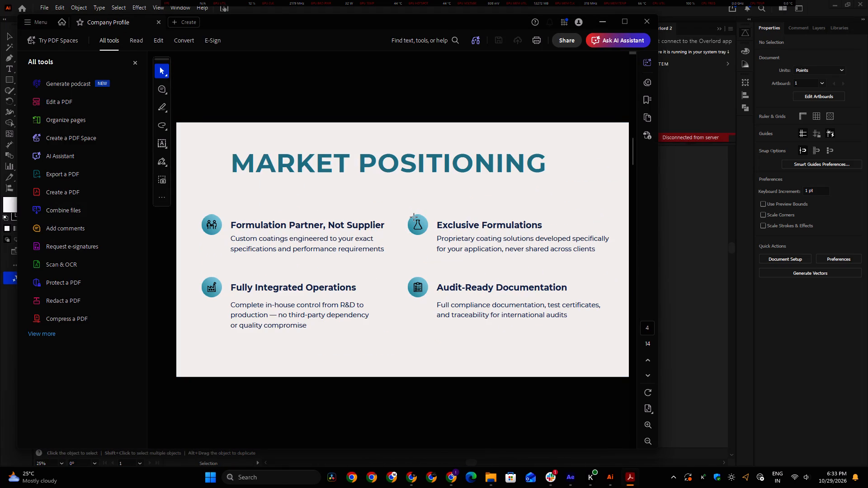
pyautogui.scroll(1, 413, 219)
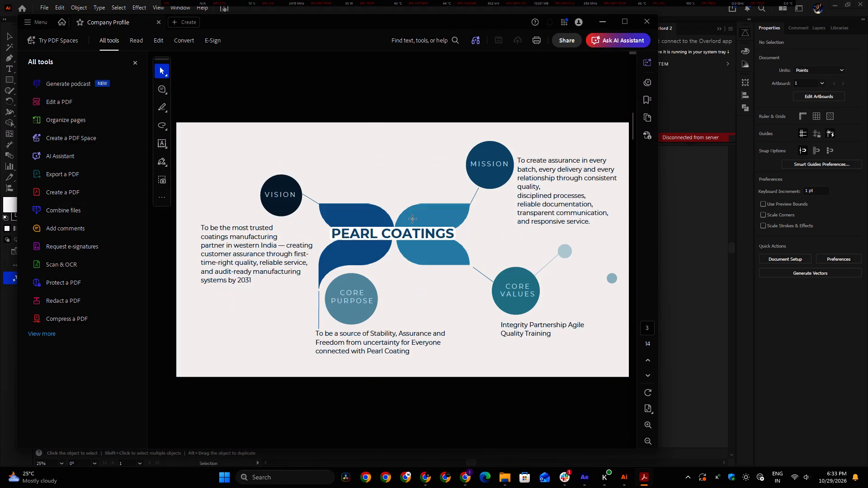
pyautogui.scroll(1, 413, 219)
pyautogui.scroll(-4, 413, 219)
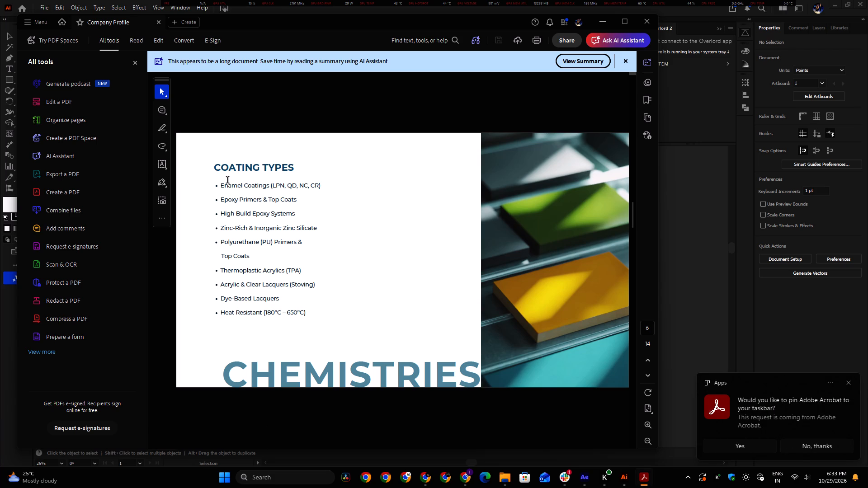
# Switch to After Effects, play the "Our Legacy and Strength" scene from 0:00:19:01, and trim layers 1 to 17 to end at 0:00:21:29.
pyautogui.hotkey('alt', 'Tab')
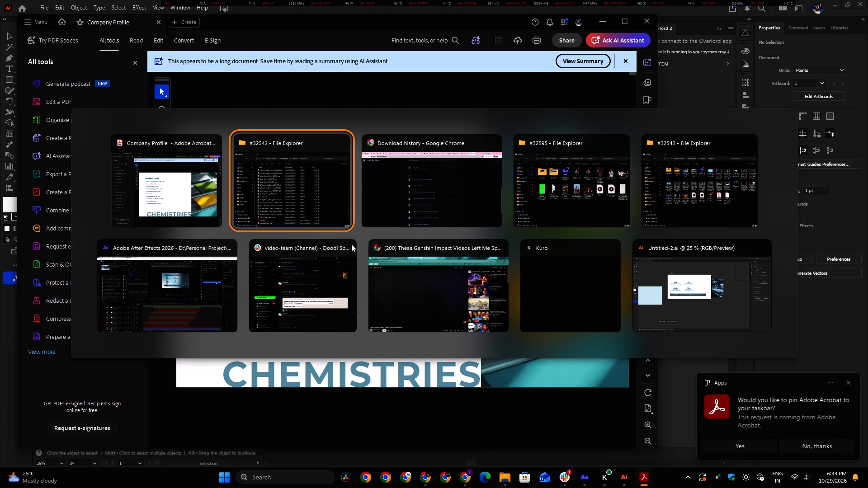
pyautogui.keyDown('alt'); pyautogui.click(200, 292); pyautogui.keyUp('alt')
pyautogui.moveTo(545, 297); pyautogui.dragTo(509, 300)
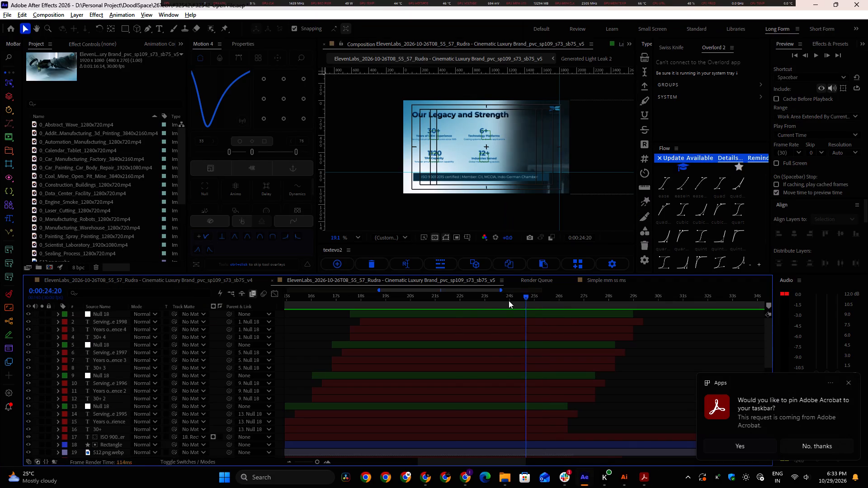
pyautogui.moveTo(509, 300); pyautogui.dragTo(387, 300)
pyautogui.press('space')
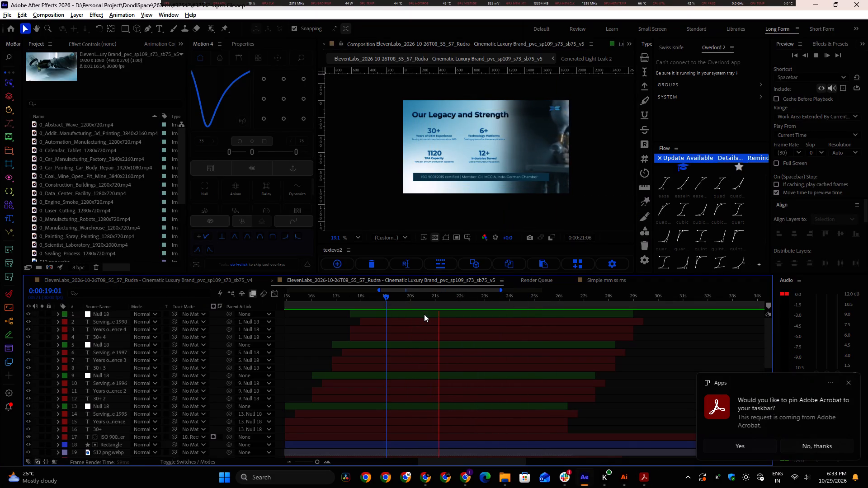
pyautogui.press('space')
pyautogui.click(450, 315)
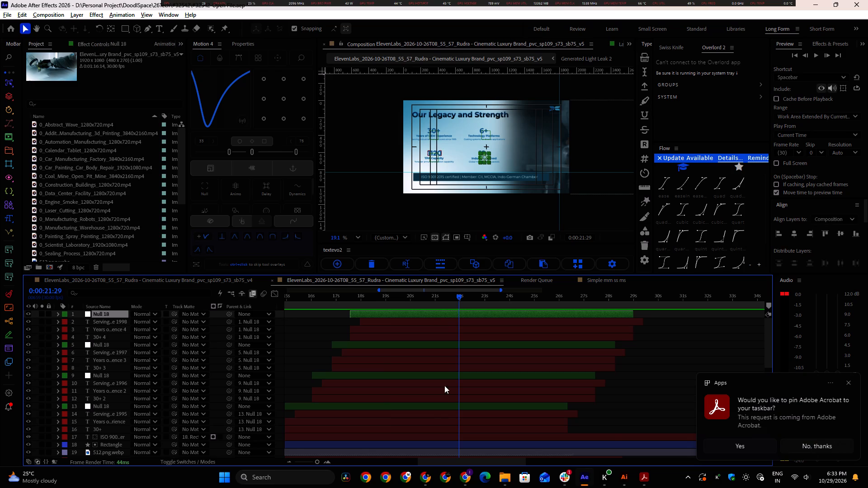
pyautogui.keyDown('shift'); pyautogui.click(455, 436); pyautogui.keyUp('shift')
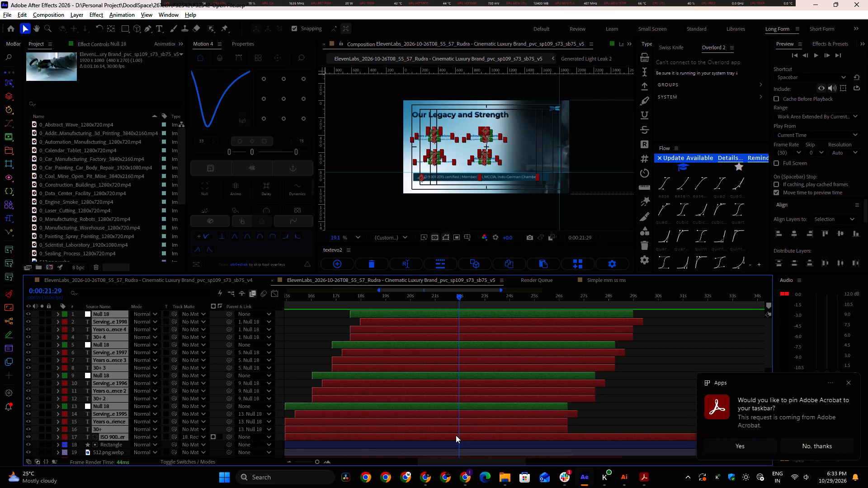
pyautogui.hotkey('alt', ']')
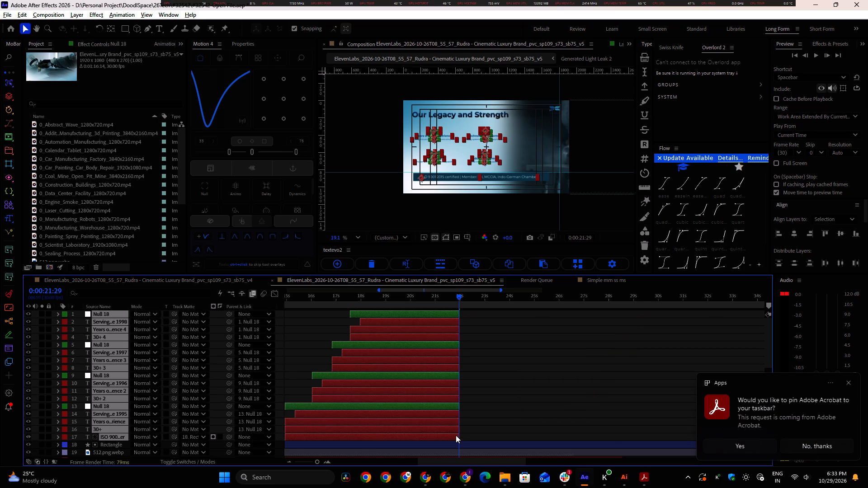
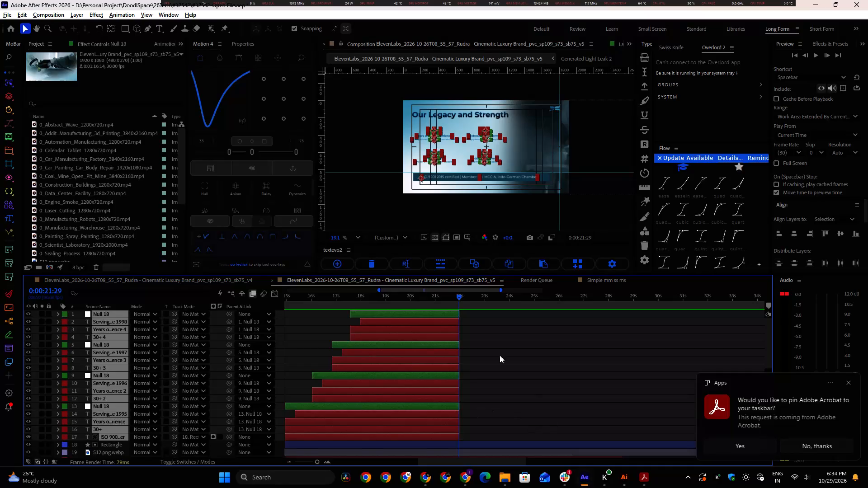
# Play the trimmed "Our Legacy and Strength" scene from 0:00:19:16 and stop at 0:00:22:00.
pyautogui.keyDown('alt'); pyautogui.scroll(-1, 445, 351); pyautogui.keyUp('alt')
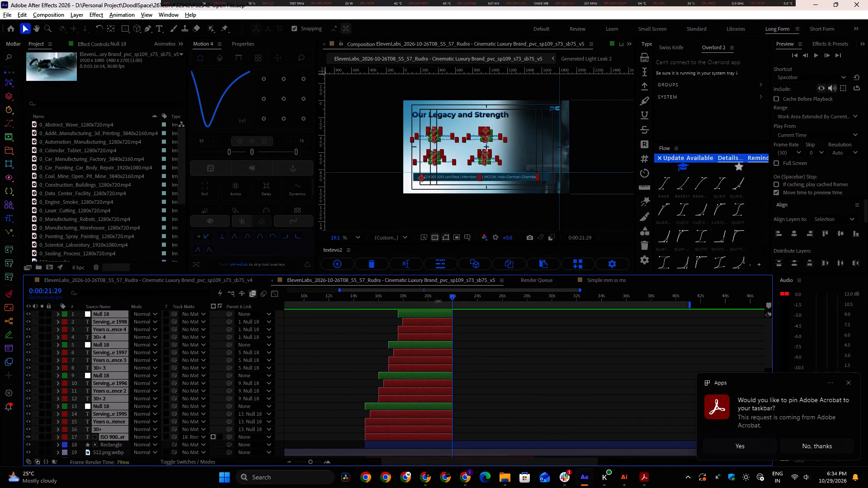
pyautogui.moveTo(443, 295); pyautogui.dragTo(429, 301)
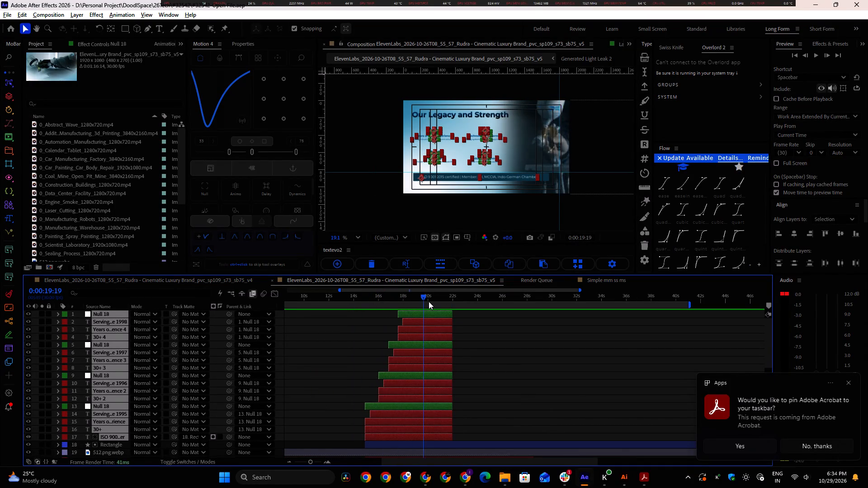
pyautogui.moveTo(429, 301); pyautogui.dragTo(422, 307)
pyautogui.press('space')
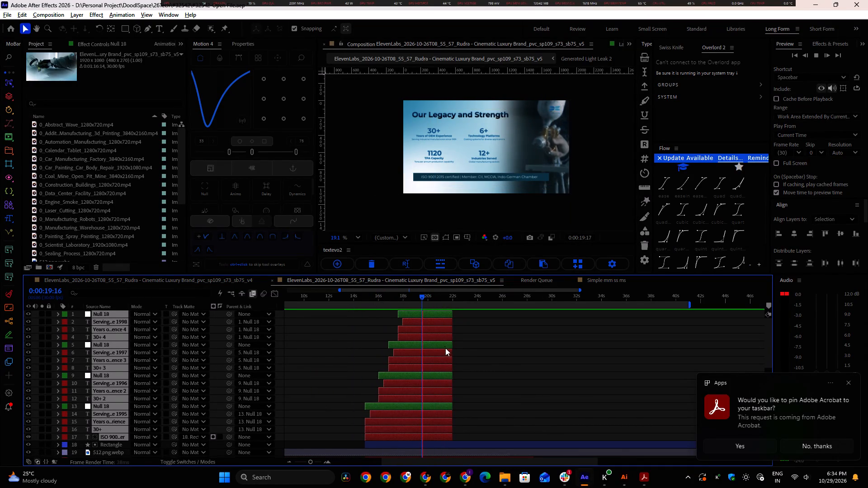
pyautogui.keyDown('alt'); pyautogui.scroll(1, 447, 349); pyautogui.keyUp('alt')
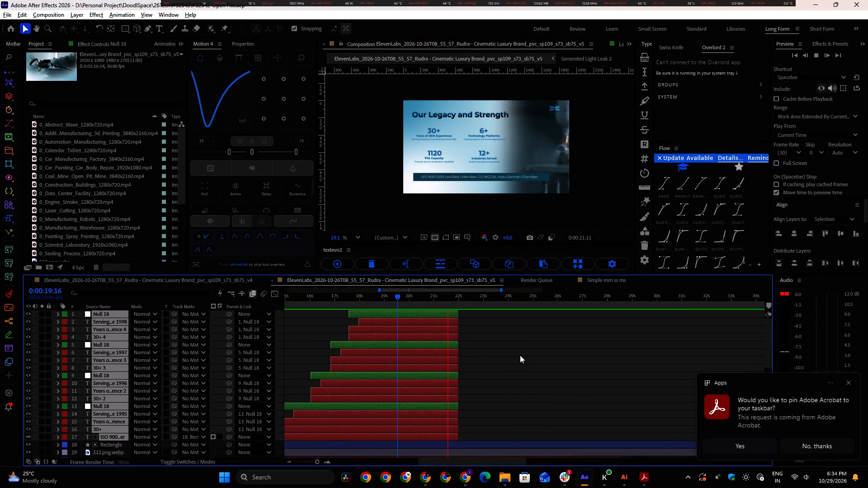
pyautogui.press('space')
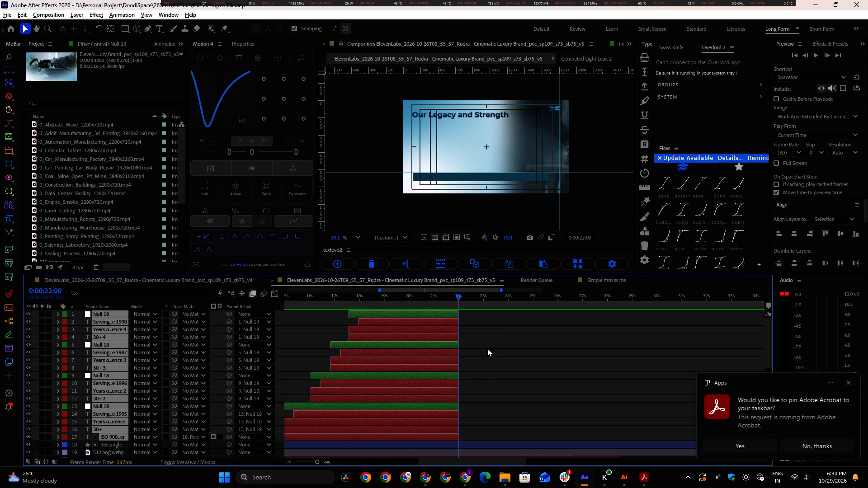
# Duplicate the "Our Legacy and Strength" title layer, starting the copy at 0:00:22:00 and ending the original there.
pyautogui.scroll(-2, 484, 370)
pyautogui.scroll(1, 483, 370)
pyautogui.click(467, 397)
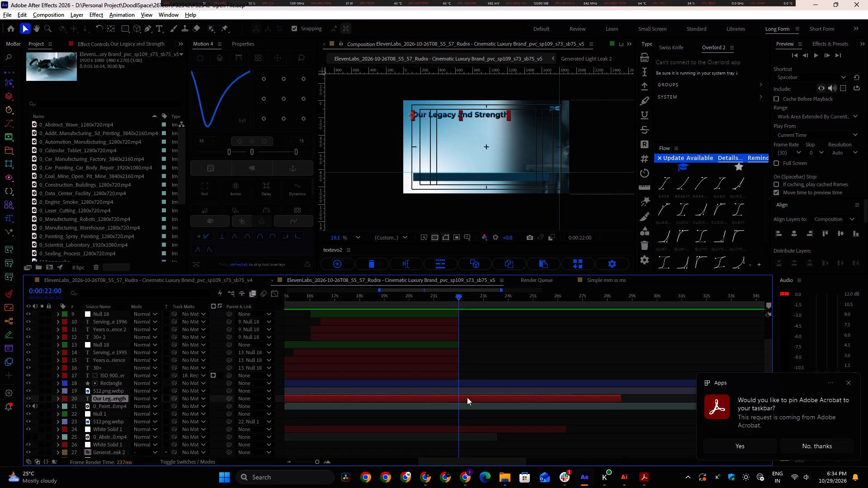
pyautogui.hotkey('ctrl', 'd')
pyautogui.press('[')
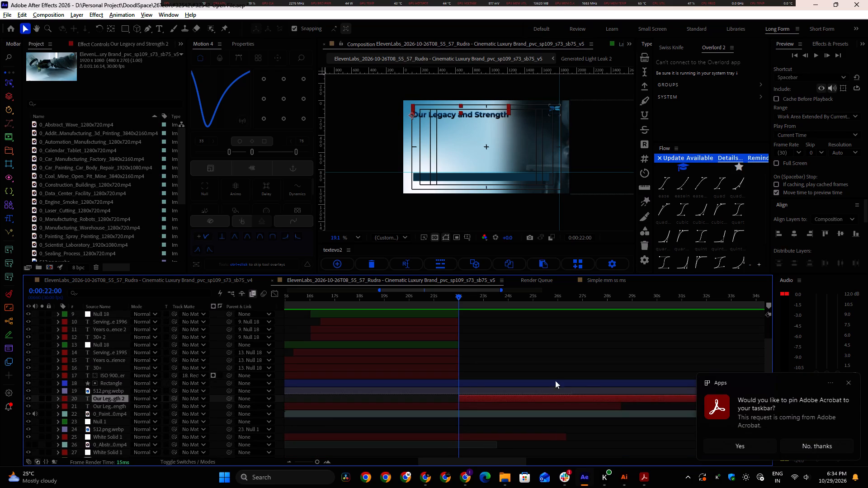
pyautogui.moveTo(621, 407); pyautogui.dragTo(458, 408)
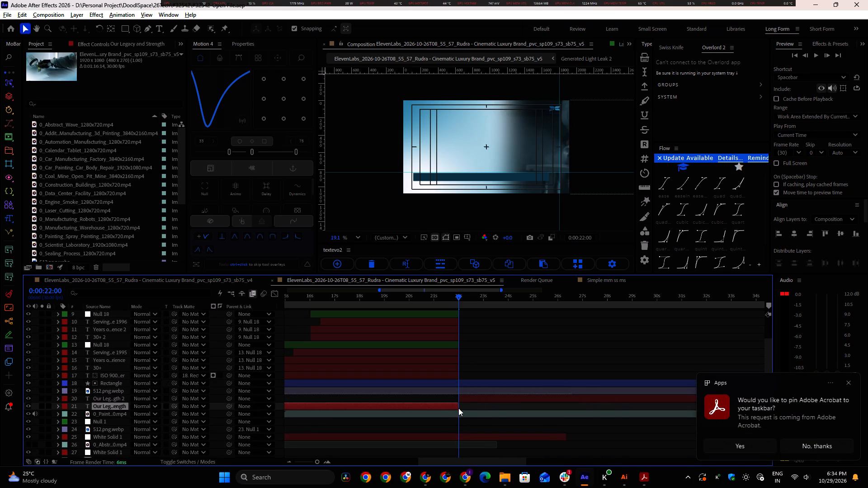
# Trim the Rectangle shape layer to end at 0:00:22:00.
pyautogui.keyDown('shift'); pyautogui.scroll(-2, 466, 403); pyautogui.keyUp('shift')
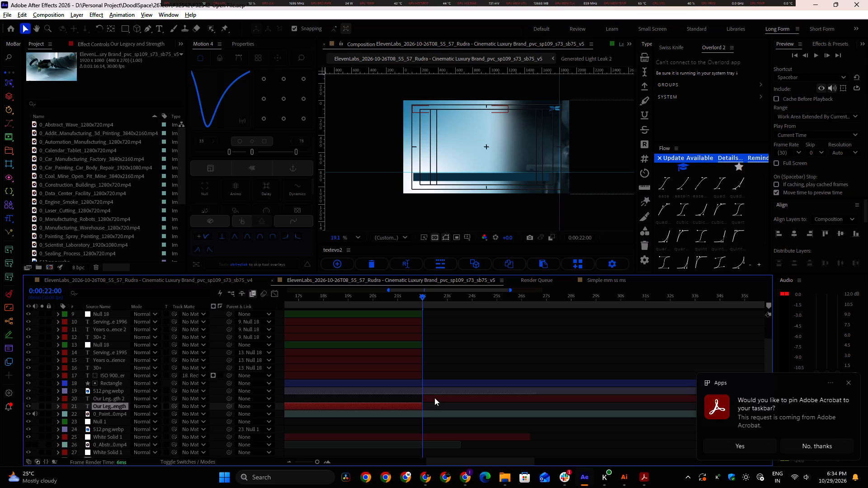
pyautogui.click(438, 384)
pyautogui.hotkey('alt', ']')
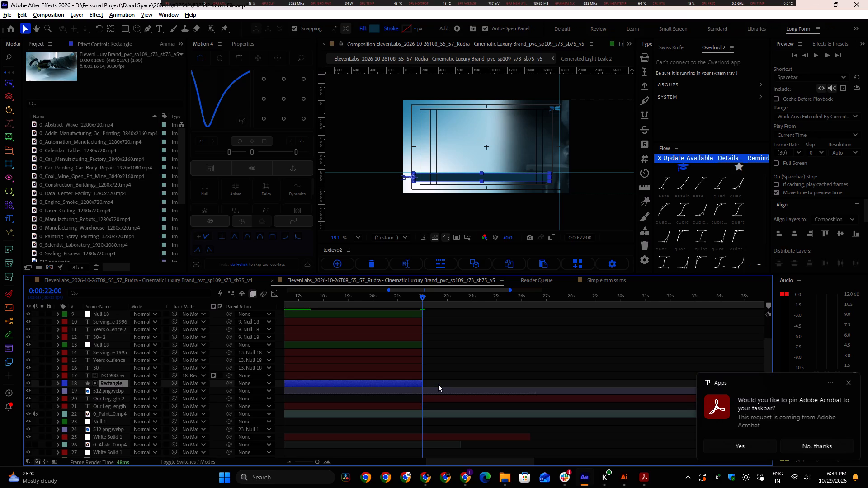
pyautogui.keyDown('alt'); pyautogui.scroll(1, 428, 383); pyautogui.keyUp('alt')
pyautogui.click(417, 385)
pyautogui.keyDown('alt'); pyautogui.scroll(-1, 418, 386); pyautogui.keyUp('alt')
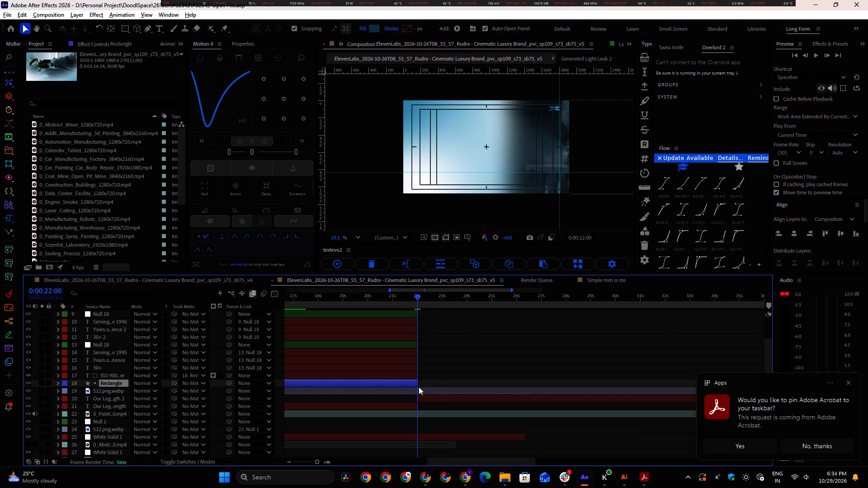
# Bring the 512.png.webp logo layer above the title to the top of the layer stack and play from 0:00:22:00.
pyautogui.click(426, 390)
pyautogui.click(429, 398)
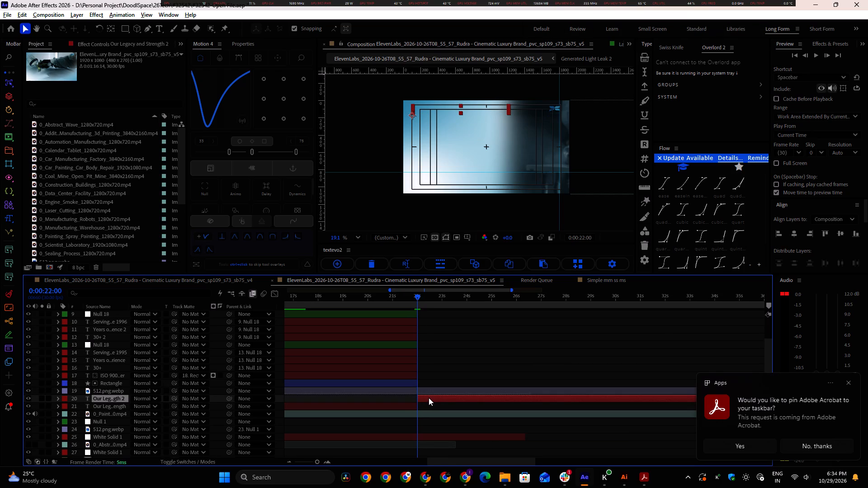
pyautogui.click(433, 392)
pyautogui.hotkey('ctrl', 'shift', ']')
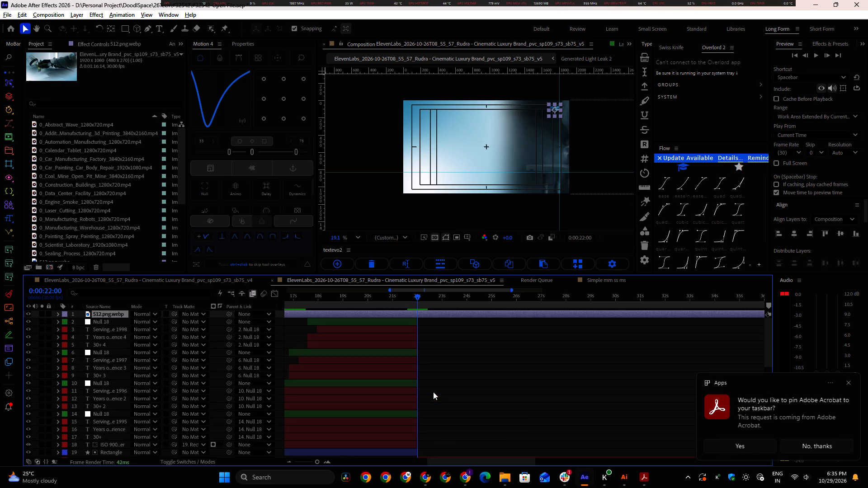
pyautogui.scroll(-2, 433, 392)
pyautogui.click(428, 338)
pyautogui.press('space')
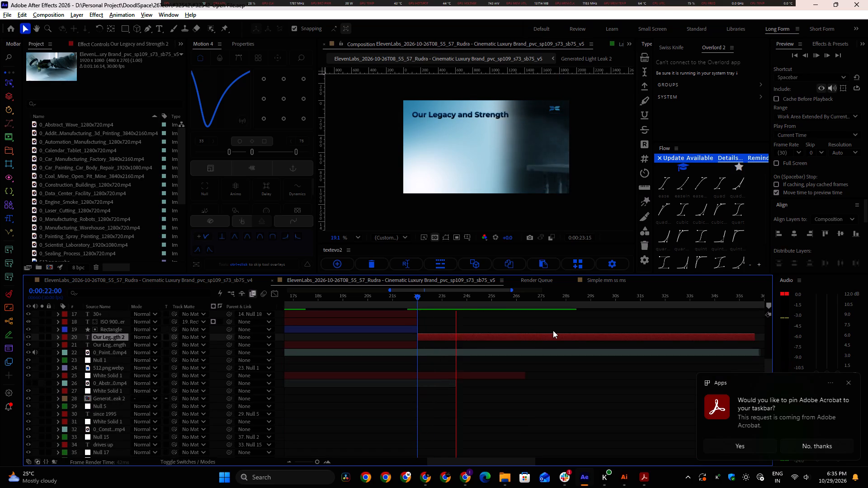
pyautogui.press('space')
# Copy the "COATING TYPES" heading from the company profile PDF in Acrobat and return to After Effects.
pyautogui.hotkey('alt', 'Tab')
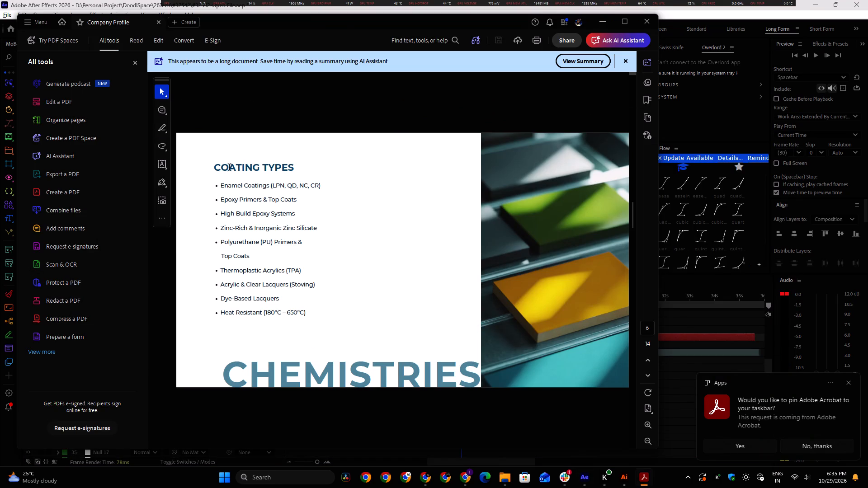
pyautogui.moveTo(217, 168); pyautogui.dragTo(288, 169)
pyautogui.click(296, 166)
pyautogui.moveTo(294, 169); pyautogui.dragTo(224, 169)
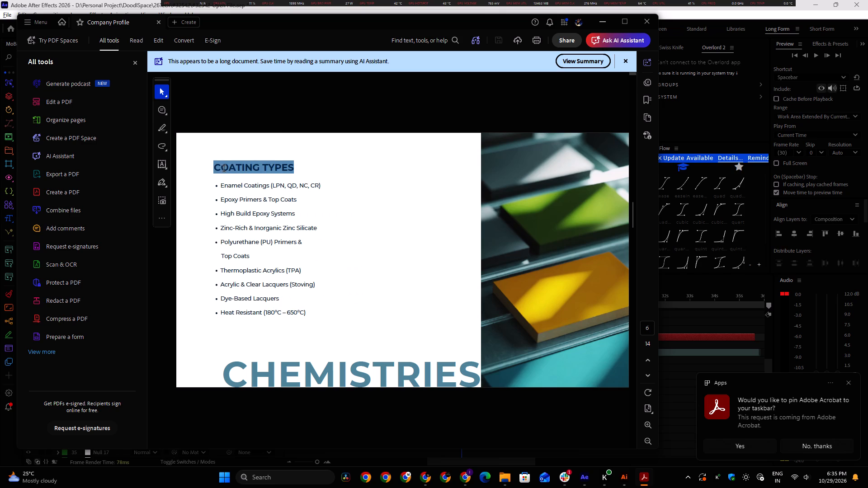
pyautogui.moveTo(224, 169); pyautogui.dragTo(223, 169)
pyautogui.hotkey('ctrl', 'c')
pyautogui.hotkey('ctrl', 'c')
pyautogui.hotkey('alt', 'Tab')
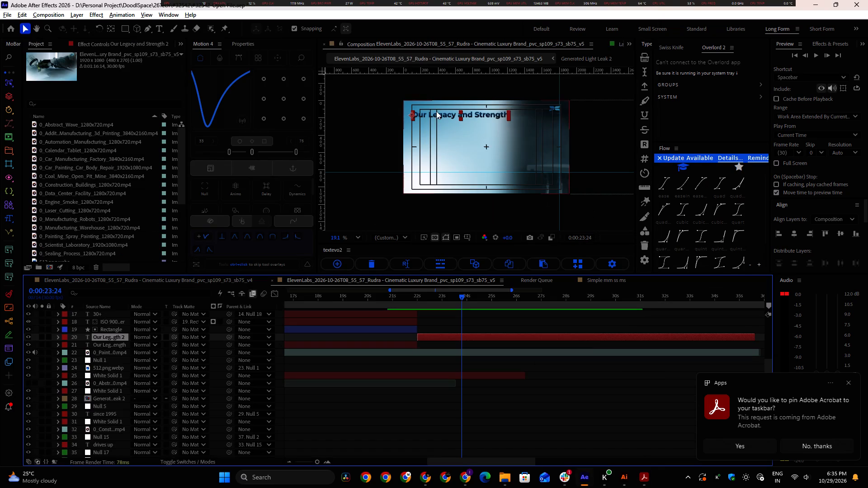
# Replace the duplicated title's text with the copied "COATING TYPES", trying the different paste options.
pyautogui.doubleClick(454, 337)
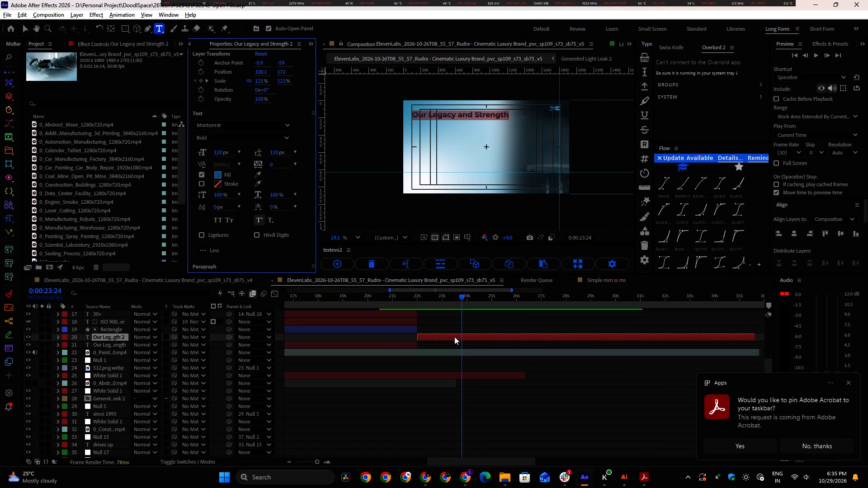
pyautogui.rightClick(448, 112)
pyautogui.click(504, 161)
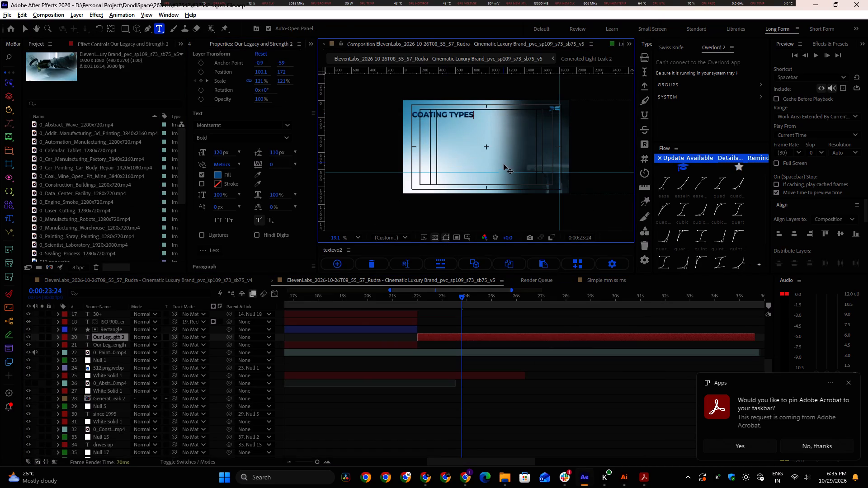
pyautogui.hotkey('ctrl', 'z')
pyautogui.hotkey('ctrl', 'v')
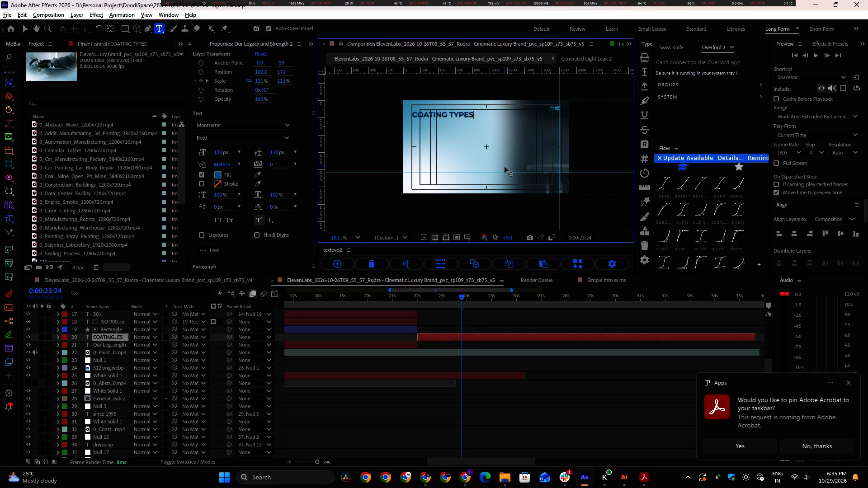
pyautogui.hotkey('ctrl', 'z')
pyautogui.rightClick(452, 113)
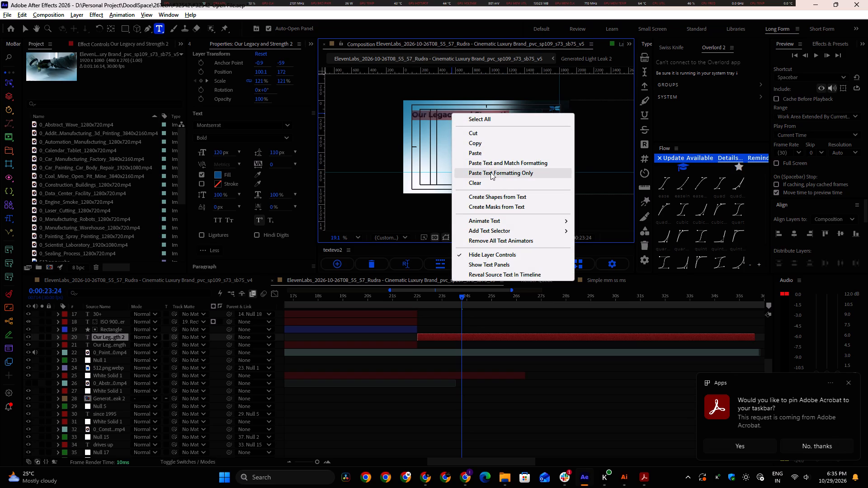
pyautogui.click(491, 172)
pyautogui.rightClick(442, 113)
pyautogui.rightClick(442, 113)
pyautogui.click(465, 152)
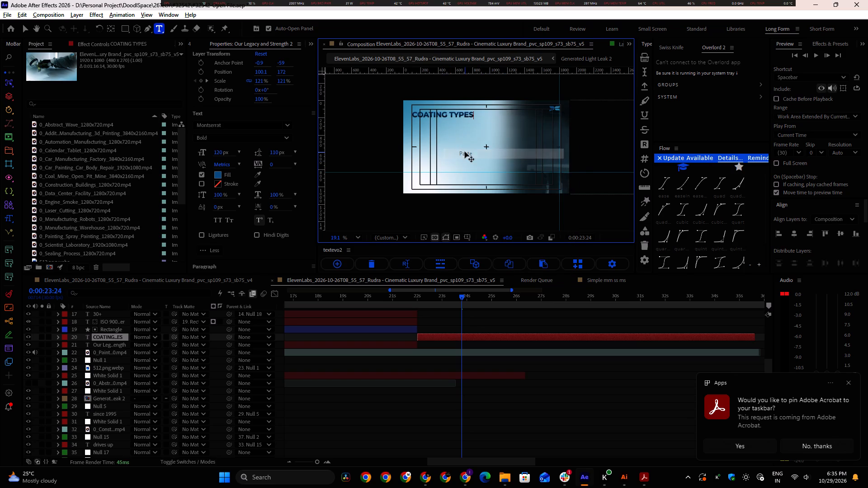
# Retype the duplicated title's text as "Coating Types" and return to the Selection tool.
pyautogui.hotkey('ctrl', 'a')
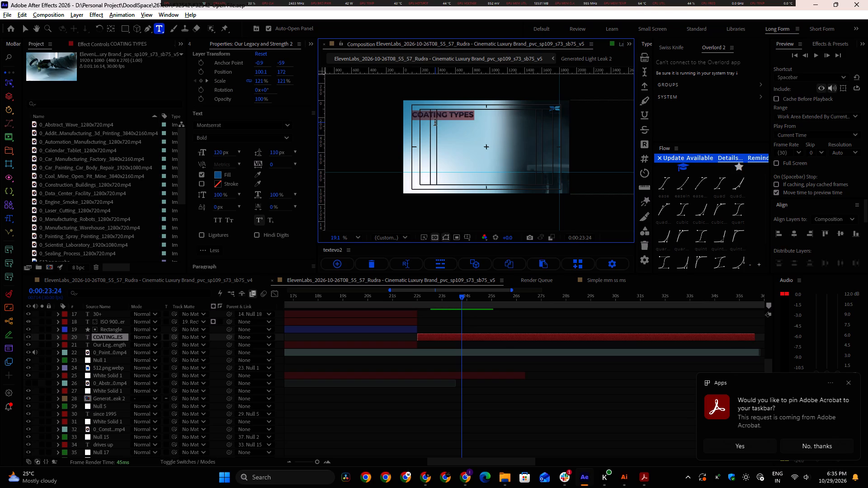
pyautogui.click(261, 221)
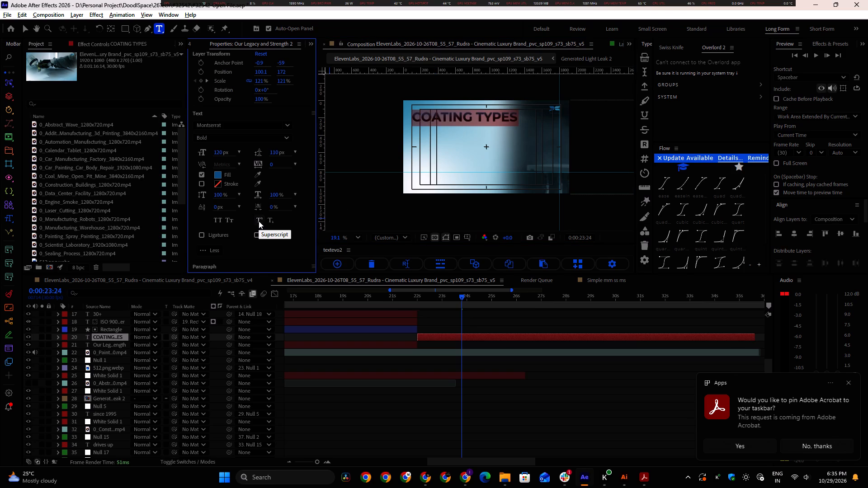
pyautogui.hotkey('ctrl', 'z')
pyautogui.write('Coating Types')
pyautogui.click(23, 28)
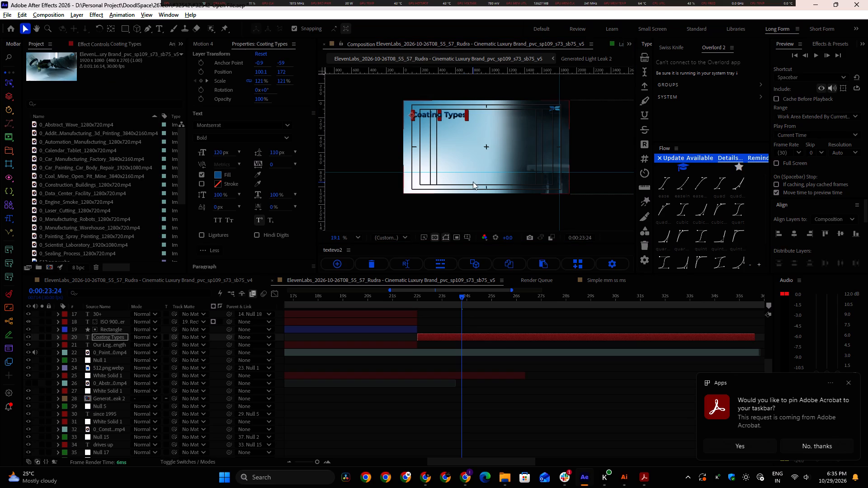
# Place the Coating Types layer directly below the 512.png.webp layer at the top of the stack and preview the transition from 0:00:19:07.
pyautogui.moveTo(461, 299); pyautogui.dragTo(417, 302)
pyautogui.scroll(4, 445, 323)
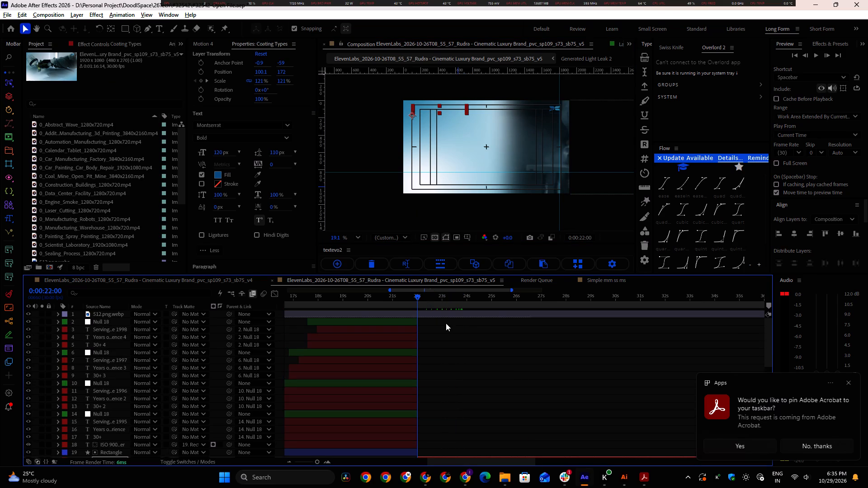
pyautogui.hotkey('ctrl', 'shift', ']')
pyautogui.hotkey('ctrl', '[')
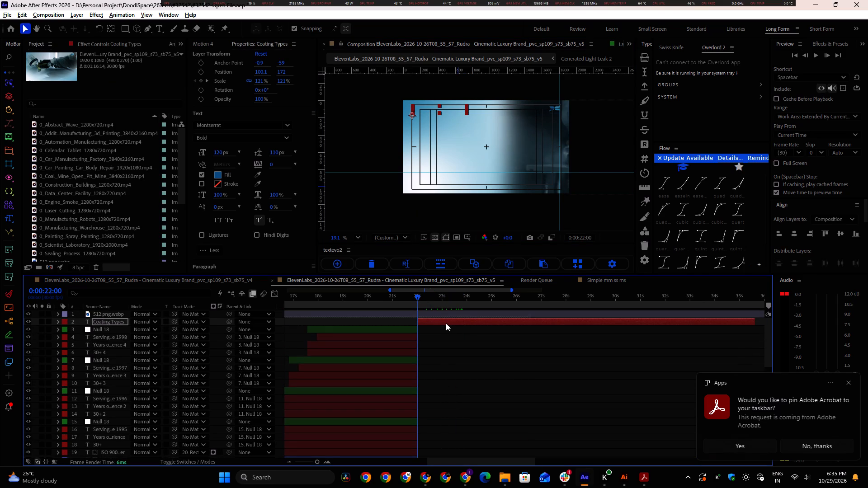
pyautogui.moveTo(416, 294); pyautogui.dragTo(432, 299)
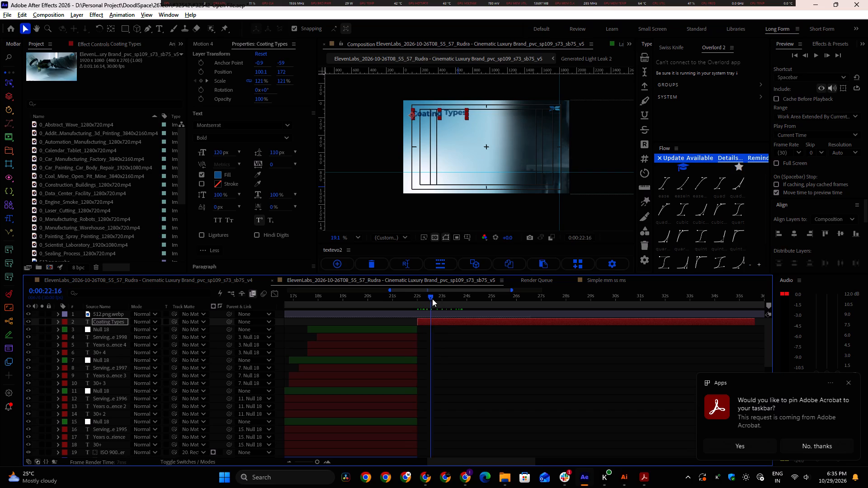
pyautogui.moveTo(432, 299); pyautogui.dragTo(413, 305)
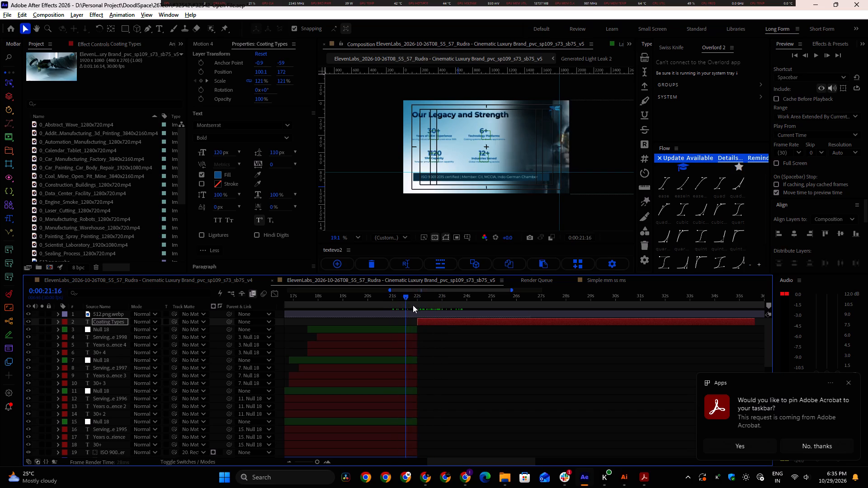
pyautogui.moveTo(413, 305); pyautogui.dragTo(347, 311)
pyautogui.press('space')
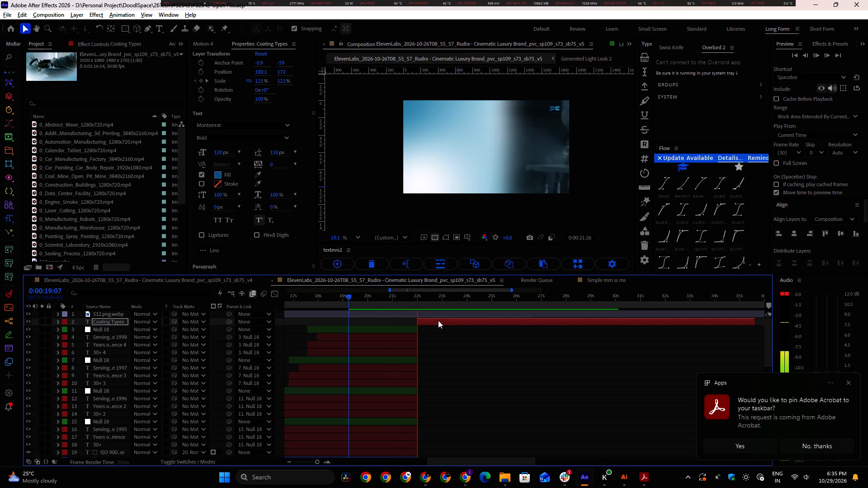
pyautogui.keyDown('shift'); pyautogui.scroll(-2, 439, 320); pyautogui.keyUp('shift')
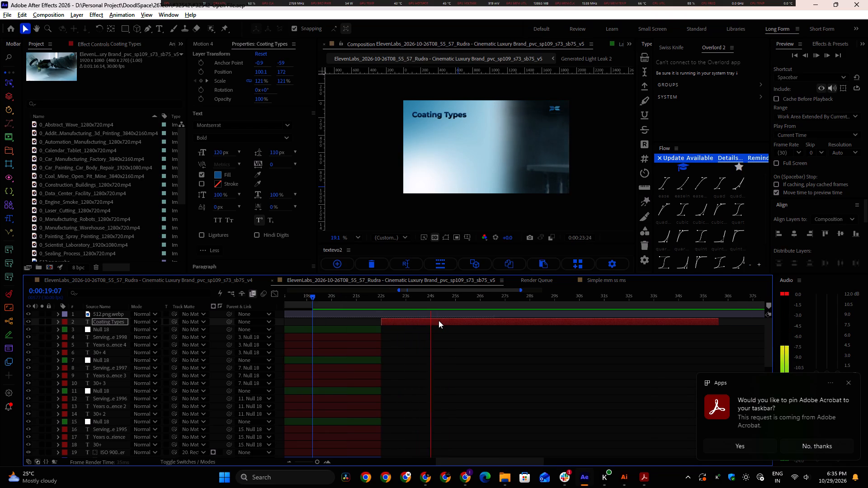
pyautogui.press('space')
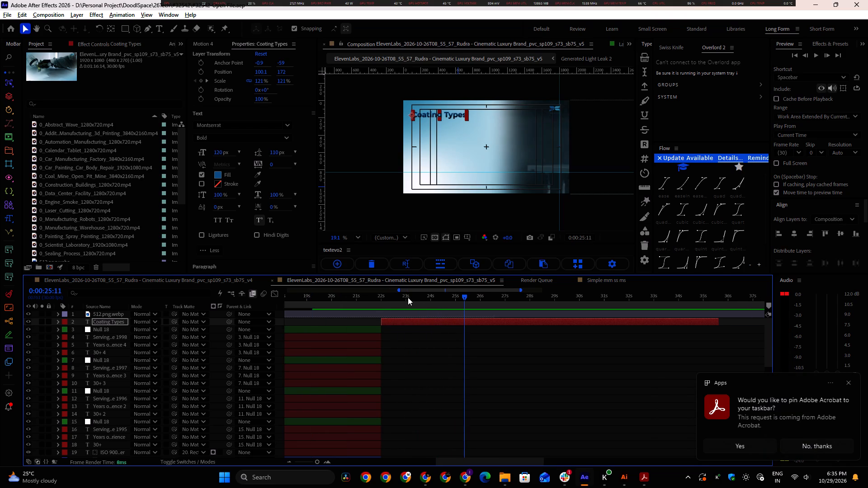
# With the playhead at 0:00:22:00, copy the full coating list under "COATING TYPES" from the company profile PDF in Acrobat and return to After Effects.
pyautogui.moveTo(408, 297); pyautogui.dragTo(385, 297)
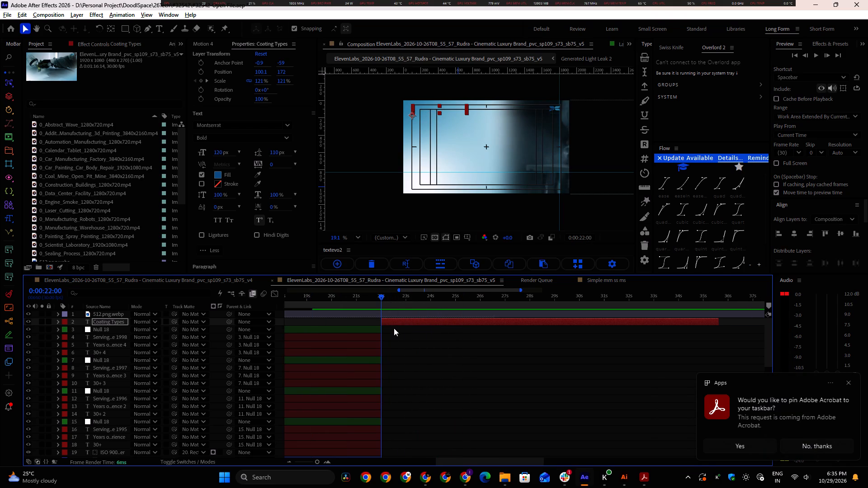
pyautogui.click(127, 28)
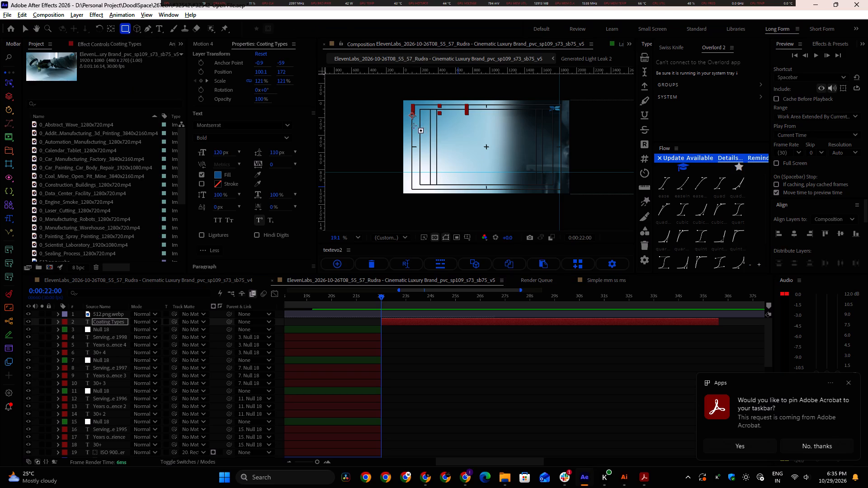
pyautogui.hotkey('alt', 'Tab')
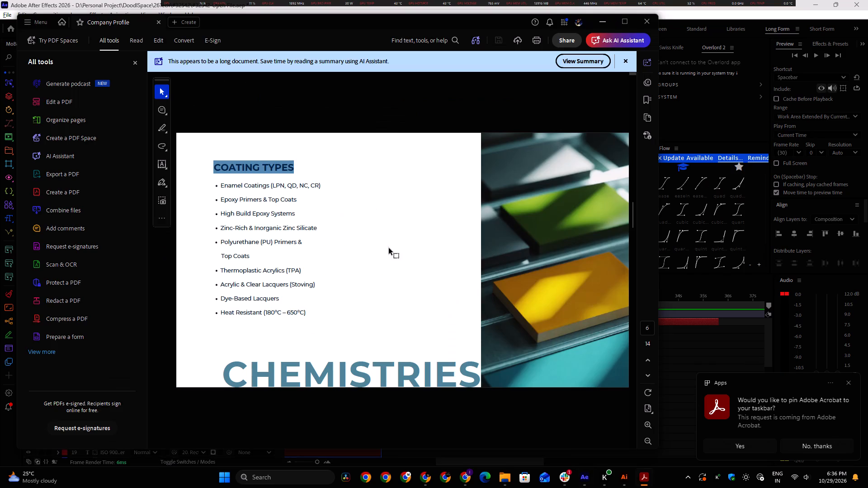
pyautogui.moveTo(222, 183); pyautogui.dragTo(309, 306)
pyautogui.hotkey('ctrl', 'c')
pyautogui.hotkey('alt', 'Tab')
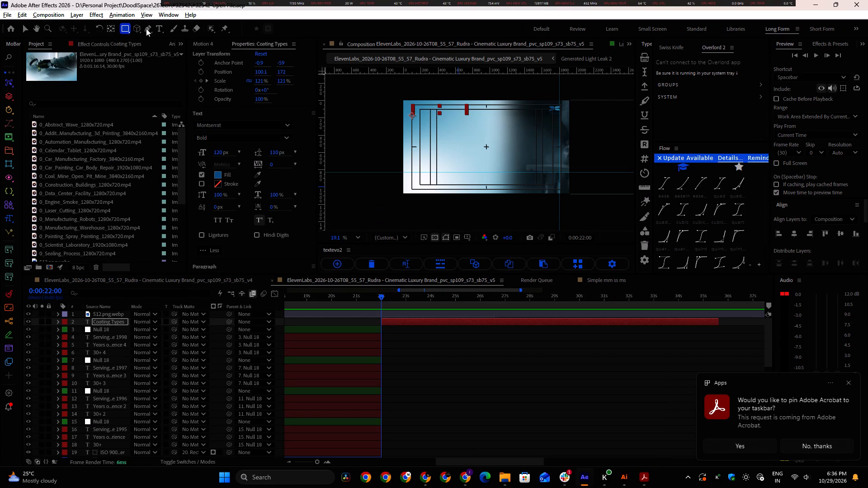
# Draw a paragraph text box below the Coating Types title area and paste the copied coating list into it.
pyautogui.click(158, 29)
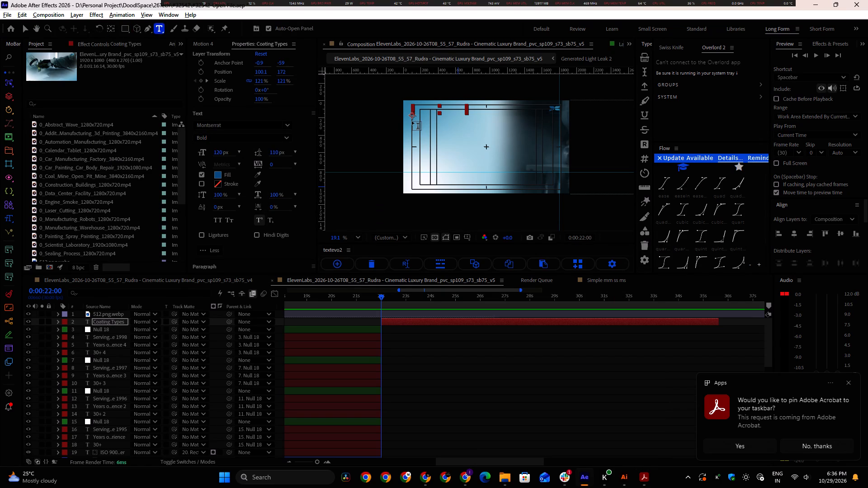
pyautogui.moveTo(412, 121); pyautogui.dragTo(495, 184)
pyautogui.hotkey('ctrl', 'v')
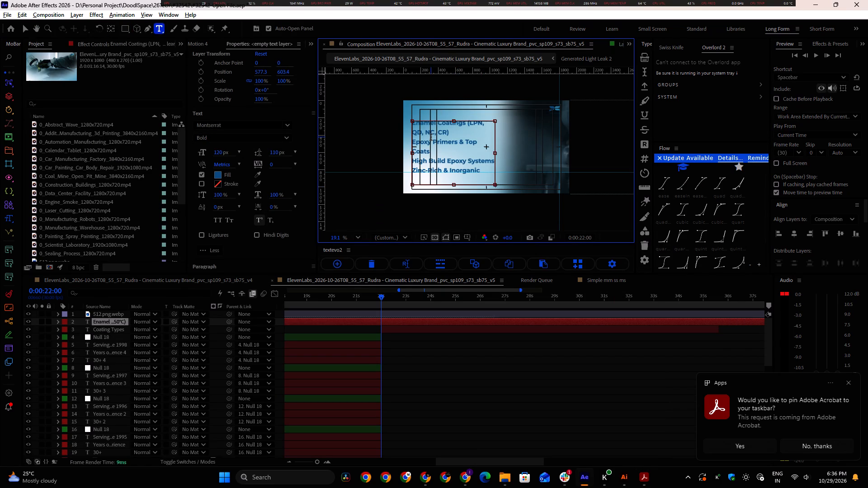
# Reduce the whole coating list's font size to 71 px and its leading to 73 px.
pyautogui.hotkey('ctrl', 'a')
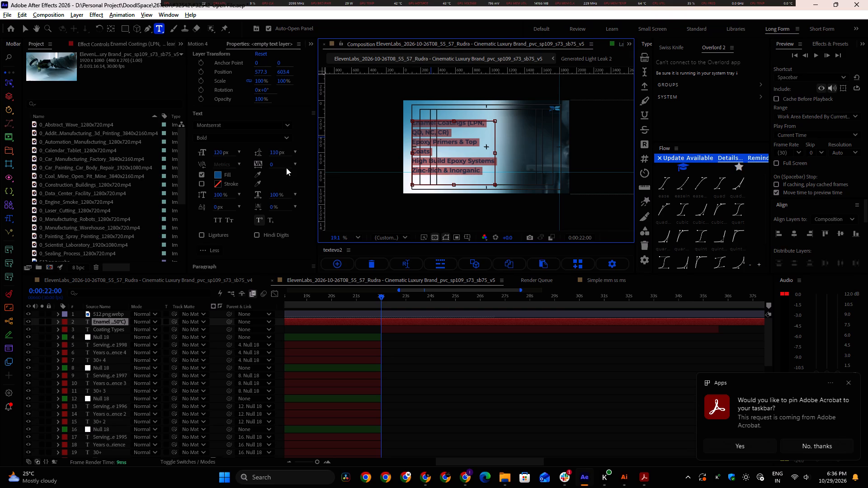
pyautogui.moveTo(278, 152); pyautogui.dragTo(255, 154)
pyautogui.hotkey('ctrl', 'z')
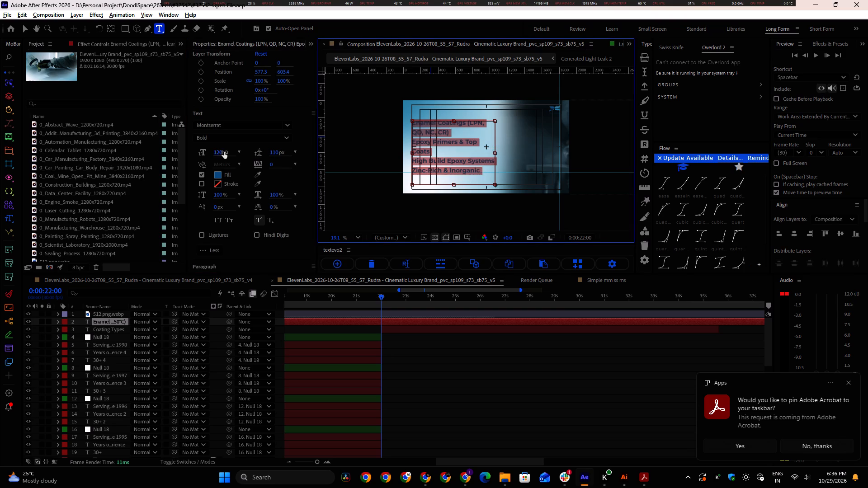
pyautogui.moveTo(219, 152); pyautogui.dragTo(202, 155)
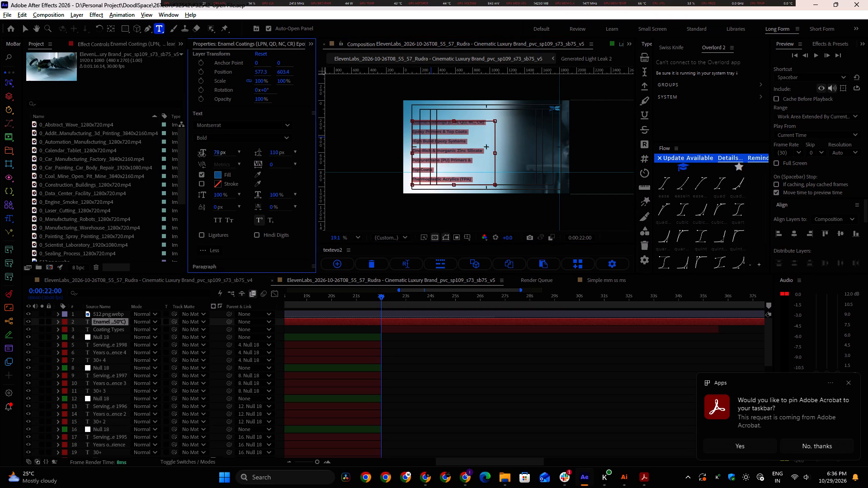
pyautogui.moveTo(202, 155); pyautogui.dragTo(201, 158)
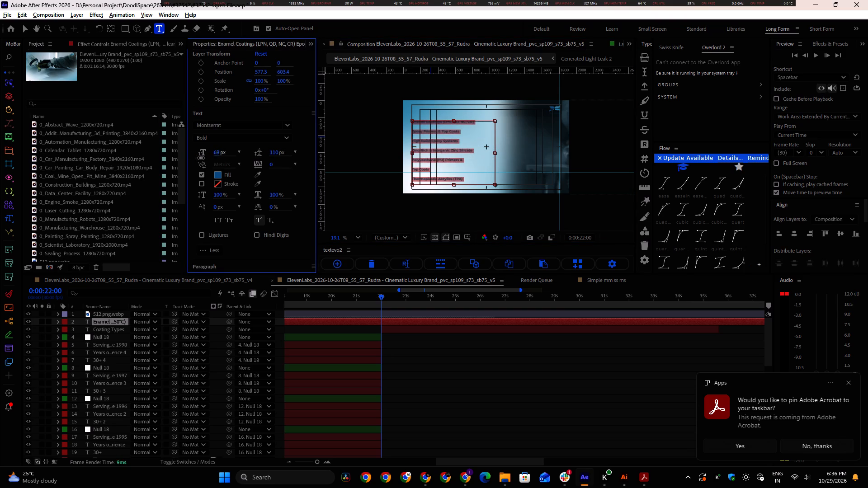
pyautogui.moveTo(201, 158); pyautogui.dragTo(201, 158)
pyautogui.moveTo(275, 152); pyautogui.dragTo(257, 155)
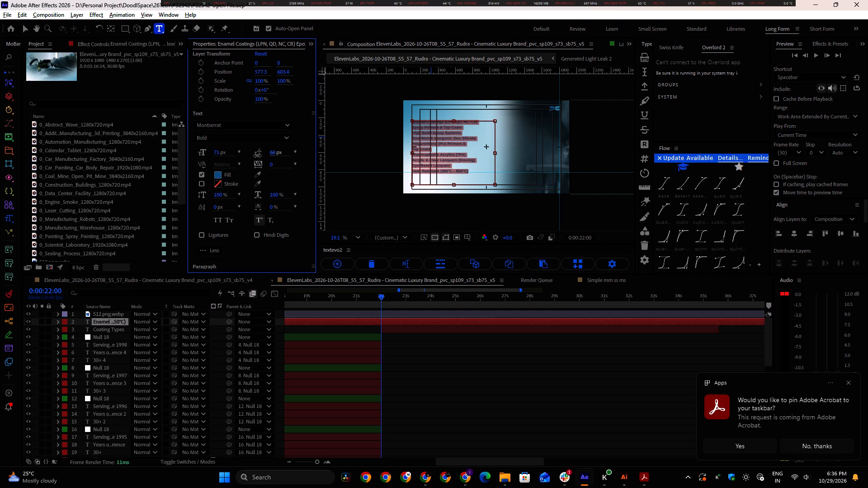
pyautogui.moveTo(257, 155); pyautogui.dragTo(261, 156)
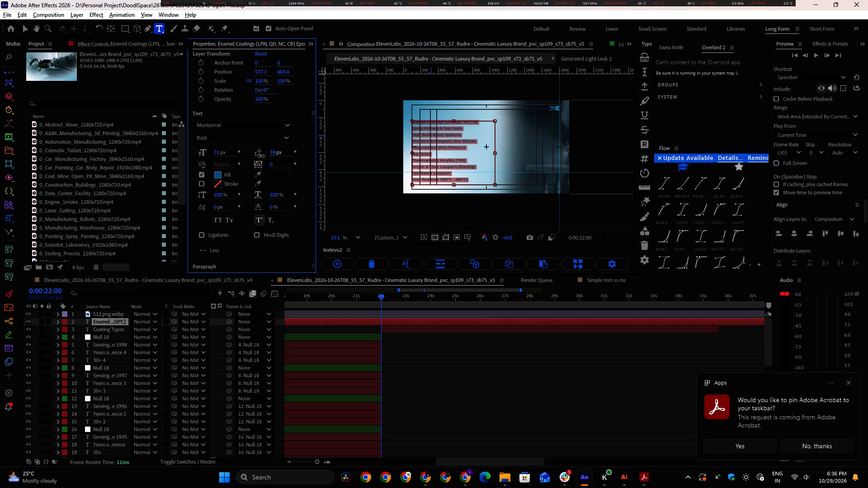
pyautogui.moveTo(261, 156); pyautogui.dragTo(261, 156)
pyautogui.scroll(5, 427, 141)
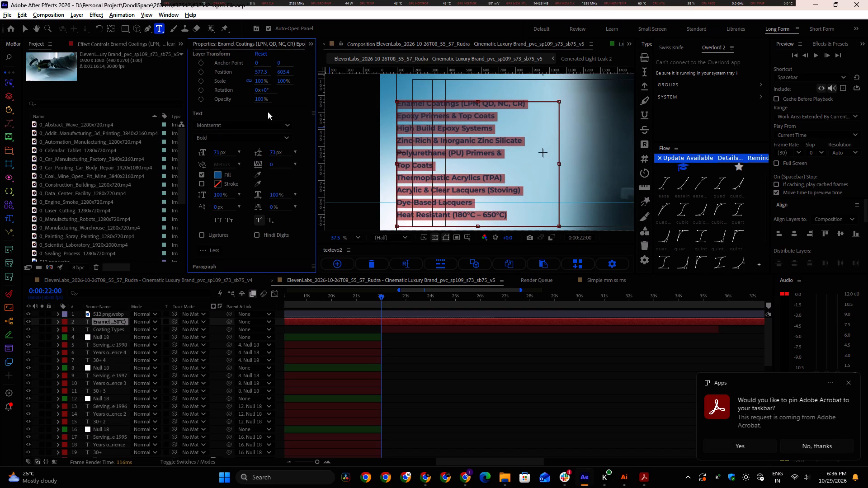
# Leave text editing and make the coating list layer start at 0:00:22:00.
pyautogui.click(23, 30)
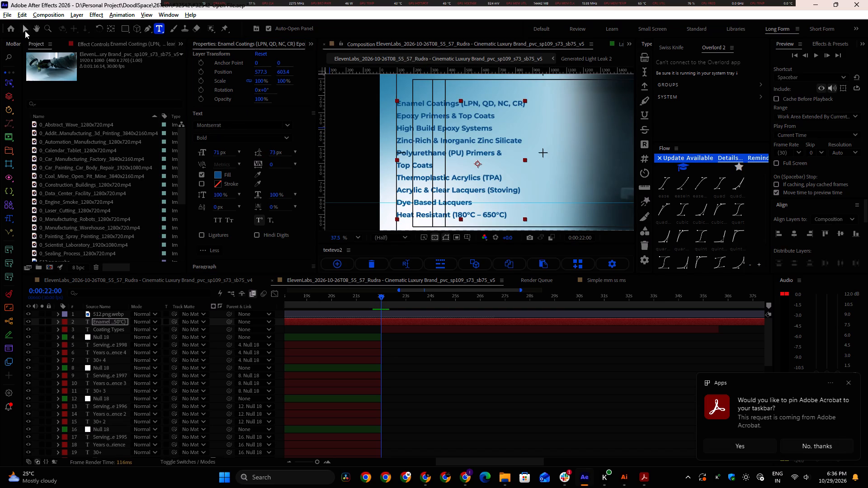
pyautogui.press('[')
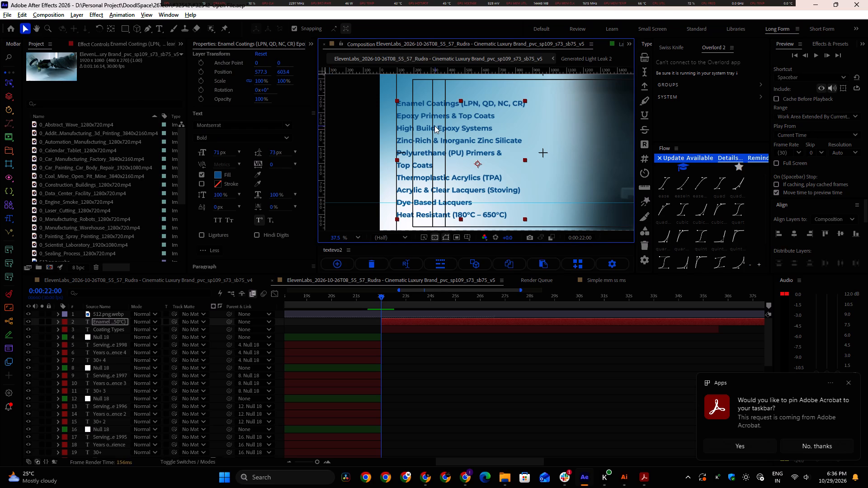
# At 0:00:25:26, move the coating list slightly down and inward under the title, to a position of about 632, 631.
pyautogui.scroll(-2, 435, 126)
pyautogui.moveTo(381, 296); pyautogui.dragTo(473, 300)
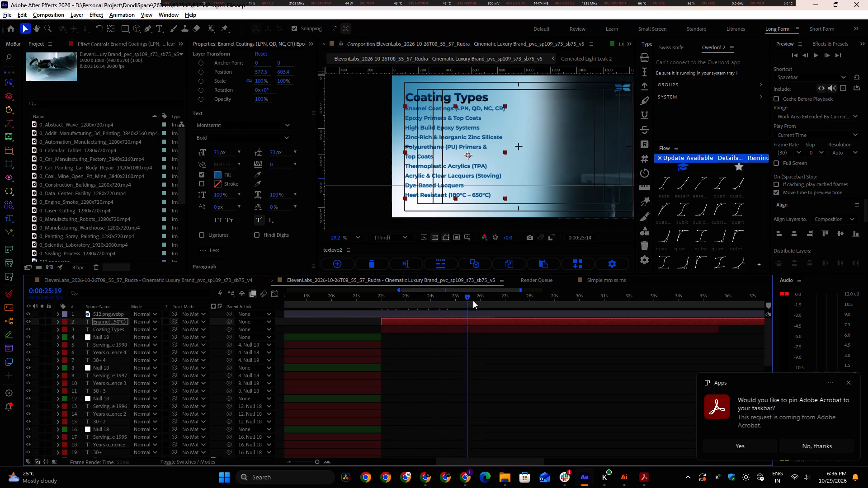
pyautogui.moveTo(473, 300); pyautogui.dragTo(476, 300)
pyautogui.click(475, 138)
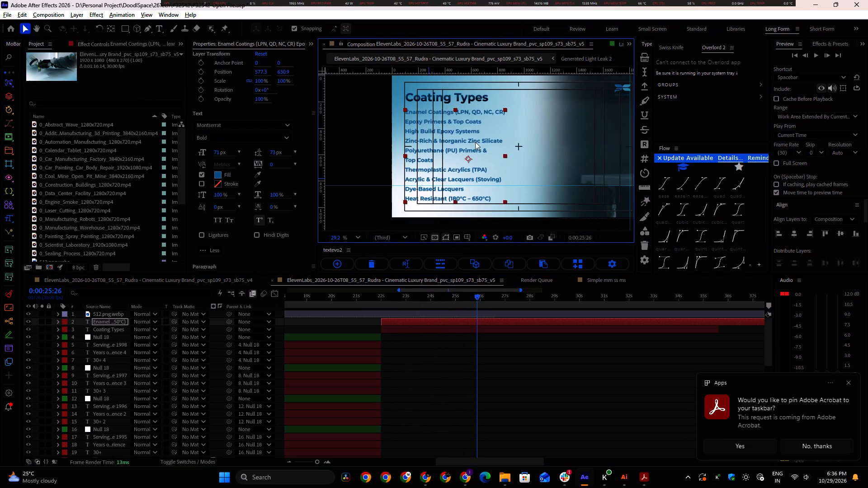
pyautogui.moveTo(474, 141); pyautogui.dragTo(486, 141)
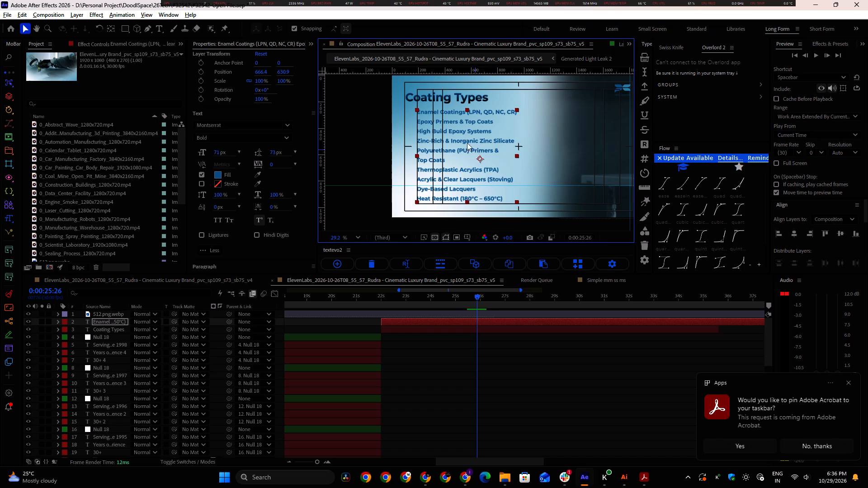
pyautogui.moveTo(450, 130); pyautogui.dragTo(445, 130)
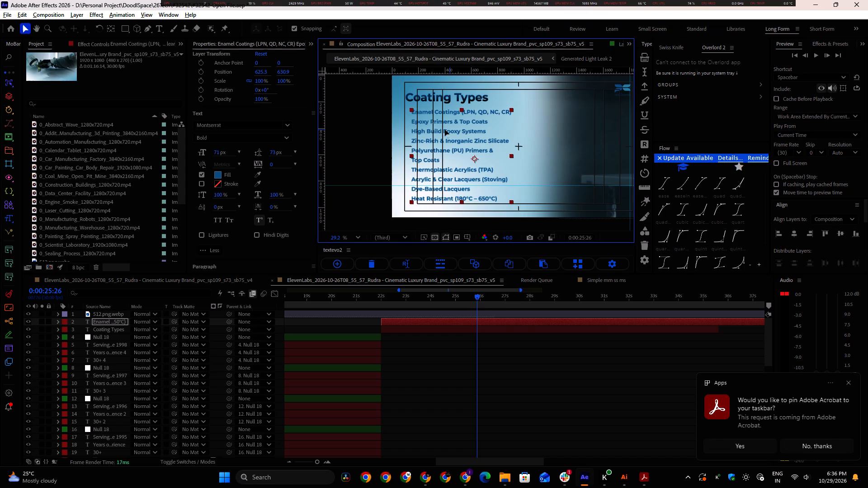
pyautogui.moveTo(445, 130); pyautogui.dragTo(445, 130)
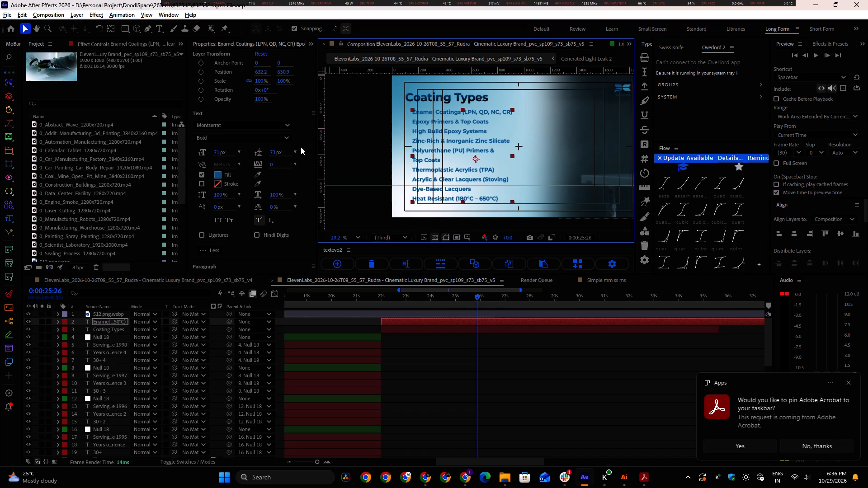
# Enlarge the coating list's text box slightly downward and widen its right side well past the text, then return to the Selection tool.
pyautogui.click(274, 152)
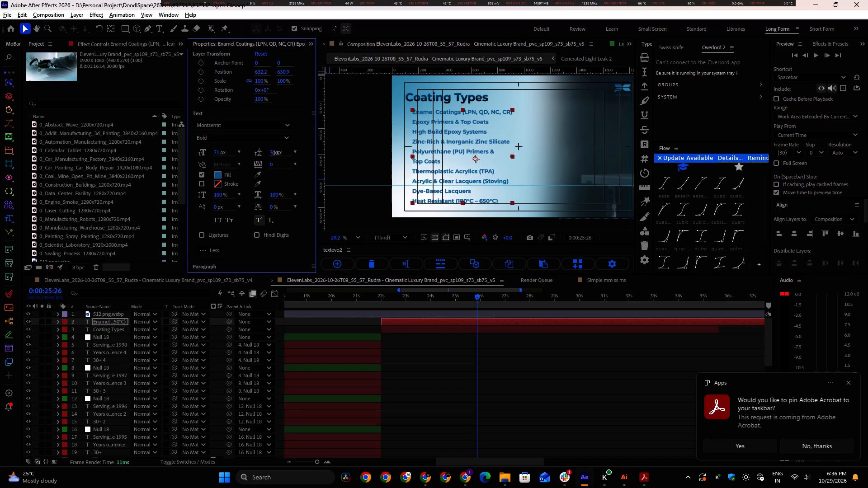
pyautogui.doubleClick(435, 158)
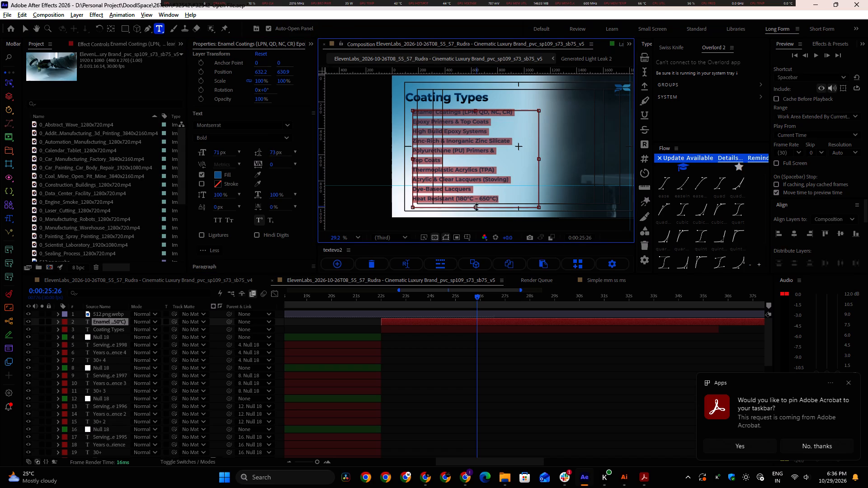
pyautogui.click(476, 208)
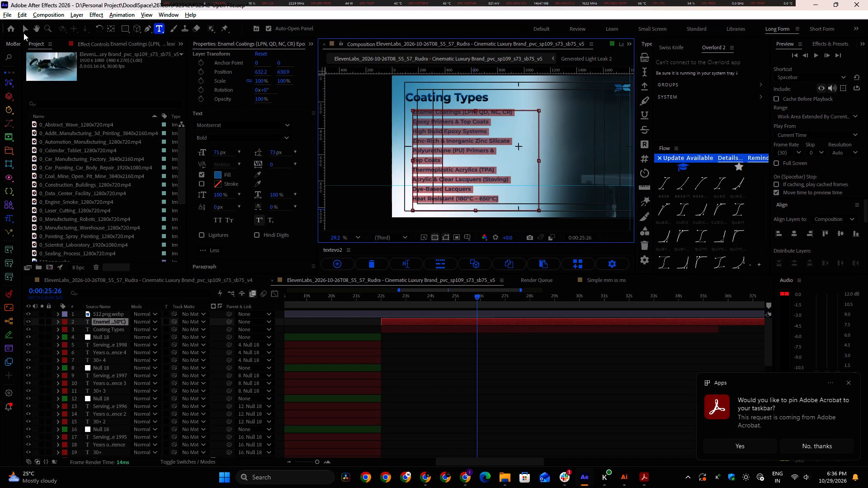
pyautogui.click(25, 26)
pyautogui.click(222, 152)
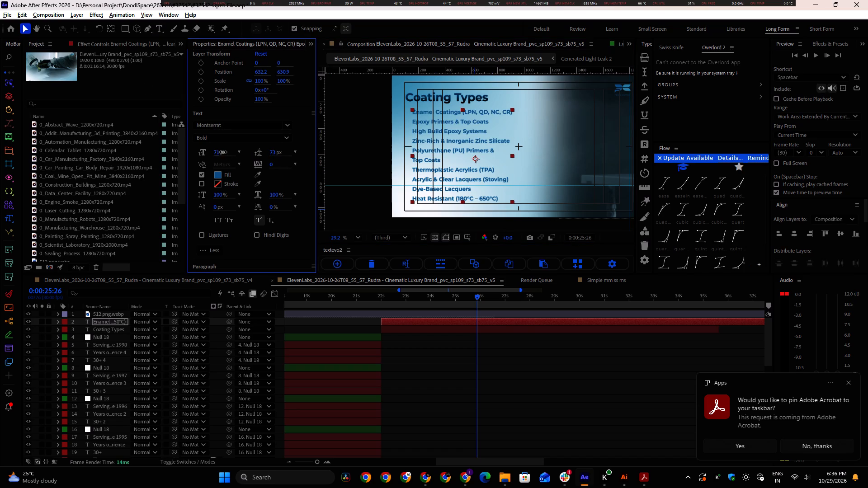
pyautogui.doubleClick(476, 141)
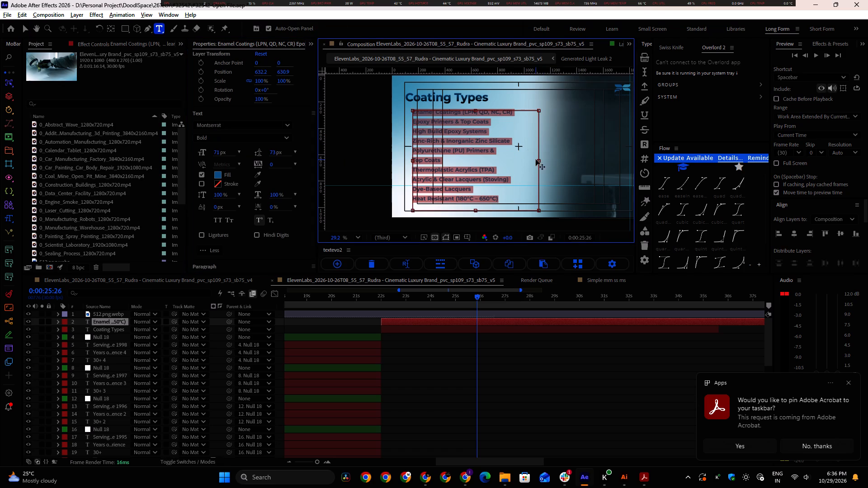
pyautogui.moveTo(540, 162); pyautogui.dragTo(590, 162)
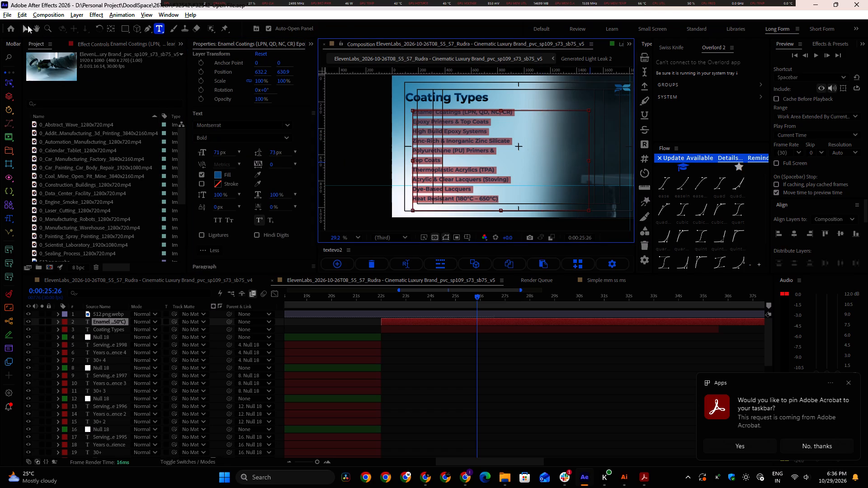
pyautogui.click(26, 25)
# Set the coating list's font size to 80 px and its leading to 76 px.
pyautogui.moveTo(220, 151); pyautogui.dragTo(223, 151)
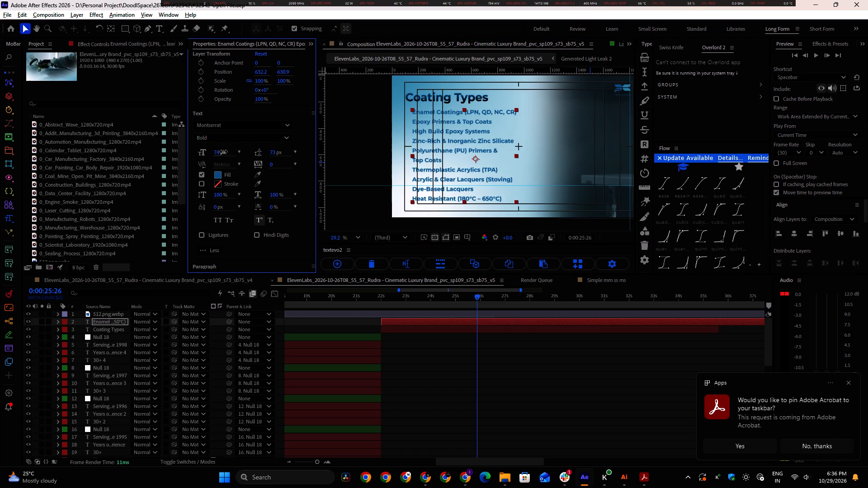
pyautogui.moveTo(223, 151); pyautogui.dragTo(228, 153)
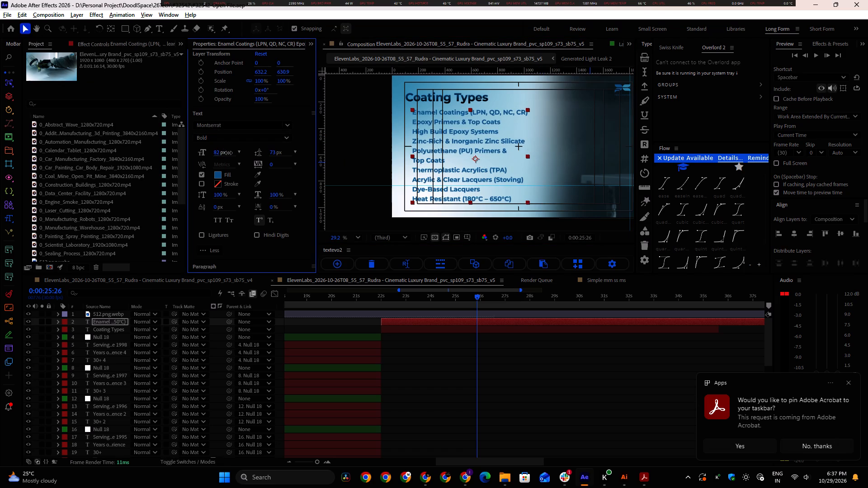
pyautogui.moveTo(228, 153); pyautogui.dragTo(227, 153)
pyautogui.click(271, 154)
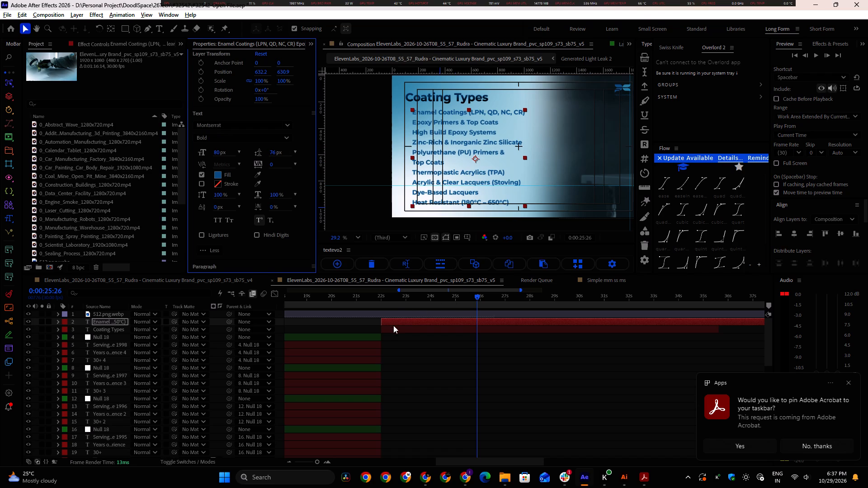
# Apply a TextEvo animation to the coating list from 0:00:22:00 and base it on Lines with the delay adapted automatically.
pyautogui.moveTo(393, 298); pyautogui.dragTo(383, 300)
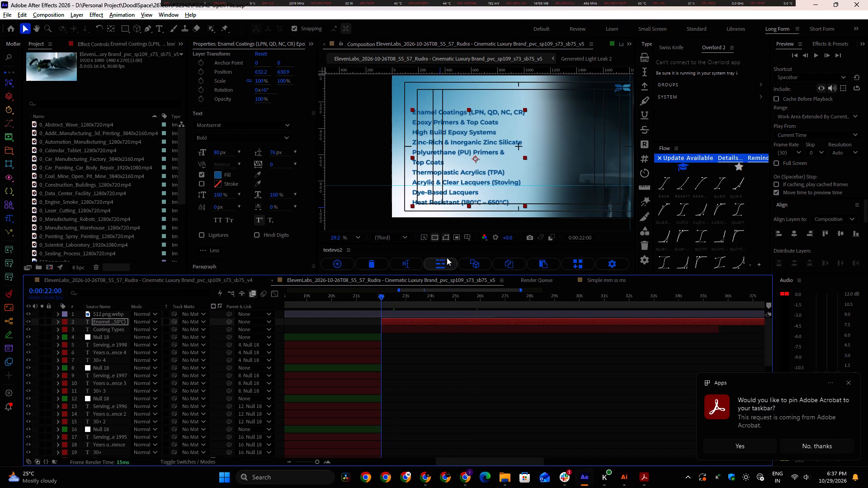
pyautogui.click(342, 263)
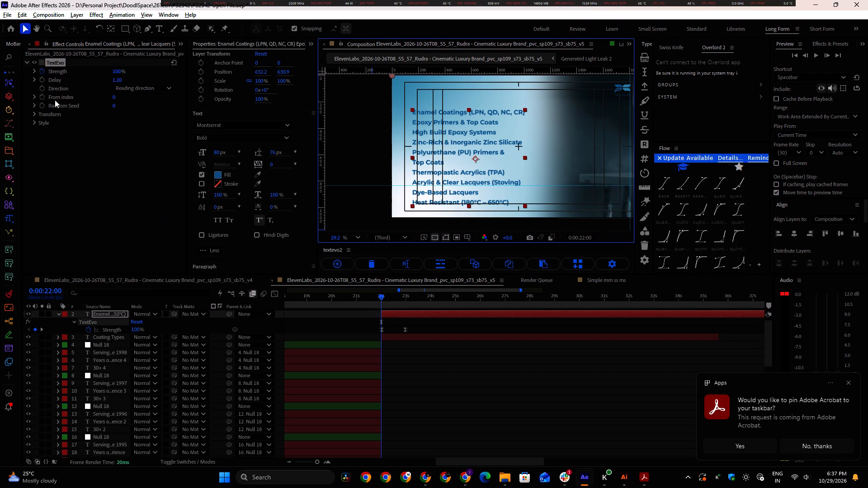
pyautogui.click(432, 264)
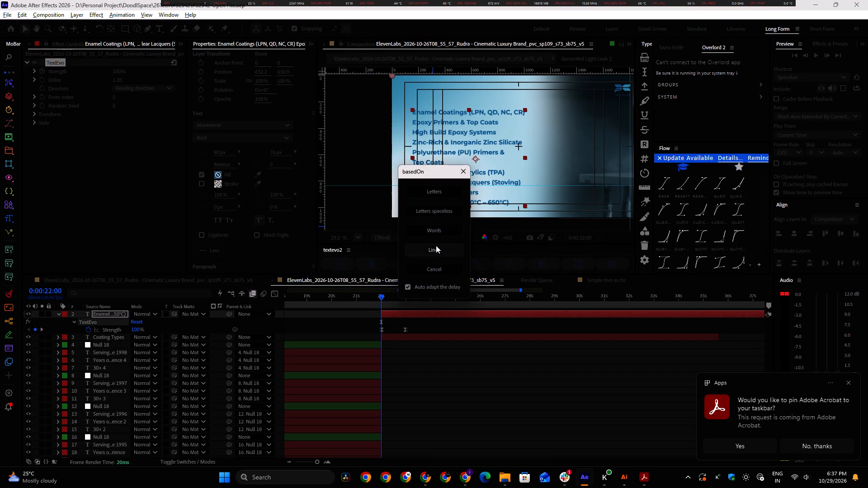
pyautogui.click(436, 247)
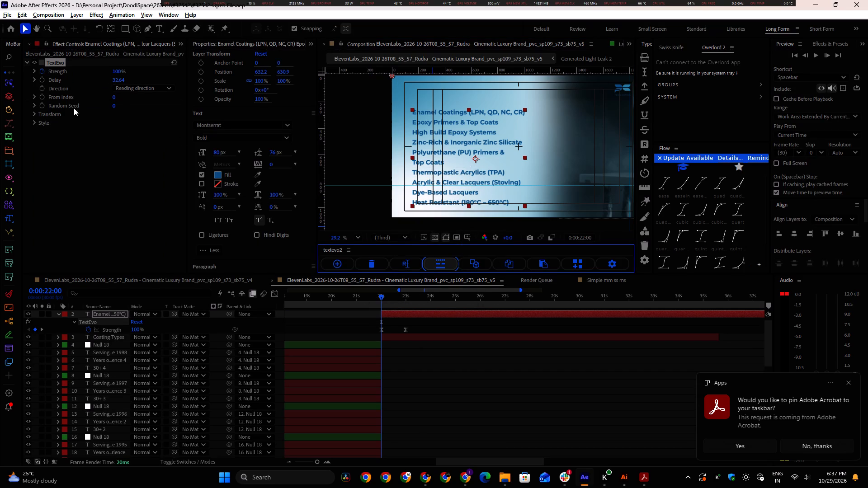
# Set the coating list's TextEvo position Y to -106 and opacity to 2%, then preview the line-by-line animation from about 0:00:22:00.
pyautogui.click(34, 117)
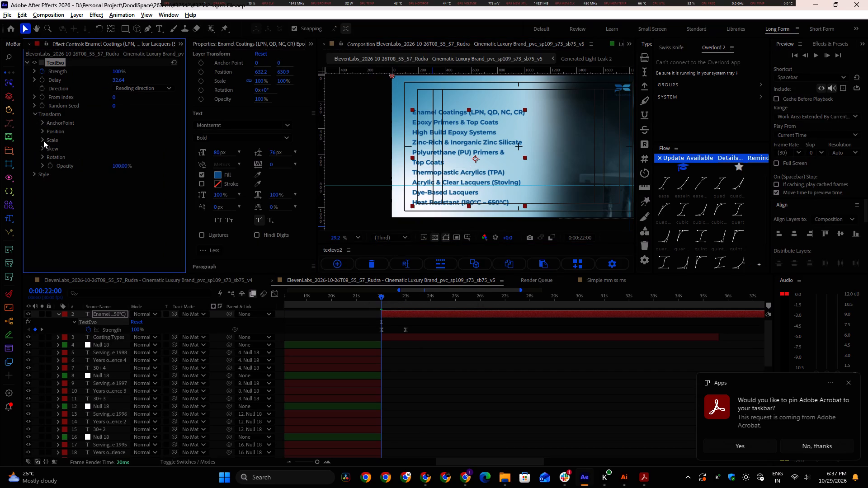
pyautogui.click(43, 133)
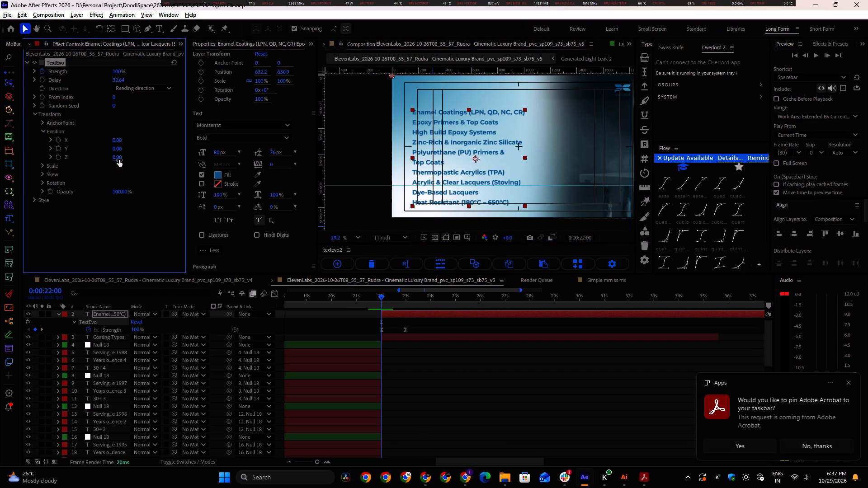
pyautogui.moveTo(118, 150); pyautogui.dragTo(69, 150)
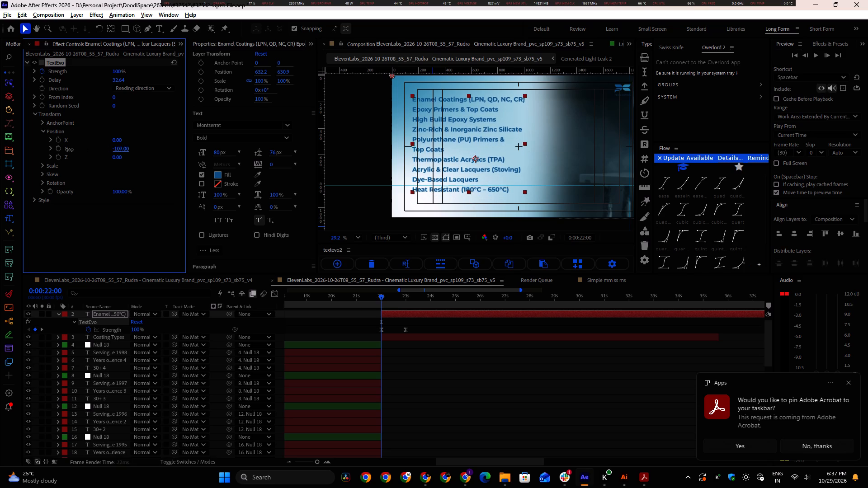
pyautogui.moveTo(69, 150); pyautogui.dragTo(70, 150)
pyautogui.moveTo(123, 192); pyautogui.dragTo(19, 207)
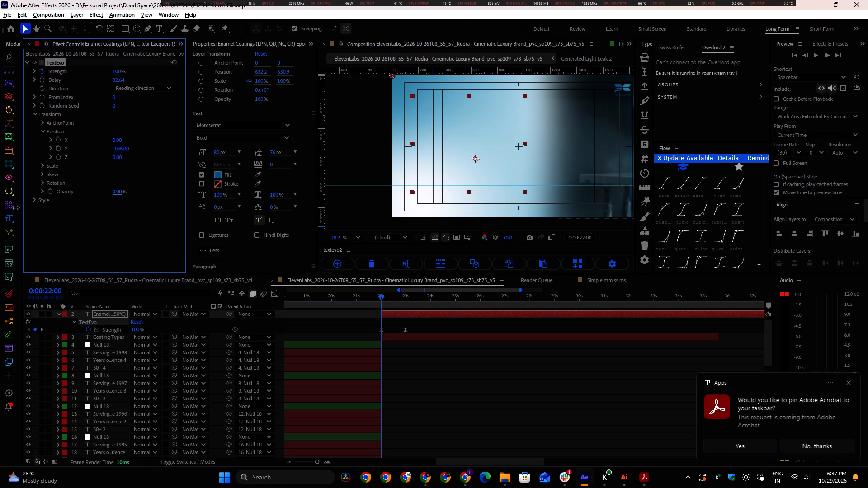
pyautogui.moveTo(19, 207); pyautogui.dragTo(0, 208)
pyautogui.moveTo(382, 297); pyautogui.dragTo(406, 297)
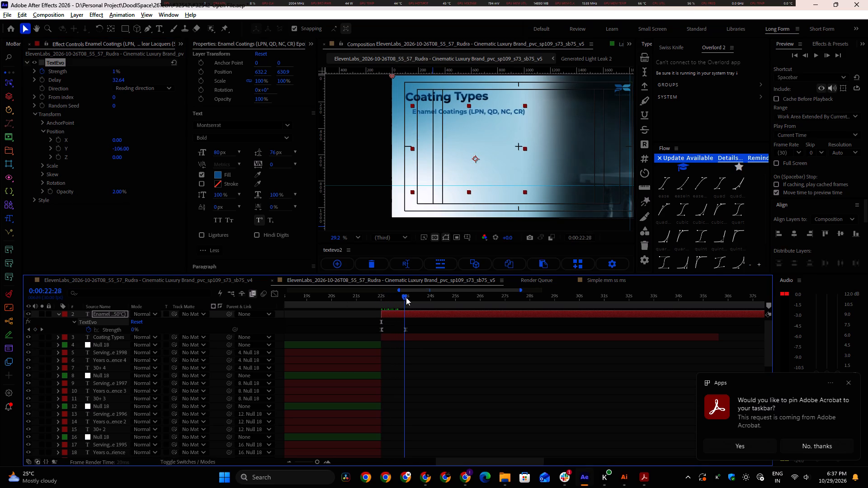
pyautogui.moveTo(406, 297); pyautogui.dragTo(543, 320)
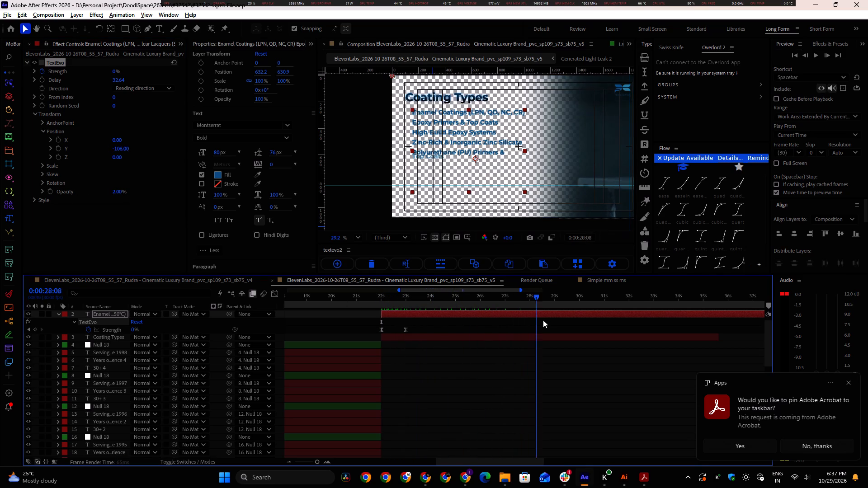
pyautogui.moveTo(543, 320); pyautogui.dragTo(382, 310)
pyautogui.press('space')
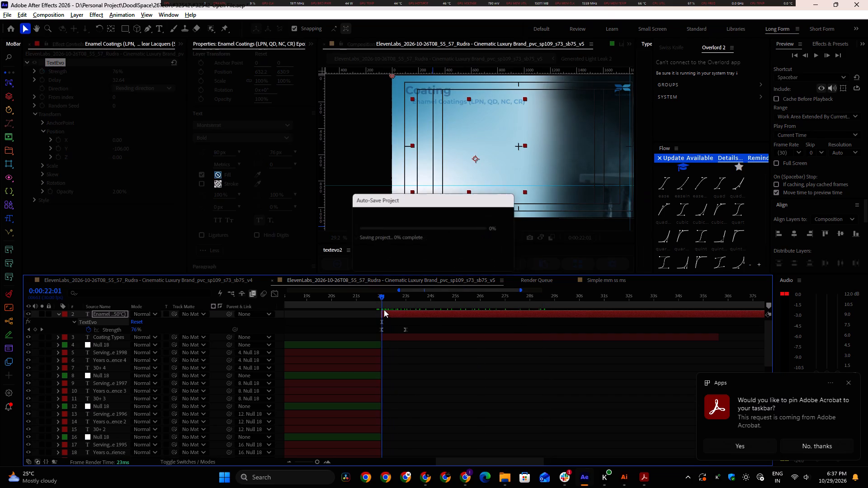
pyautogui.press('space')
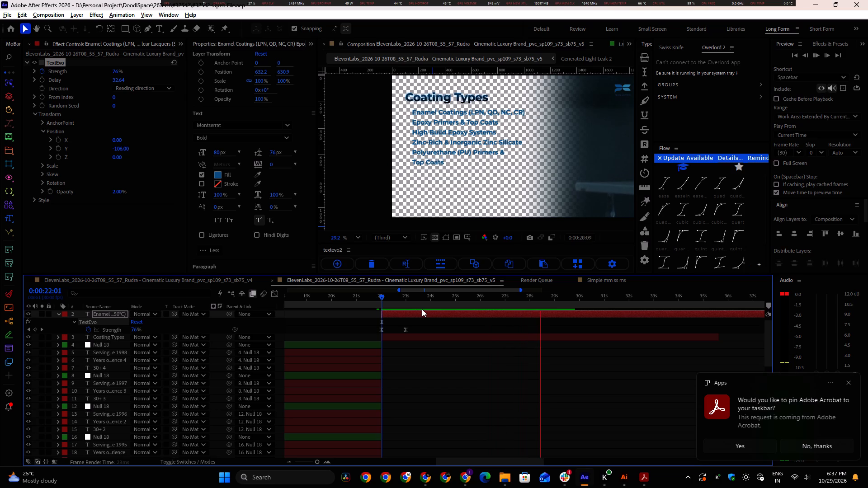
pyautogui.press('space')
# Lower the TextEvo delay on the coating list to 6.64 and play the animation from 0:00:22:00.
pyautogui.click(543, 296)
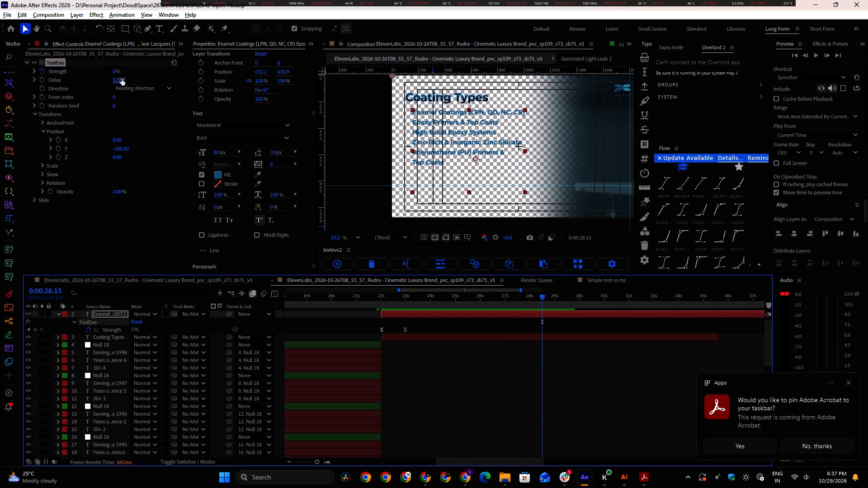
pyautogui.moveTo(121, 79); pyautogui.dragTo(113, 80)
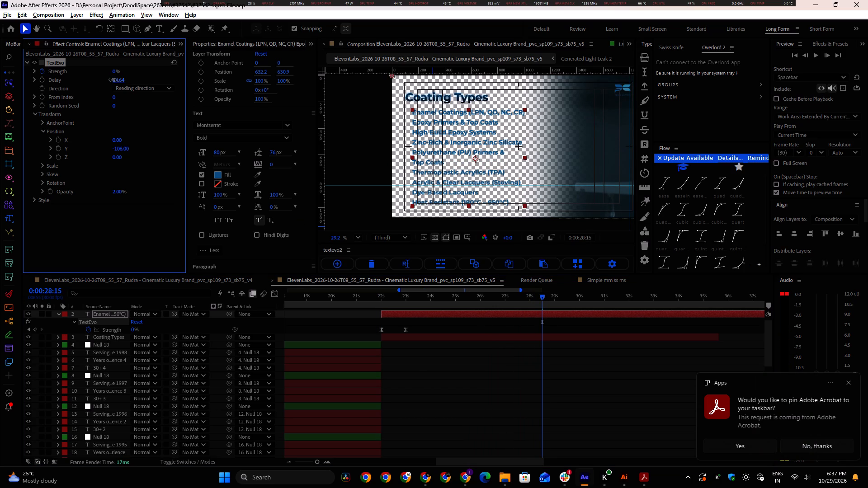
pyautogui.moveTo(113, 80); pyautogui.dragTo(108, 80)
pyautogui.moveTo(108, 80); pyautogui.dragTo(110, 80)
pyautogui.click(381, 297)
pyautogui.press('space')
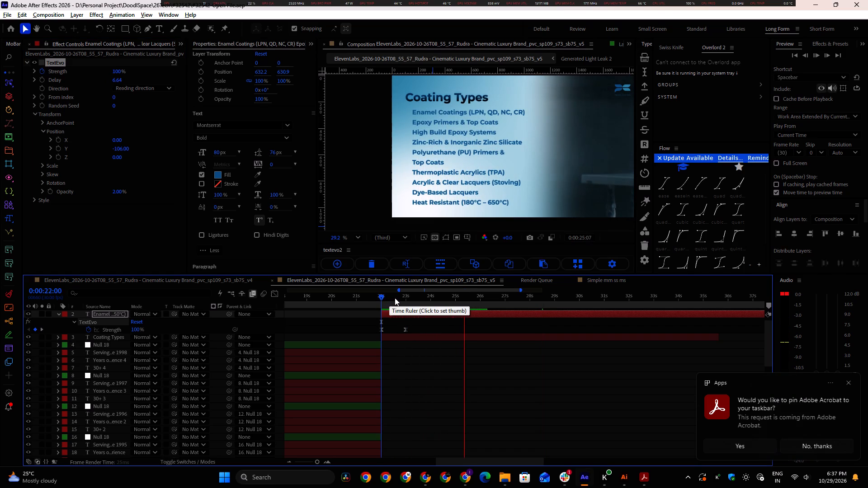
pyautogui.press('space')
# Extend the White Solid 1 gradient background's end to just past the end of the Coating Types title layer.
pyautogui.scroll(-5, 478, 350)
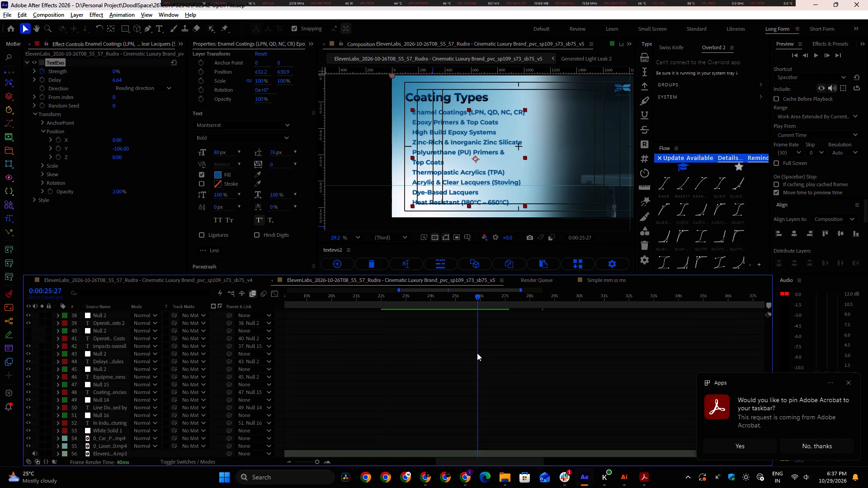
pyautogui.scroll(2, 476, 357)
pyautogui.moveTo(491, 348); pyautogui.dragTo(726, 352)
pyautogui.scroll(4, 467, 347)
# At 0:00:22:00, select the 0_Painting_Spray_Painting footage layer.
pyautogui.moveTo(400, 300); pyautogui.dragTo(383, 303)
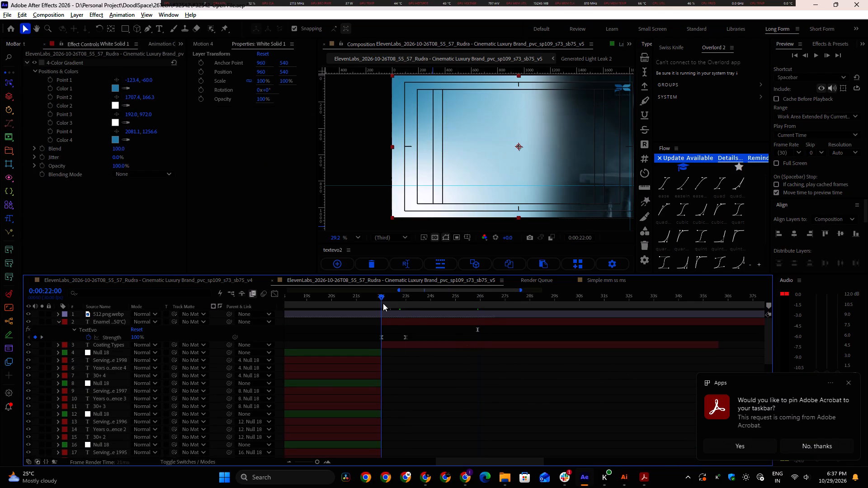
pyautogui.moveTo(383, 303); pyautogui.dragTo(381, 304)
pyautogui.keyDown('alt'); pyautogui.scroll(-1, 386, 324); pyautogui.keyUp('alt')
pyautogui.scroll(-1, 380, 346)
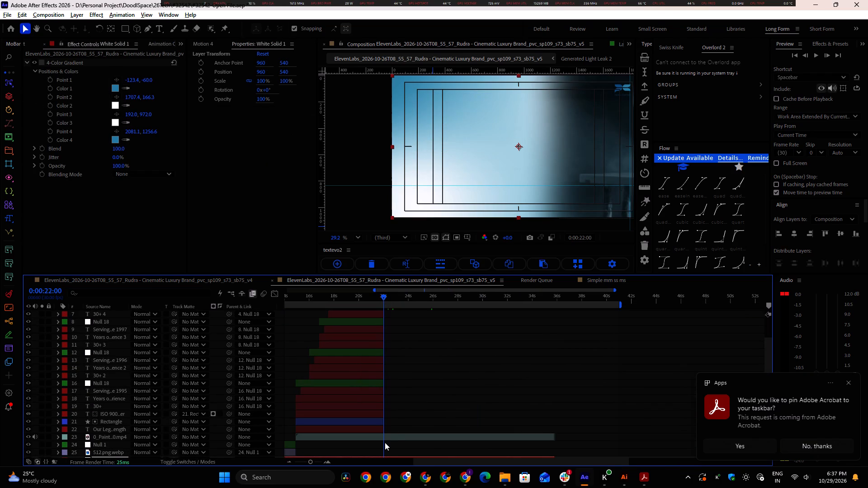
pyautogui.click(387, 434)
# Switch to the #32542 folder in File Explorer and examine its video clips as enlarged thumbnails.
pyautogui.hotkey('alt', 'Tab')
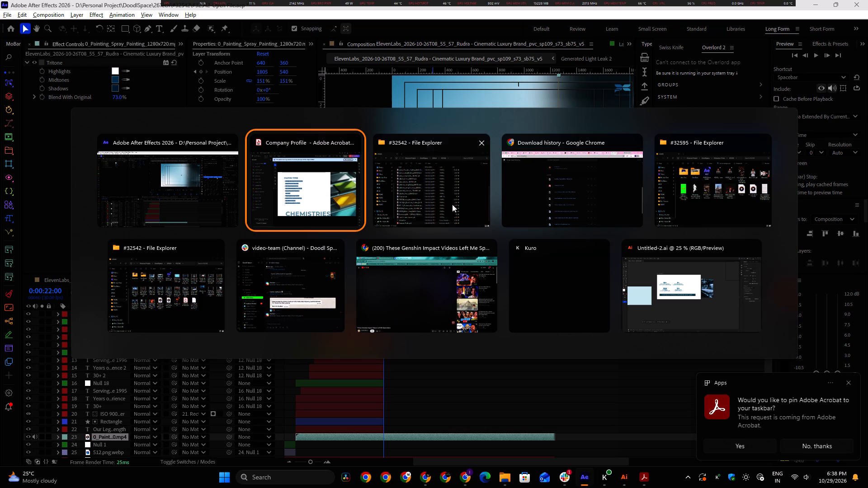
pyautogui.keyDown('alt'); pyautogui.click(462, 199); pyautogui.keyUp('alt')
pyautogui.keyDown('ctrl'); pyautogui.scroll(6, 467, 305); pyautogui.keyUp('ctrl')
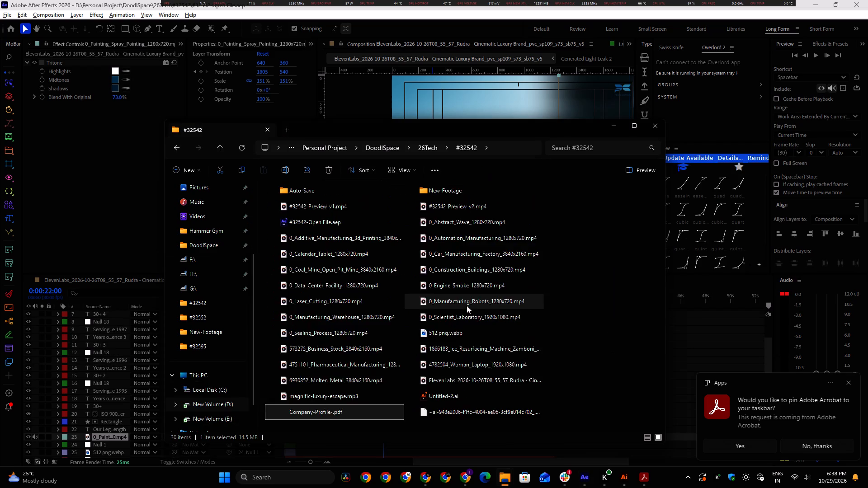
pyautogui.keyDown('ctrl'); pyautogui.scroll(19, 467, 305); pyautogui.keyUp('ctrl')
pyautogui.keyDown('ctrl'); pyautogui.scroll(4, 467, 305); pyautogui.keyUp('ctrl')
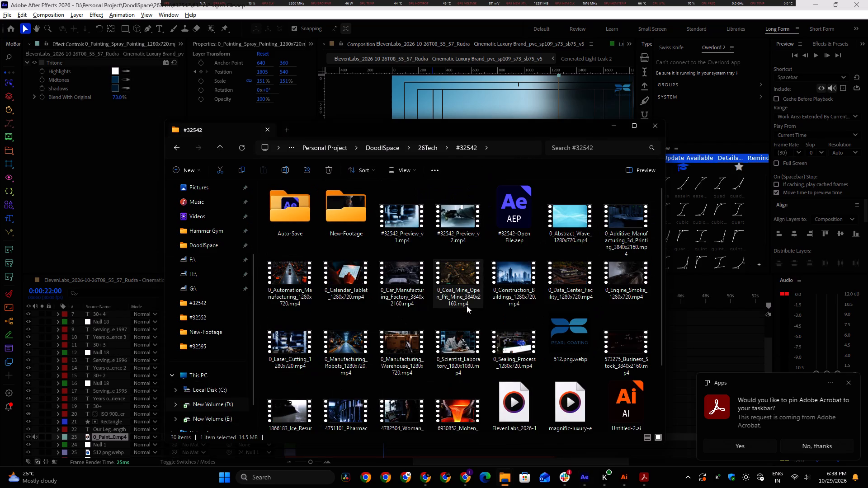
pyautogui.keyDown('ctrl'); pyautogui.scroll(2, 467, 305); pyautogui.keyUp('ctrl')
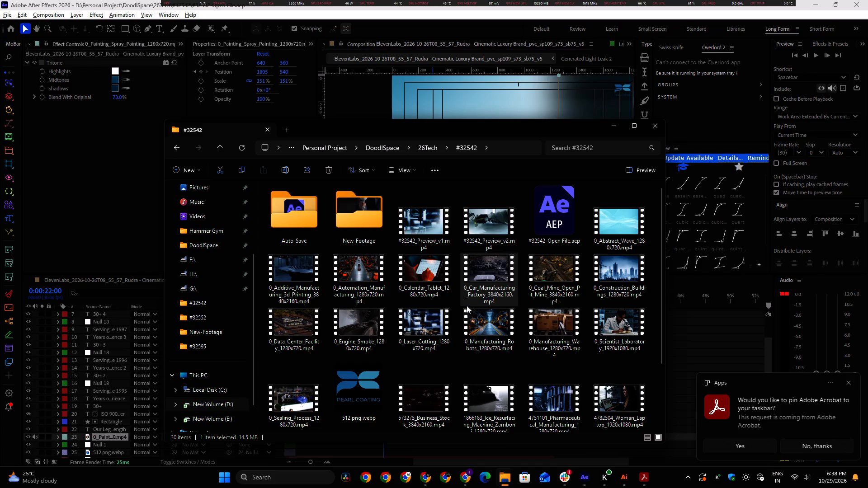
# In Chrome, open the #32542 request details on DoodlSpace and read the script and visual cues for the Formulation & Solutions section.
pyautogui.click(464, 483)
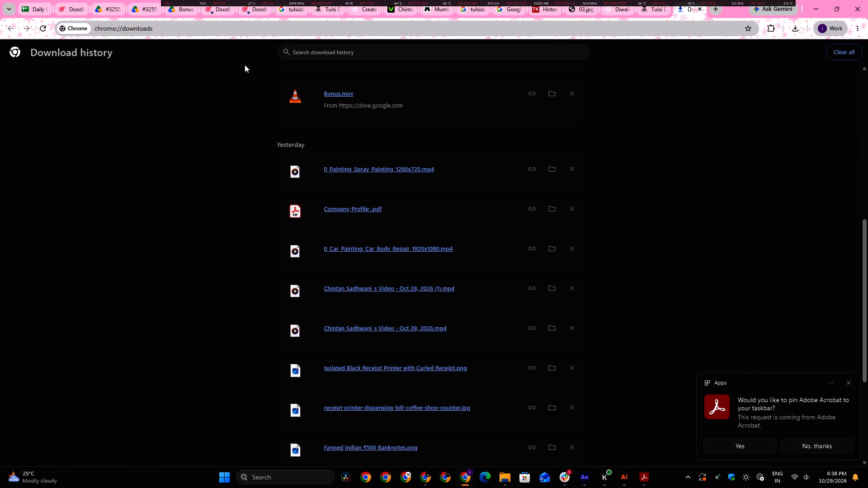
pyautogui.click(220, 9)
pyautogui.click(511, 87)
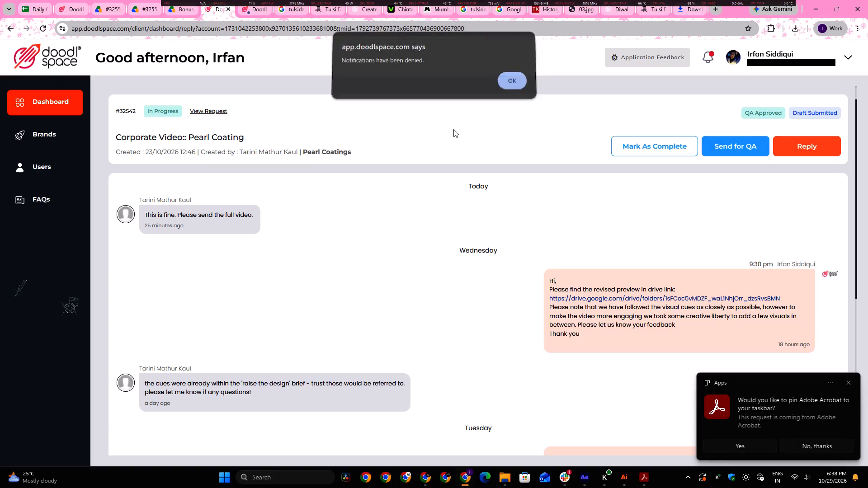
pyautogui.click(216, 112)
pyautogui.moveTo(738, 384); pyautogui.dragTo(867, 387)
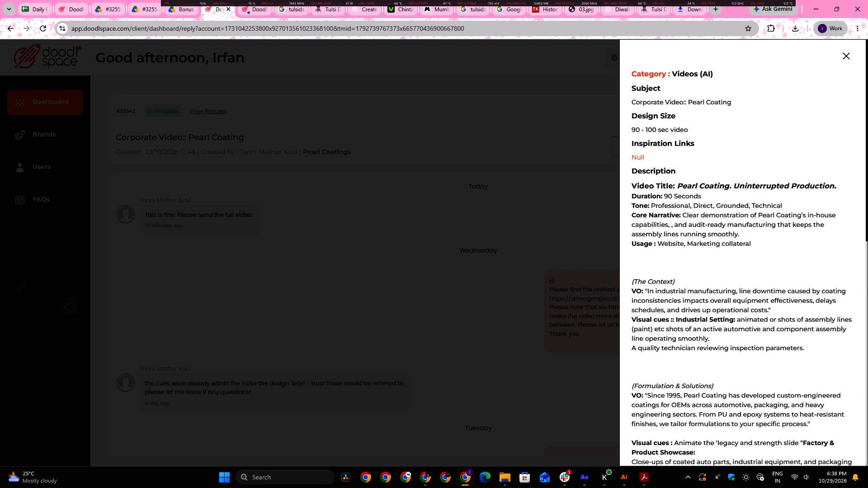
pyautogui.scroll(-1, 747, 336)
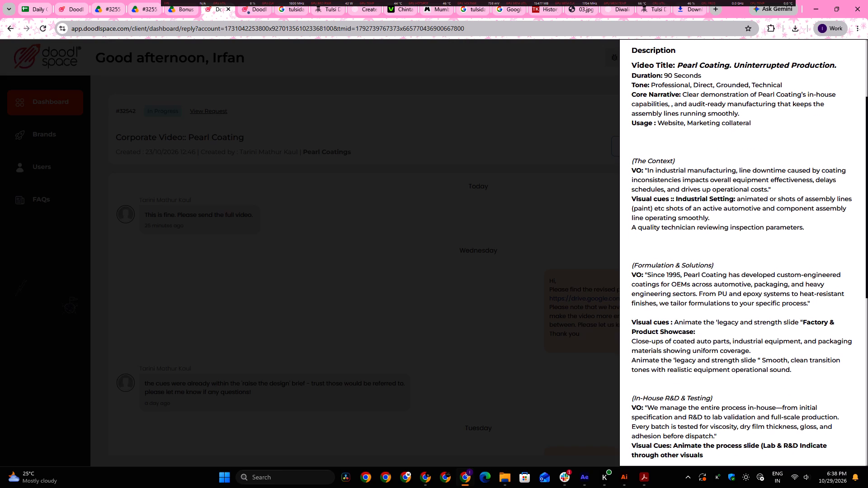
pyautogui.hotkey('alt', 'Tab')
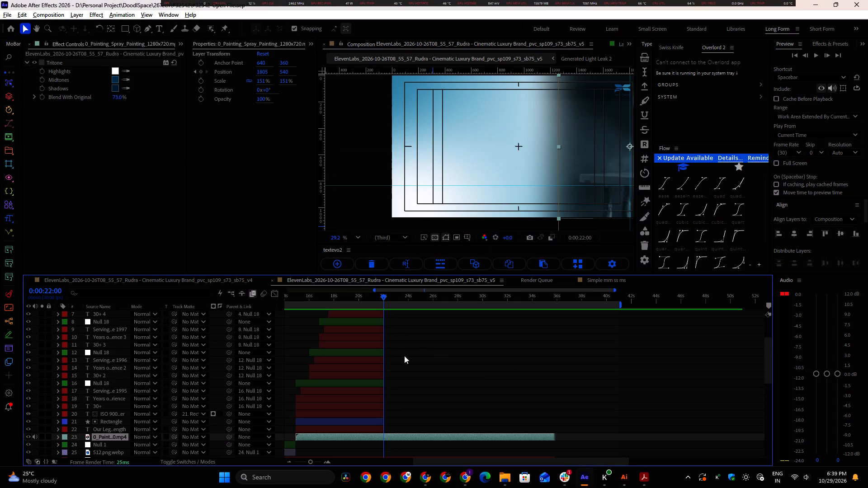
pyautogui.press('[')
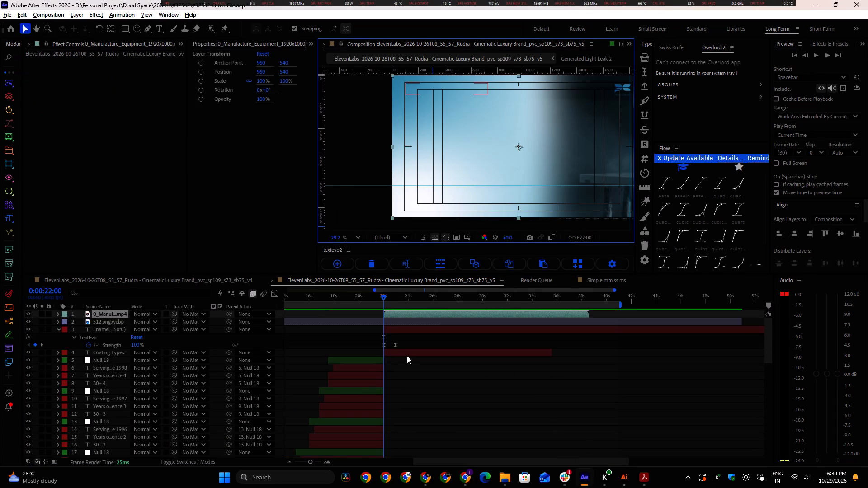
# Move the 0_Manufacture_Equipment layer down the stack to sit directly above the 0_Painting_Spray_Painting layer.
pyautogui.hotkey('ctrl', '[')
pyautogui.hotkey('ctrl', '[')
pyautogui.hotkey('ctrl', '[')
pyautogui.hotkey('ctrl', '[')
pyautogui.hotkey('ctrl', '[')
pyautogui.hotkey('ctrl', '[')
pyautogui.hotkey('ctrl', '[')
pyautogui.hotkey('ctrl', '[')
pyautogui.hotkey('ctrl', '[')
pyautogui.hotkey('ctrl', '[')
pyautogui.hotkey('ctrl', '[')
pyautogui.hotkey('ctrl', '[')
pyautogui.hotkey('ctrl', '[')
pyautogui.hotkey('ctrl', '[')
pyautogui.hotkey('ctrl', '[')
pyautogui.hotkey('ctrl', '[')
pyautogui.hotkey('ctrl', '[')
pyautogui.hotkey('ctrl', '[')
pyautogui.hotkey('ctrl', '[')
pyautogui.hotkey('ctrl', '[')
pyautogui.hotkey('ctrl', ']')
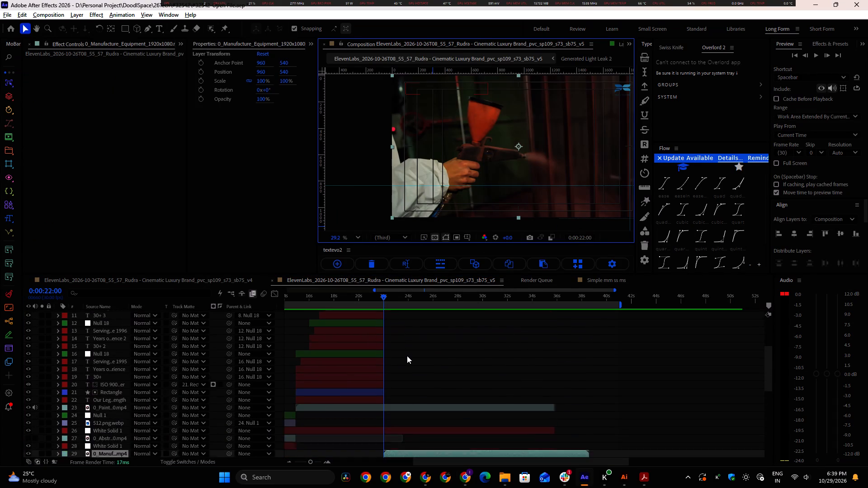
pyautogui.hotkey('ctrl', ']')
pyautogui.hotkey('ctrl', ']')
pyautogui.hotkey('ctrl', ']')
pyautogui.hotkey('ctrl', ']')
pyautogui.hotkey('ctrl', ']')
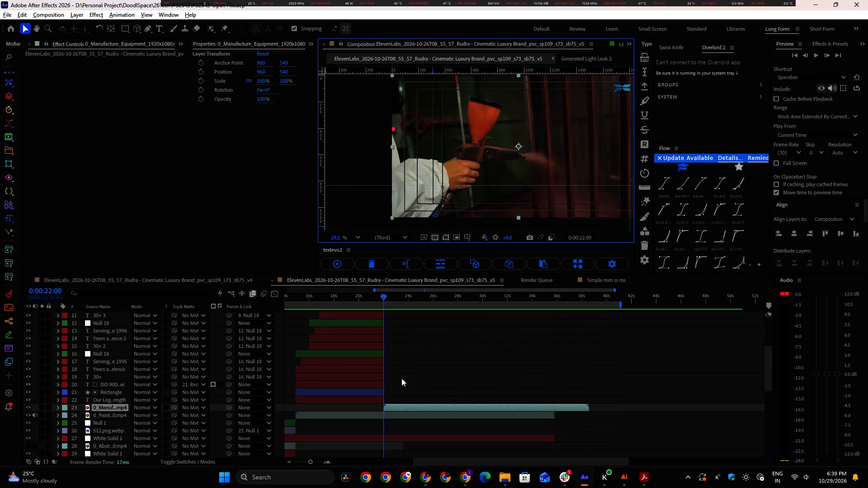
# Parent the 0_Manufacture_Equipment layer to the 0_Painting_Spray_Painting layer.
pyautogui.scroll(-2, 401, 378)
pyautogui.scroll(1, 401, 378)
pyautogui.keyDown('shift'); pyautogui.moveTo(228, 344); pyautogui.dragTo(107, 353); pyautogui.keyUp('shift')
# Scale the 0_Manufacture_Equipment clip to 68% and shift it horizontally to a position of about 470.5, 360.
pyautogui.scroll(-2, 583, 155)
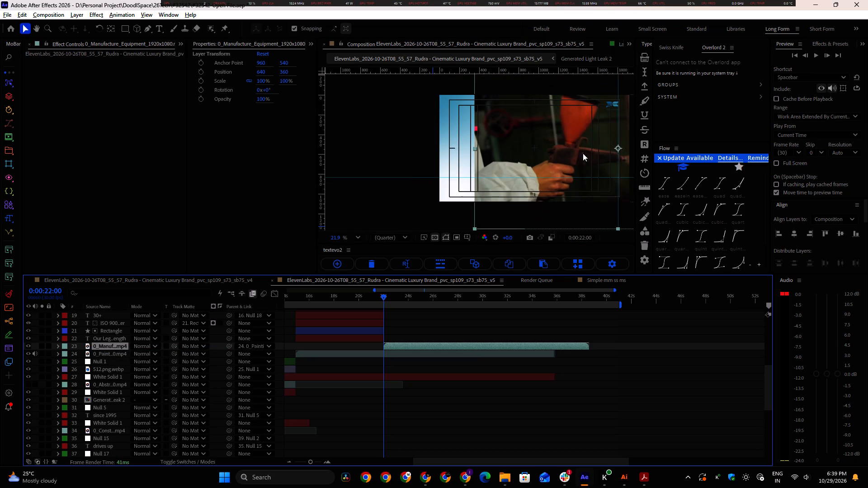
pyautogui.moveTo(583, 152); pyautogui.dragTo(558, 169, button='middle')
pyautogui.press('s')
pyautogui.moveTo(162, 354); pyautogui.dragTo(154, 354)
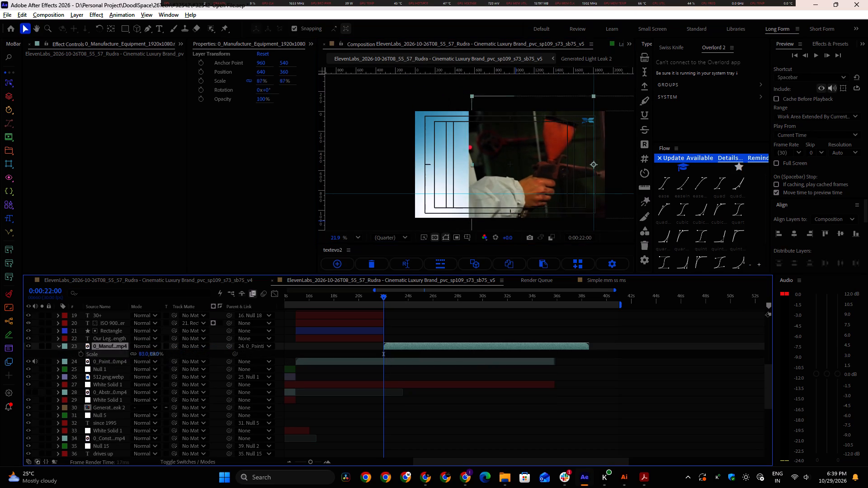
pyautogui.moveTo(154, 354); pyautogui.dragTo(148, 354)
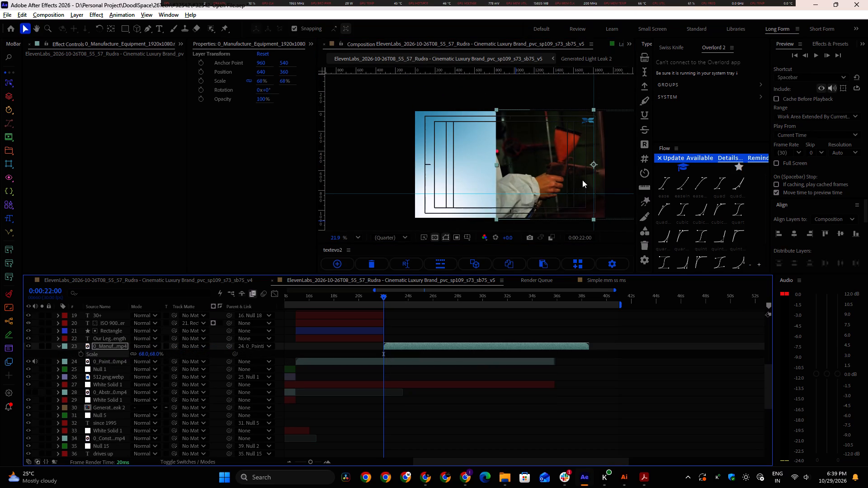
pyautogui.moveTo(574, 173); pyautogui.dragTo(548, 174)
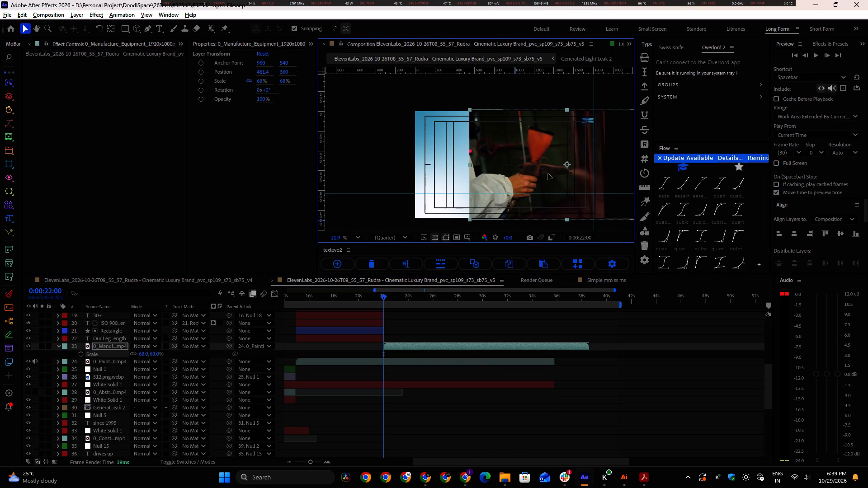
pyautogui.moveTo(548, 174); pyautogui.dragTo(548, 174)
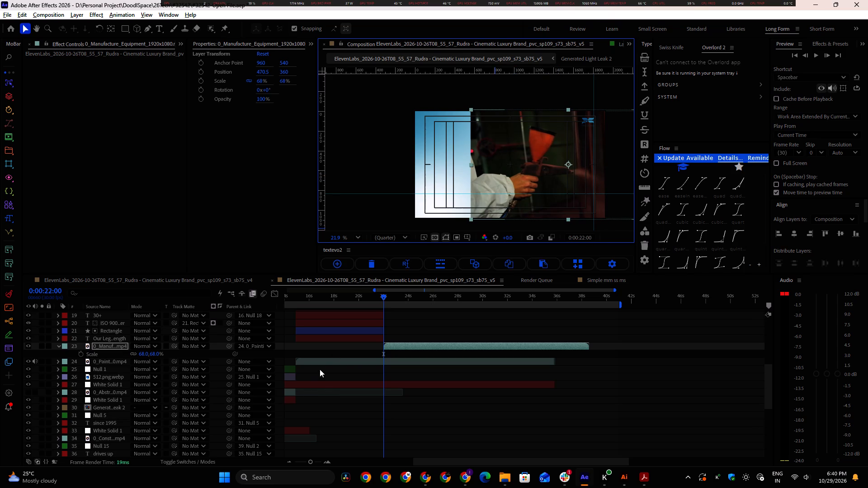
# Copy the Tritone effect from the 0_Painting_Spray_Painting layer onto the 0_Manufacture_Equipment layer.
pyautogui.click(340, 361)
pyautogui.click(57, 65)
pyautogui.hotkey('ctrl', 'c')
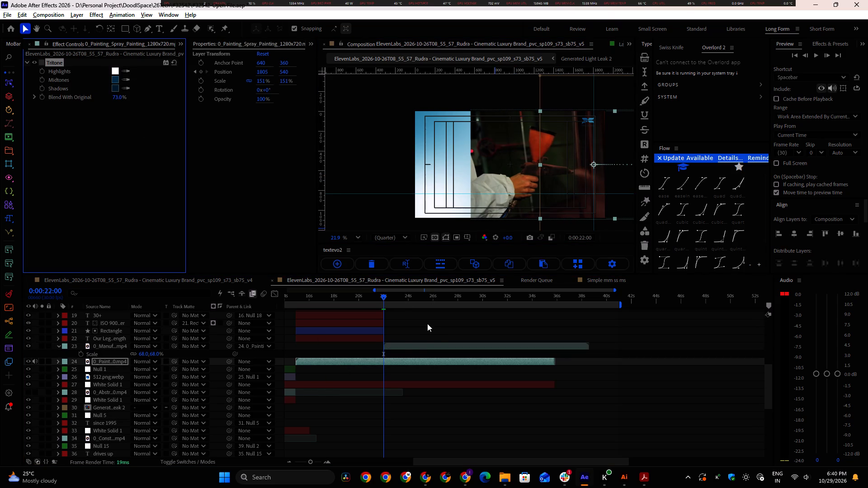
pyautogui.click(410, 344)
pyautogui.hotkey('ctrl', 'v')
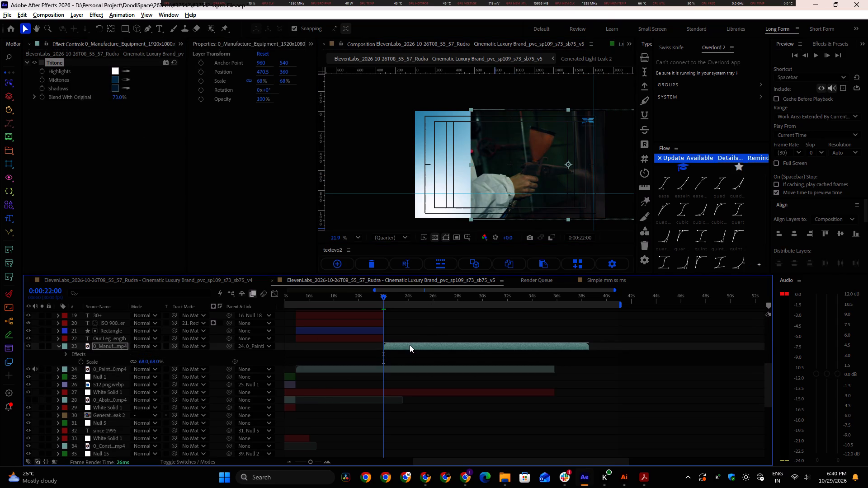
# Copy Mask 1 from the 0_Painting_Spray_Painting layer onto the 0_Manufacture_Equipment layer.
pyautogui.keyDown('alt'); pyautogui.scroll(1, 365, 371); pyautogui.keyUp('alt')
pyautogui.keyDown('alt'); pyautogui.scroll(-1, 408, 370); pyautogui.keyUp('alt')
pyautogui.click(408, 370)
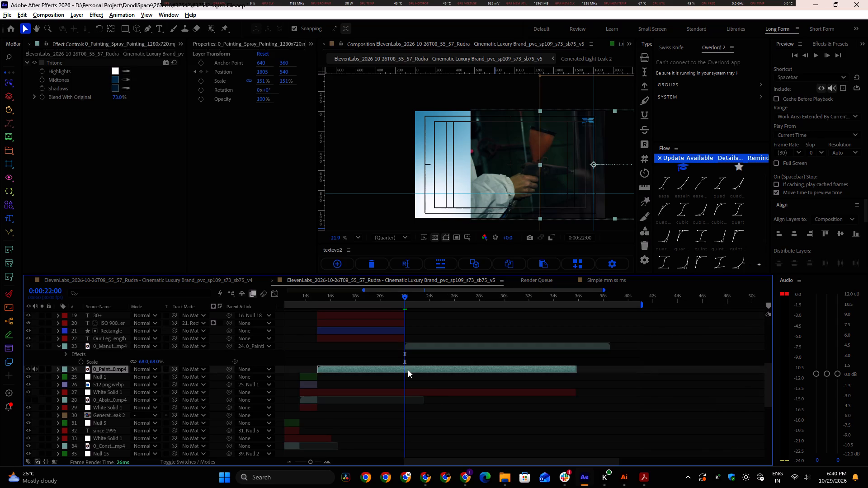
pyautogui.press('m')
pyautogui.click(95, 375)
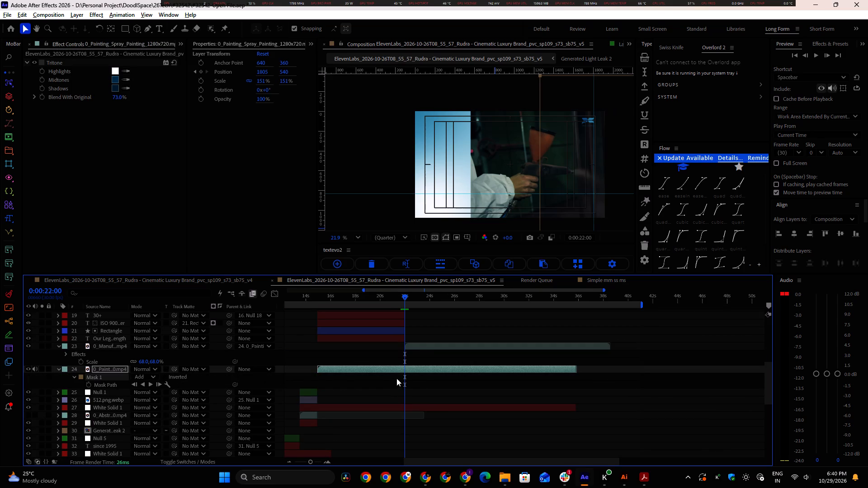
pyautogui.hotkey('ctrl', 'c')
pyautogui.click(421, 347)
pyautogui.hotkey('ctrl', 'v')
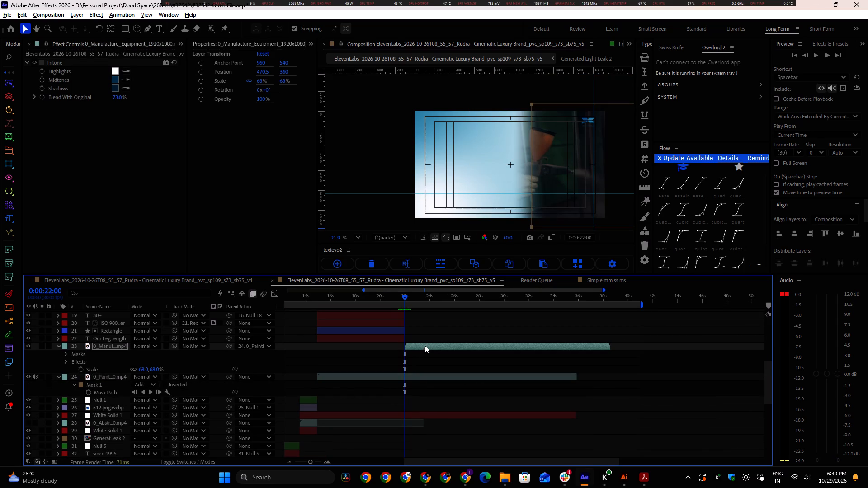
# Trim the end of the 0_Painting_Spray_Painting layer to 0:00:22:00, where the new clip starts.
pyautogui.moveTo(403, 297); pyautogui.dragTo(423, 305)
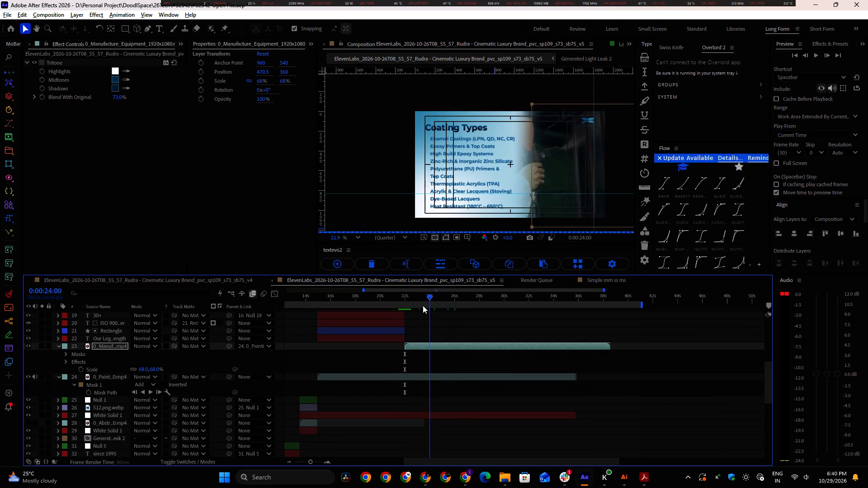
pyautogui.moveTo(423, 305); pyautogui.dragTo(405, 307)
pyautogui.moveTo(576, 377); pyautogui.dragTo(550, 378)
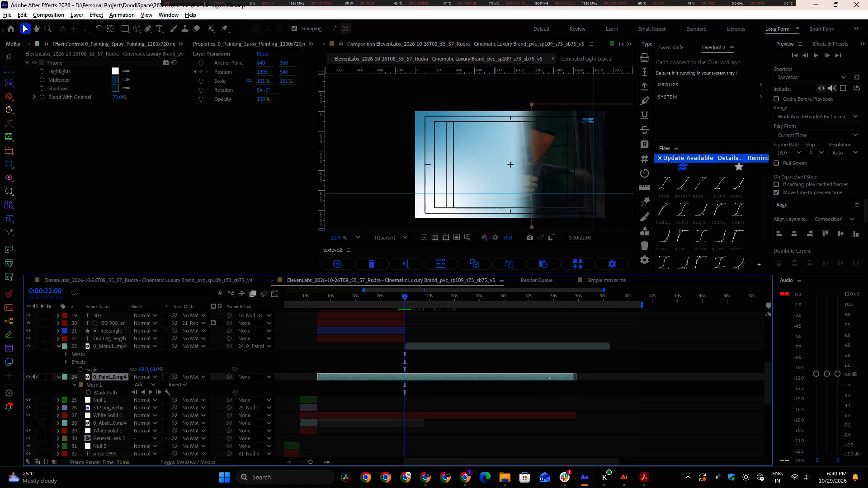
pyautogui.moveTo(550, 378); pyautogui.dragTo(406, 377)
pyautogui.keyDown('alt'); pyautogui.scroll(3, 401, 380); pyautogui.keyUp('alt')
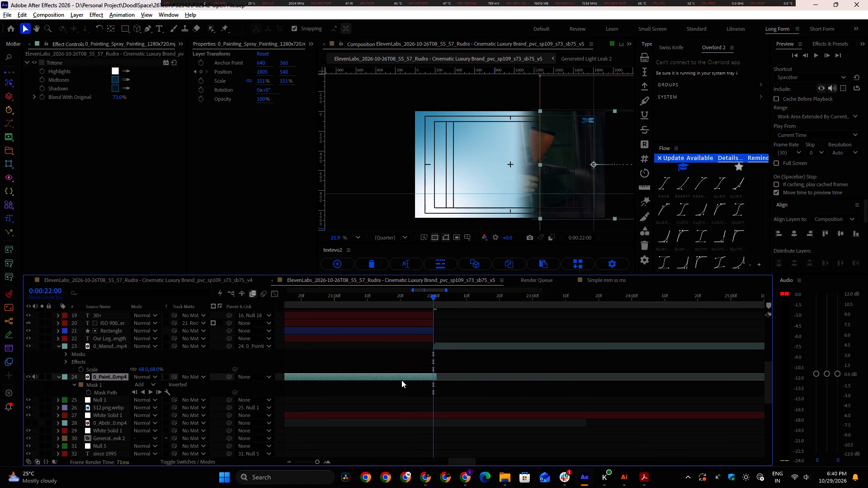
pyautogui.keyDown('alt'); pyautogui.scroll(1, 433, 380); pyautogui.keyUp('alt')
pyautogui.moveTo(441, 378); pyautogui.dragTo(434, 378)
pyautogui.click(424, 377)
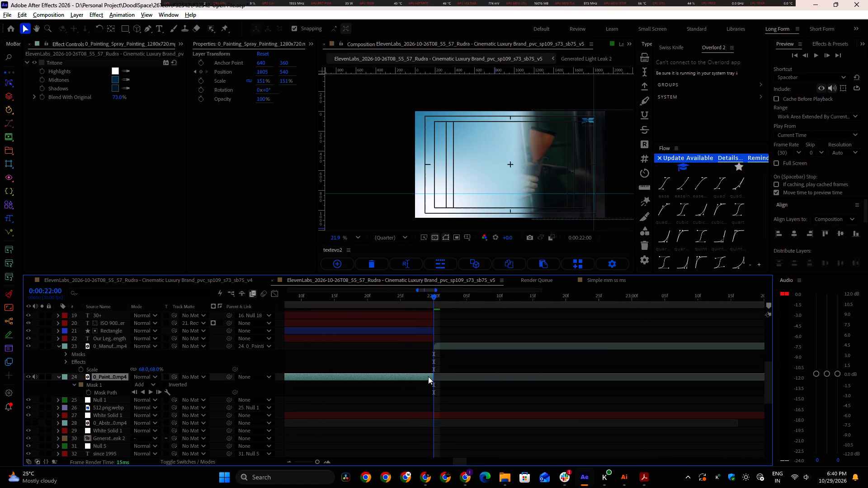
# Add a Position keyframe to the 0_Painting_Spray_Painting layer at 0:00:21:23, keeping its position of 1805, 540.
pyautogui.press('p')
pyautogui.moveTo(432, 296); pyautogui.dragTo(344, 302)
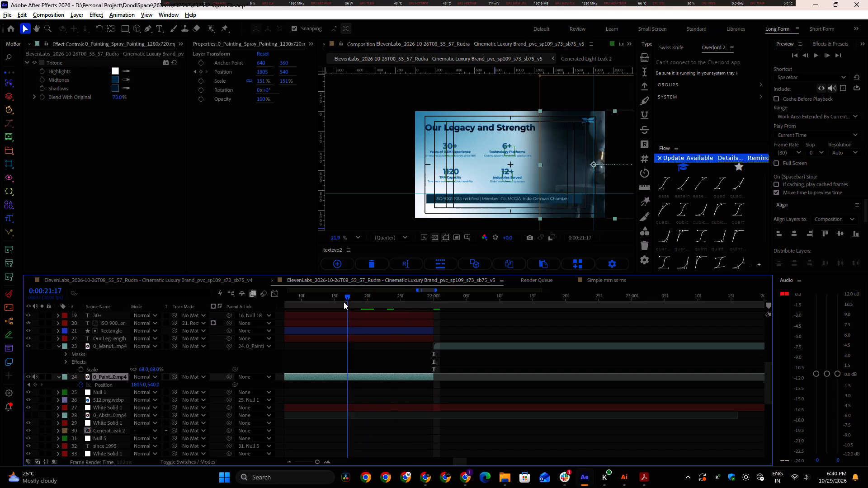
pyautogui.moveTo(344, 302); pyautogui.dragTo(382, 302)
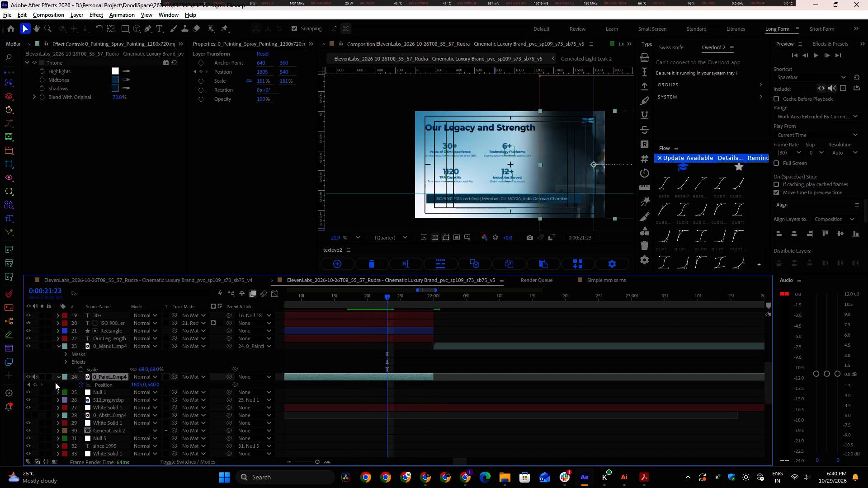
pyautogui.click(36, 385)
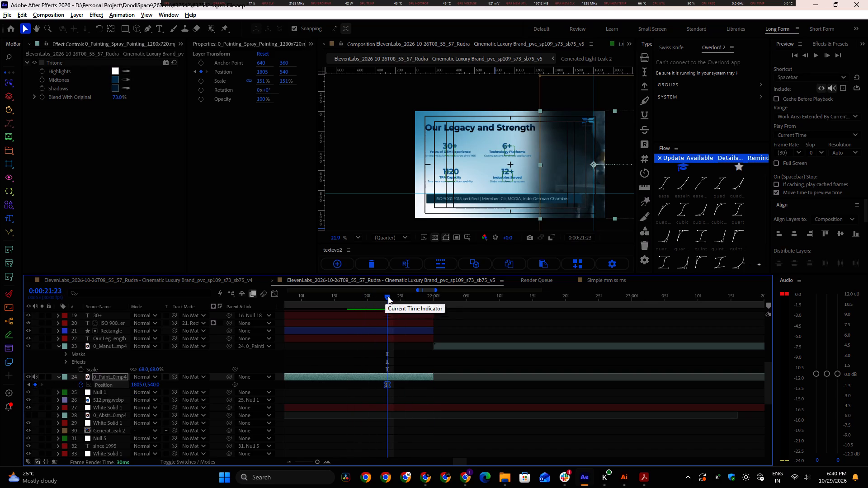
# Extend the end of the 0_Painting_Spray_Painting layer one frame past 0:00:22:00.
pyautogui.moveTo(388, 296); pyautogui.dragTo(433, 309)
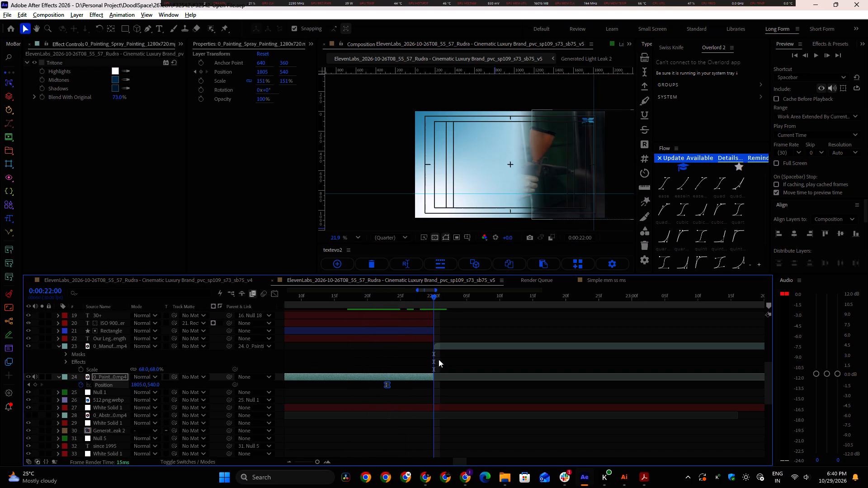
pyautogui.moveTo(434, 379); pyautogui.dragTo(440, 379)
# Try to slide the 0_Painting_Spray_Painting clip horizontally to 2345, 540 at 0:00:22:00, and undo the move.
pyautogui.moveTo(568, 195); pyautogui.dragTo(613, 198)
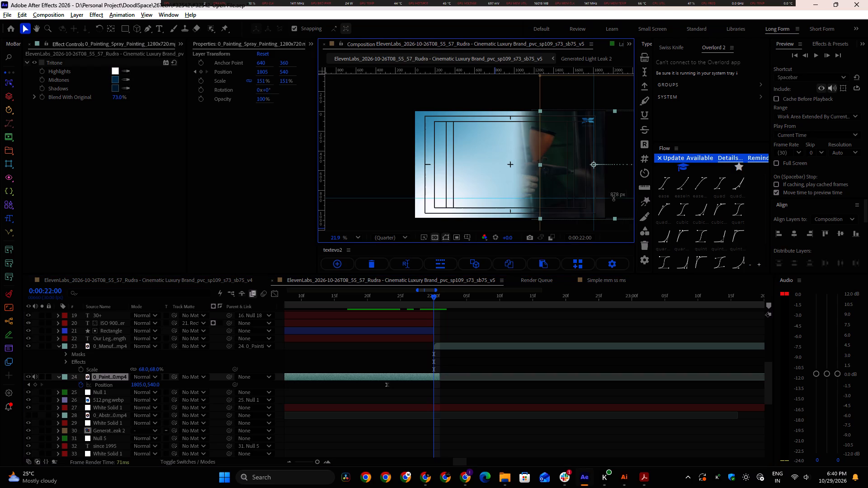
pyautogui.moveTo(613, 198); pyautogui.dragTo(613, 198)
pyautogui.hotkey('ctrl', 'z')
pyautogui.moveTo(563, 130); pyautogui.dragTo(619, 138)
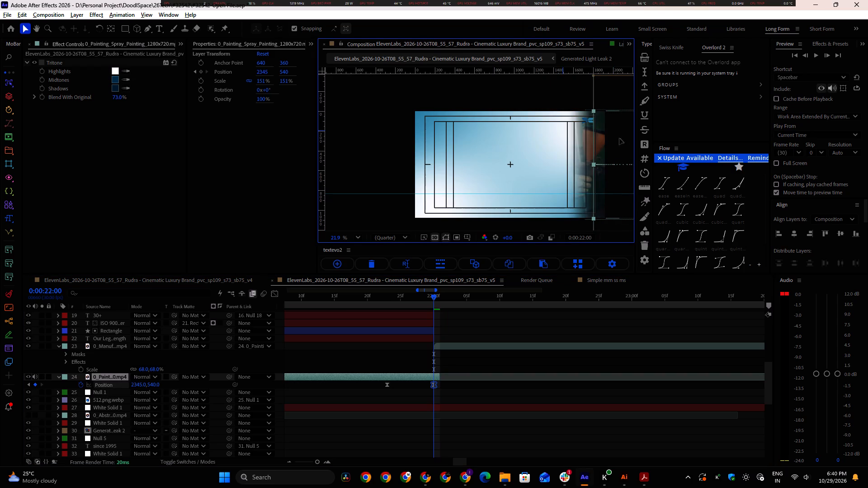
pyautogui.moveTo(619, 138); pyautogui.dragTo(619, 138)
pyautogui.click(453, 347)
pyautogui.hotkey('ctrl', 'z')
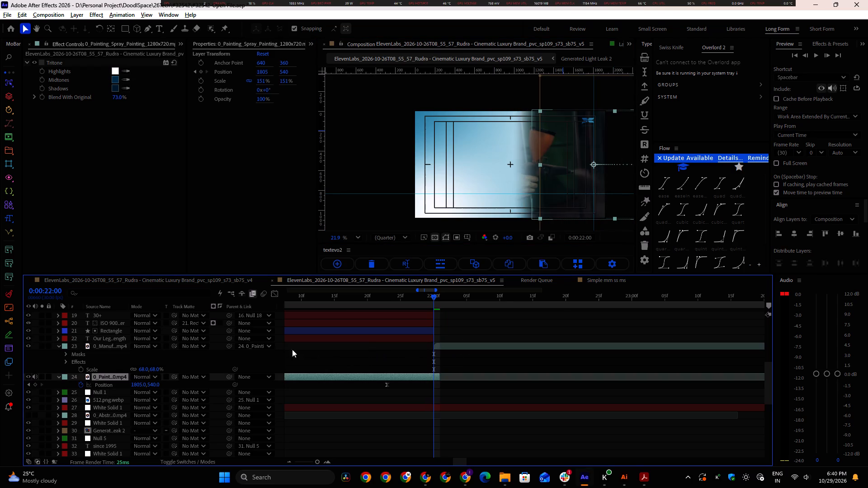
# Remove the parent link from the 0_Manufacture_Equipment layer by setting its parent to None.
pyautogui.click(246, 347)
pyautogui.click(315, 17)
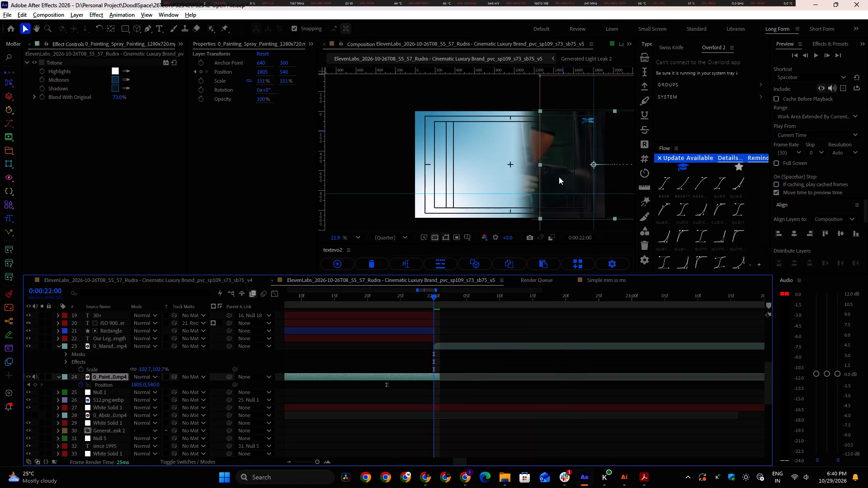
# Slide the 0_Painting_Spray_Painting clip out of frame to 2495.3, 540 at 0:00:22:00 and trim its end back to that time.
pyautogui.moveTo(555, 169); pyautogui.dragTo(623, 178)
pyautogui.click(448, 347)
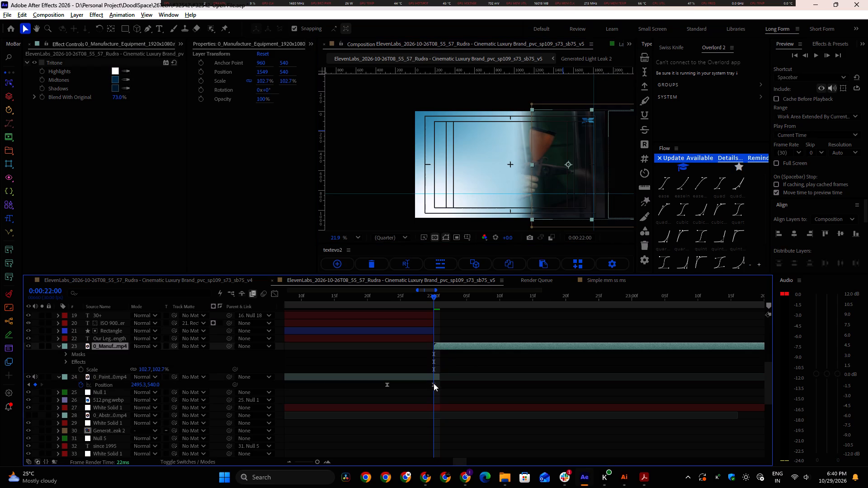
pyautogui.moveTo(438, 379); pyautogui.dragTo(434, 379)
# Keyframe the 0_Manufacture_Equipment clip to slide from about 2312.4, 540 at 0:00:22:00 to 1549, 540 about 8 frames after.
pyautogui.click(441, 347)
pyautogui.press('p')
pyautogui.click(80, 352)
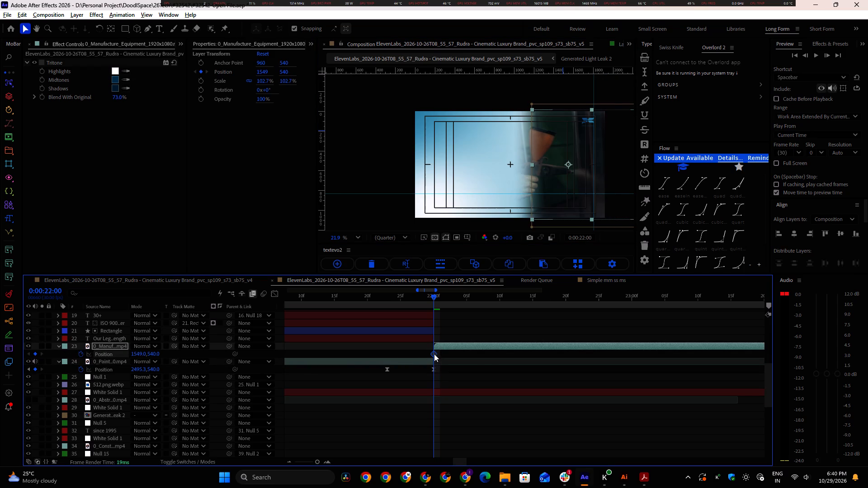
pyautogui.moveTo(434, 354); pyautogui.dragTo(486, 356)
pyautogui.moveTo(547, 146); pyautogui.dragTo(636, 150)
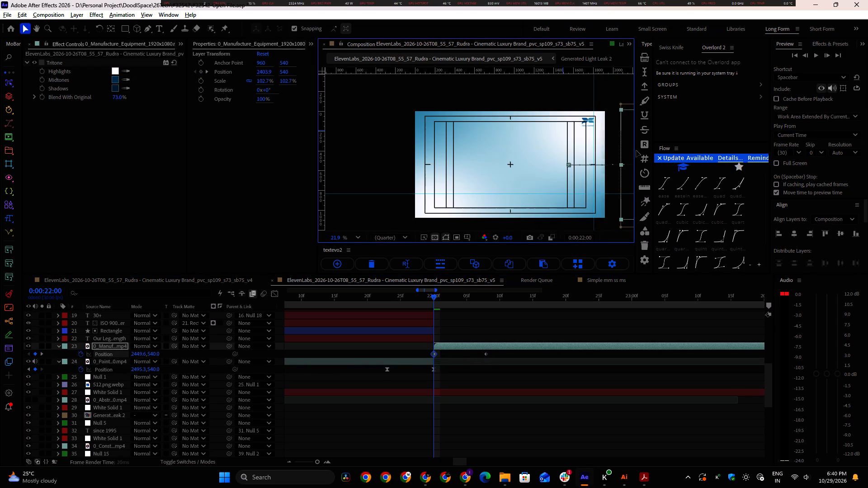
pyautogui.moveTo(636, 150); pyautogui.dragTo(616, 152)
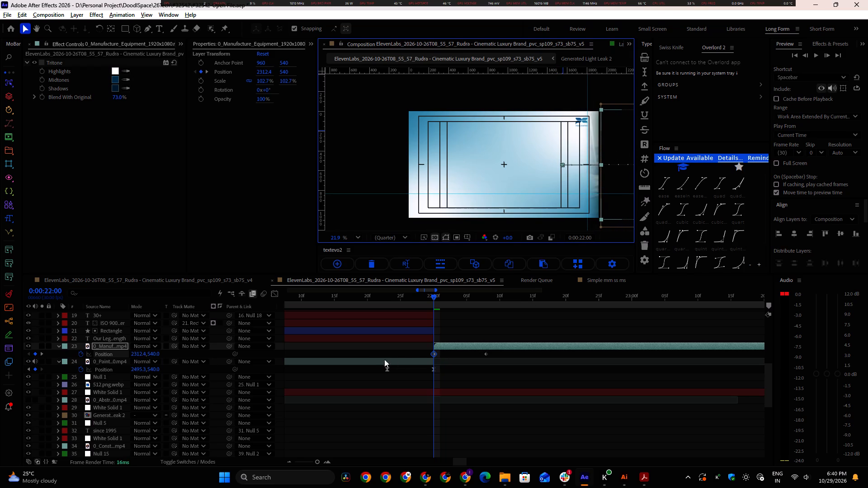
# Apply a Motion 4 ease with a slow start and fast finish to the 0_Painting_Spray_Painting clip's two slide-out Position keyframes.
pyautogui.moveTo(376, 347); pyautogui.dragTo(405, 367)
pyautogui.moveTo(365, 371); pyautogui.dragTo(443, 371)
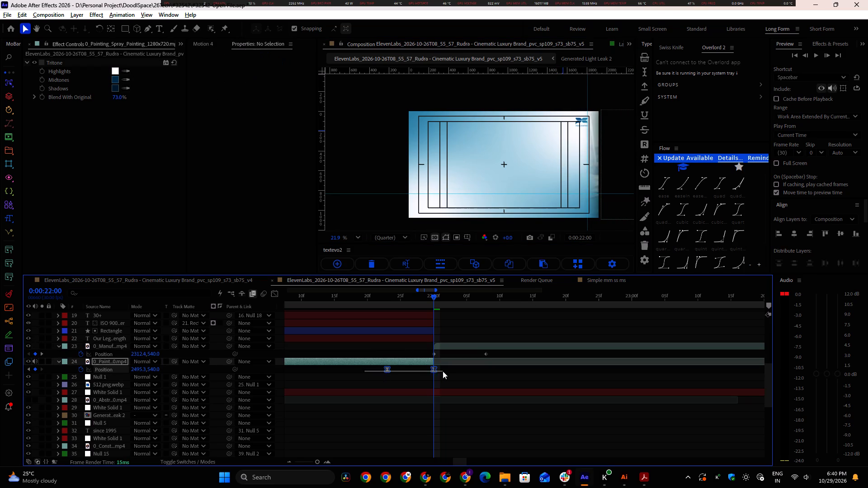
pyautogui.moveTo(443, 371); pyautogui.dragTo(443, 371)
pyautogui.scroll(1, 228, 47)
pyautogui.click(287, 236)
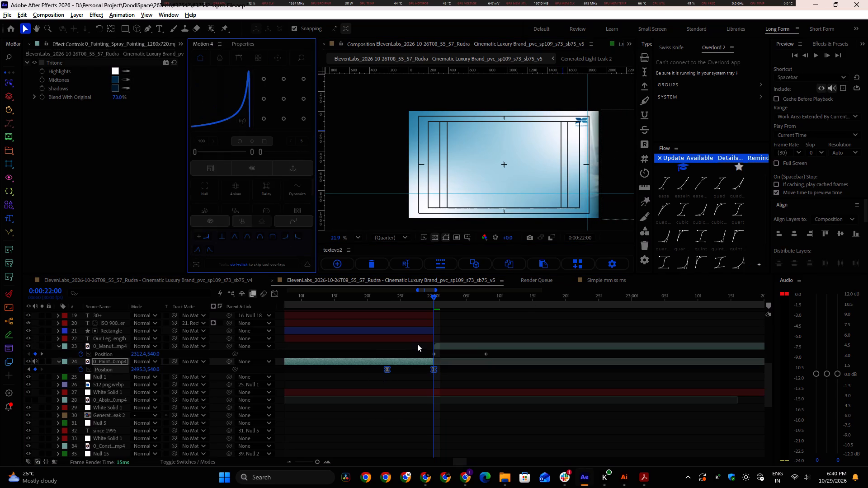
# Apply a Motion 4 ease with a fast start and slow finish to the 0_Manufacture_Equipment clip's two slide-in Position keyframes.
pyautogui.moveTo(425, 350); pyautogui.dragTo(520, 355)
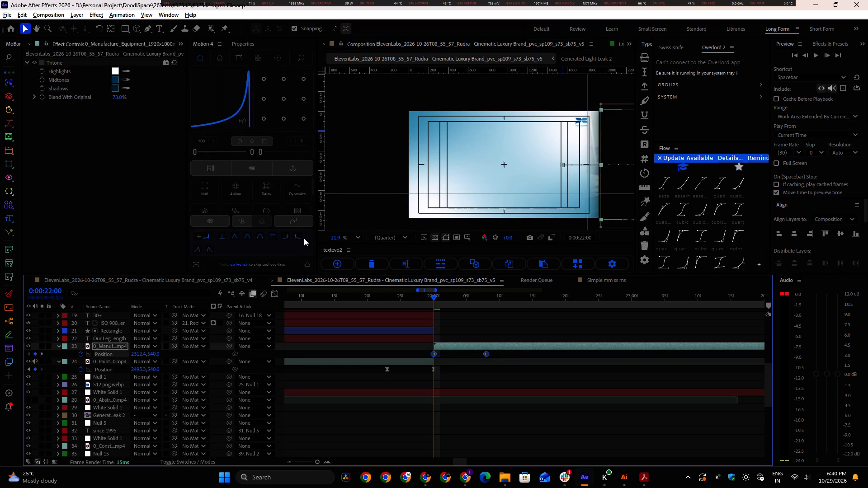
pyautogui.click(298, 235)
pyautogui.keyDown('alt'); pyautogui.scroll(-2, 506, 337); pyautogui.keyUp('alt')
pyautogui.moveTo(475, 295); pyautogui.dragTo(468, 301)
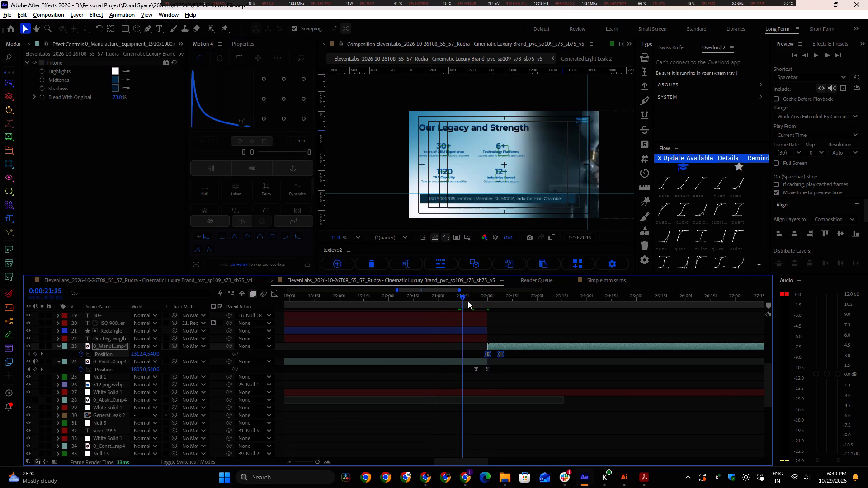
pyautogui.moveTo(468, 301); pyautogui.dragTo(466, 305)
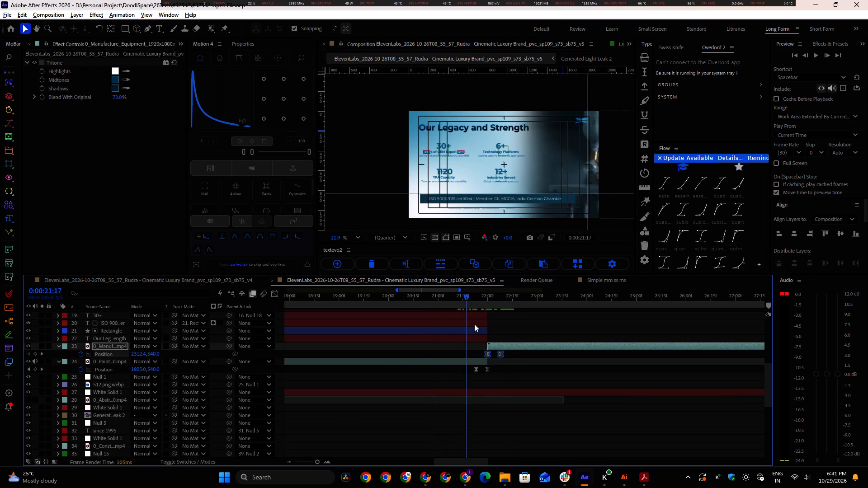
# Lengthen both slides by moving the spray-painting clip's slide-out start to about 0:00:21:11 and the manufacturing clip's slide-in end to about 0:00:22:19.
pyautogui.keyDown('alt'); pyautogui.scroll(2, 491, 351); pyautogui.keyUp('alt')
pyautogui.moveTo(419, 375); pyautogui.dragTo(502, 368)
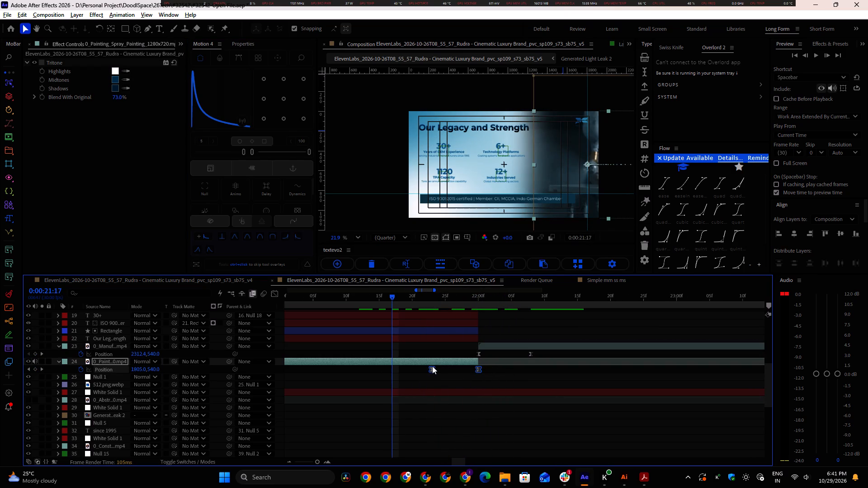
pyautogui.keyDown('alt'); pyautogui.moveTo(432, 367); pyautogui.dragTo(354, 371); pyautogui.keyUp('alt')
pyautogui.moveTo(461, 352); pyautogui.dragTo(555, 361)
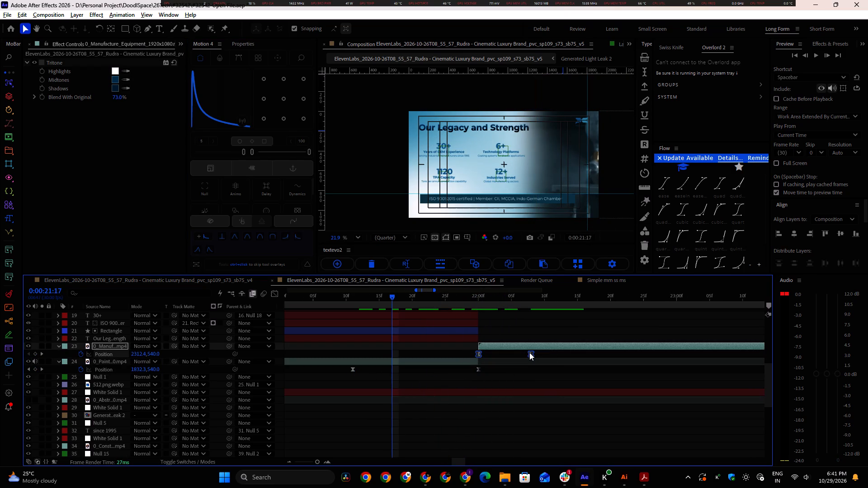
pyautogui.keyDown('alt'); pyautogui.moveTo(531, 353); pyautogui.dragTo(601, 356); pyautogui.keyUp('alt')
pyautogui.keyDown('alt'); pyautogui.scroll(-3, 556, 358); pyautogui.keyUp('alt')
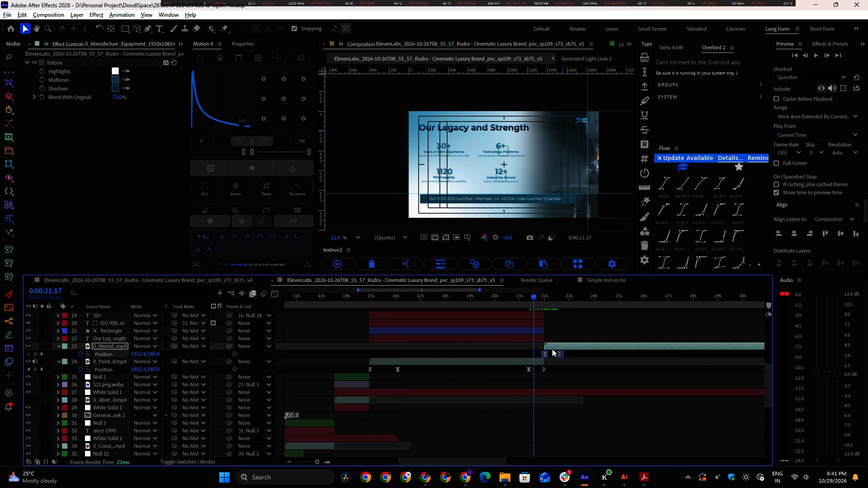
# Play back the transition into the "Coating Types" scene and the rest of that scene to check the footage and text timing.
pyautogui.keyDown('shift'); pyautogui.scroll(-2, 556, 347); pyautogui.keyUp('shift')
pyautogui.moveTo(498, 295); pyautogui.dragTo(479, 297)
pyautogui.press('space')
pyautogui.keyDown('alt'); pyautogui.scroll(1, 524, 346); pyautogui.keyUp('alt')
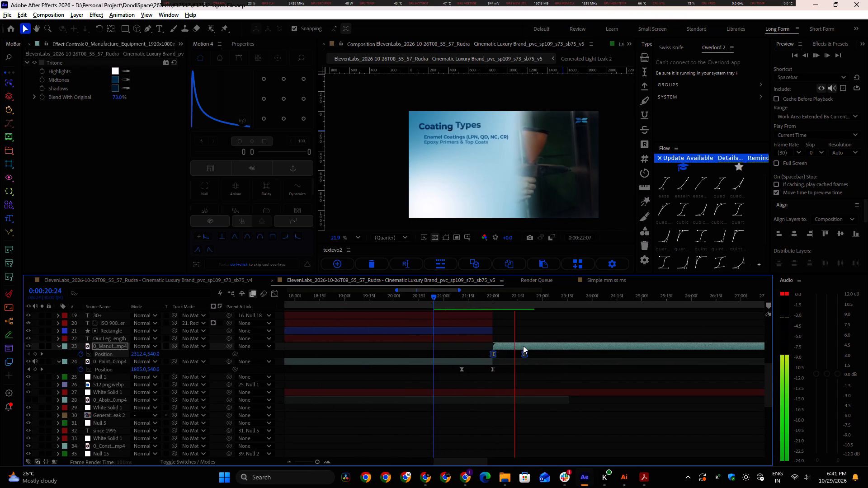
pyautogui.keyDown('shift'); pyautogui.scroll(-3, 523, 346); pyautogui.keyUp('shift')
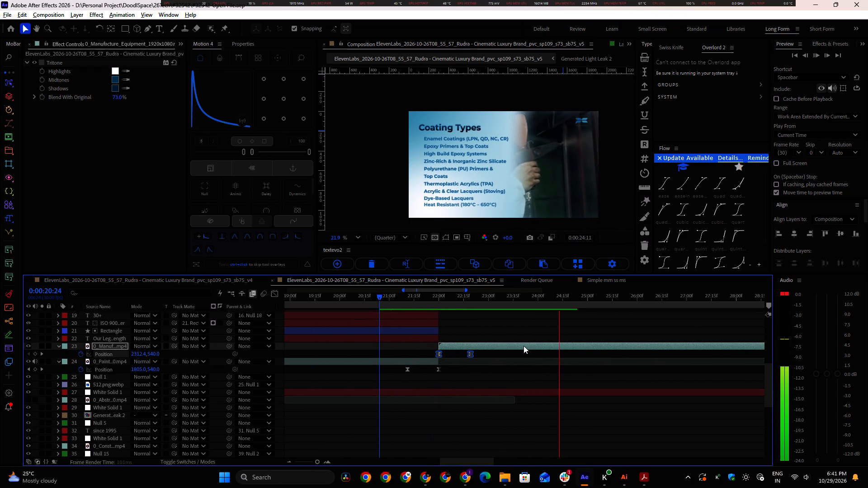
pyautogui.keyDown('shift'); pyautogui.scroll(-4, 524, 346); pyautogui.keyUp('shift')
pyautogui.scroll(1, 524, 347)
pyautogui.keyDown('alt'); pyautogui.scroll(-2, 524, 347); pyautogui.keyUp('alt')
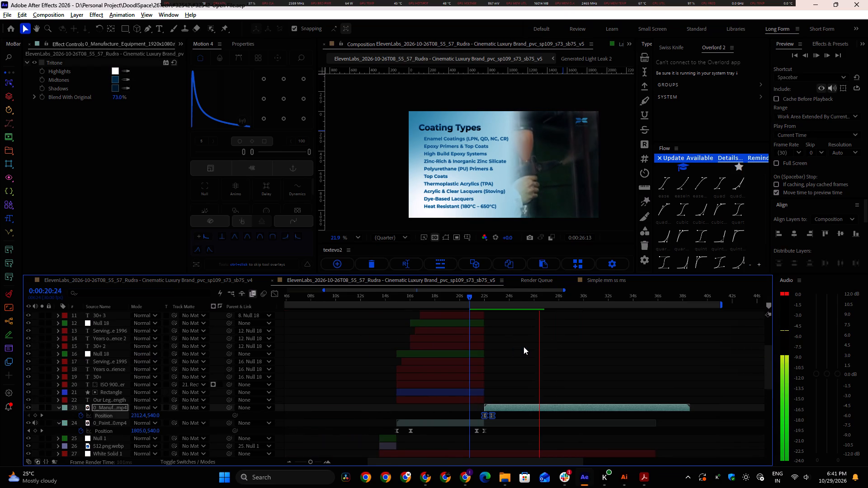
pyautogui.keyDown('shift'); pyautogui.scroll(-3, 524, 347); pyautogui.keyUp('shift')
pyautogui.scroll(2, 522, 347)
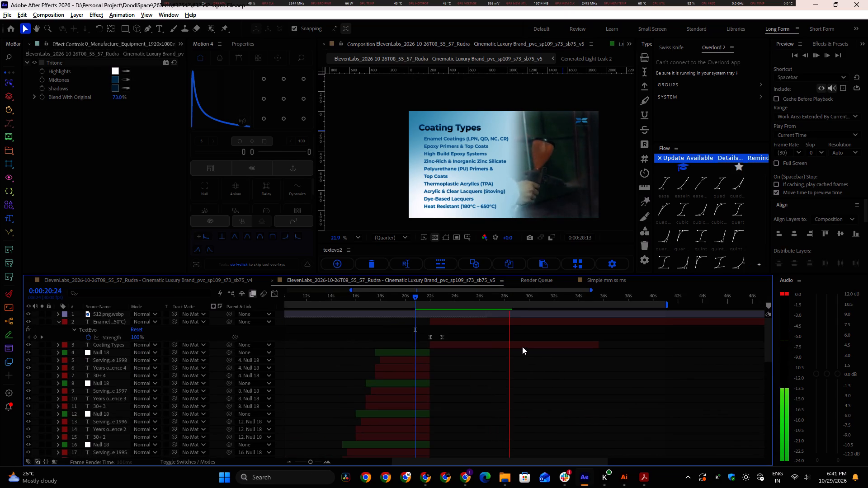
pyautogui.press('space')
pyautogui.press('space')
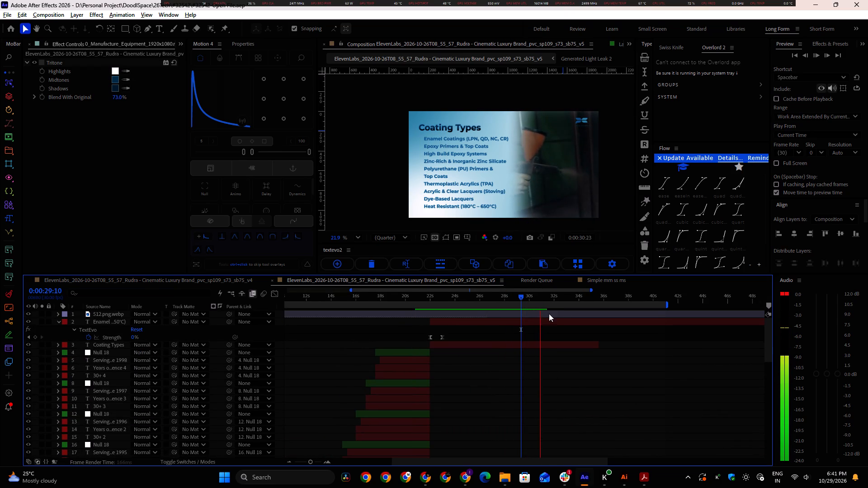
pyautogui.press('space')
pyautogui.moveTo(541, 295); pyautogui.dragTo(488, 301)
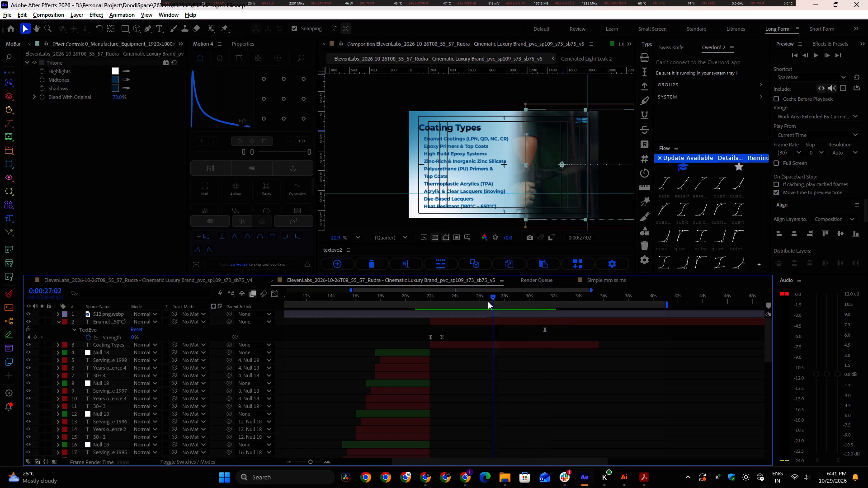
pyautogui.moveTo(488, 301); pyautogui.dragTo(486, 301)
pyautogui.press('space')
pyautogui.keyDown('alt'); pyautogui.scroll(1, 506, 342); pyautogui.keyUp('alt')
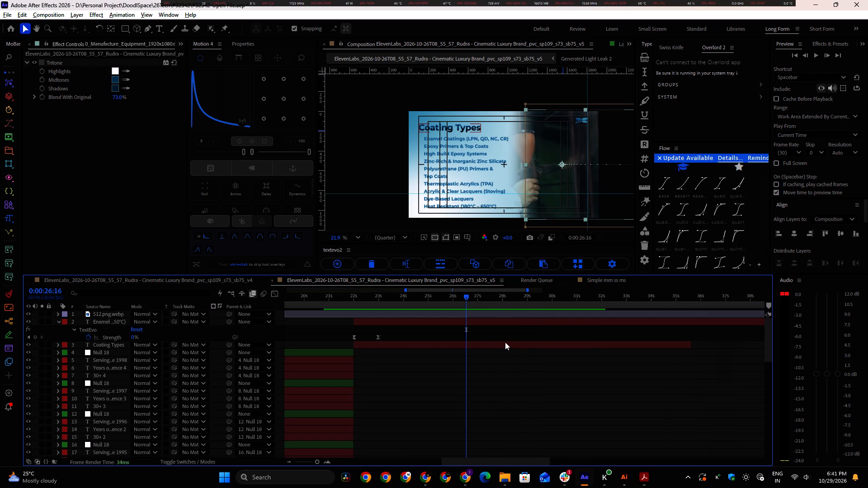
pyautogui.keyDown('alt'); pyautogui.scroll(-2, 504, 342); pyautogui.keyUp('alt')
pyautogui.moveTo(464, 296); pyautogui.dragTo(446, 299)
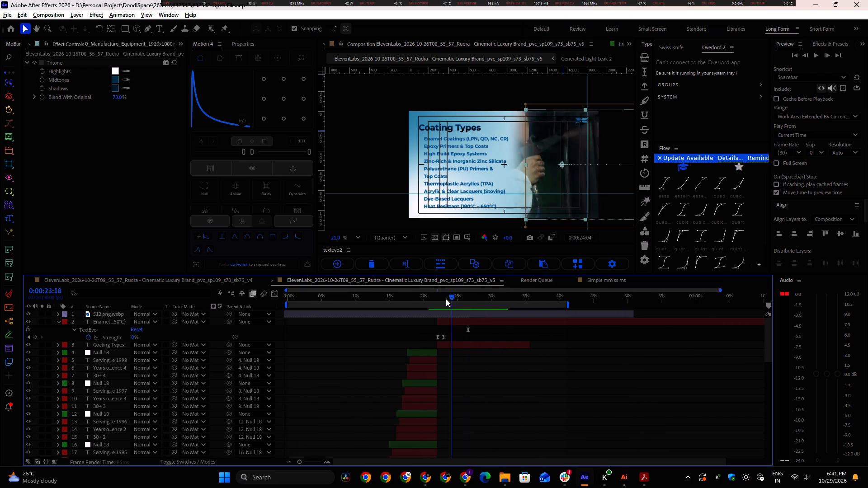
pyautogui.moveTo(446, 299); pyautogui.dragTo(437, 300)
pyautogui.press('space')
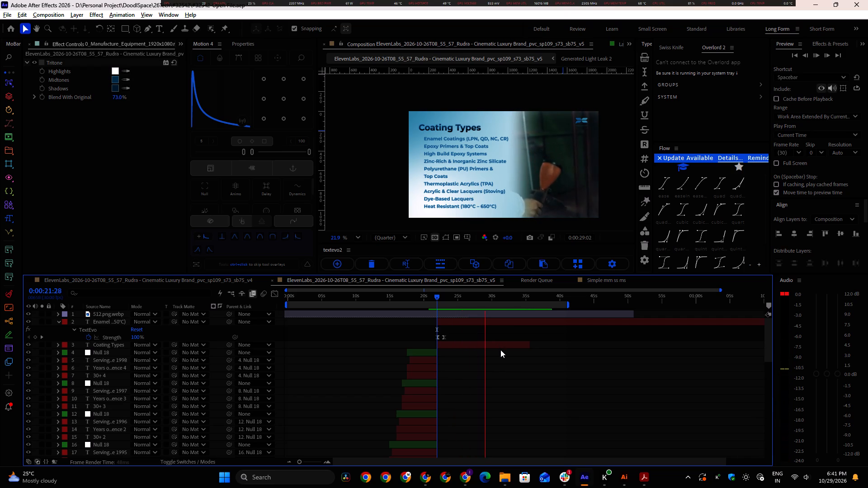
# Trim the "Coating Types" title and the Enamel Coatings list text layers to end at 0:00:29:07.
pyautogui.press('space')
pyautogui.click(488, 322)
pyautogui.keyDown('shift'); pyautogui.click(491, 344); pyautogui.keyUp('shift')
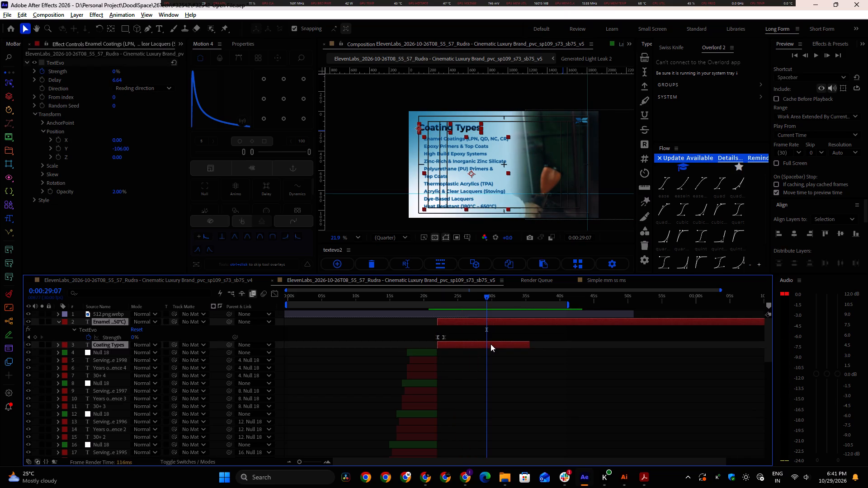
pyautogui.hotkey('alt', ']')
pyautogui.keyDown('alt'); pyautogui.scroll(5, 493, 355); pyautogui.keyUp('alt')
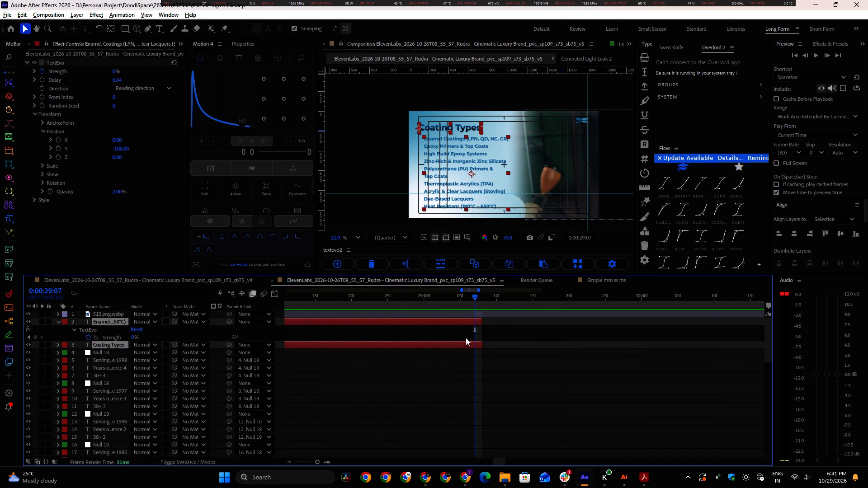
pyautogui.moveTo(484, 320); pyautogui.dragTo(477, 321)
# Trim the White Solid 1 gradient background and the 0_Manufacture_Equipment clip to end at 0:00:29:07.
pyautogui.keyDown('alt'); pyautogui.scroll(-3, 474, 349); pyautogui.keyUp('alt')
pyautogui.scroll(-6, 475, 361)
pyautogui.scroll(3, 470, 357)
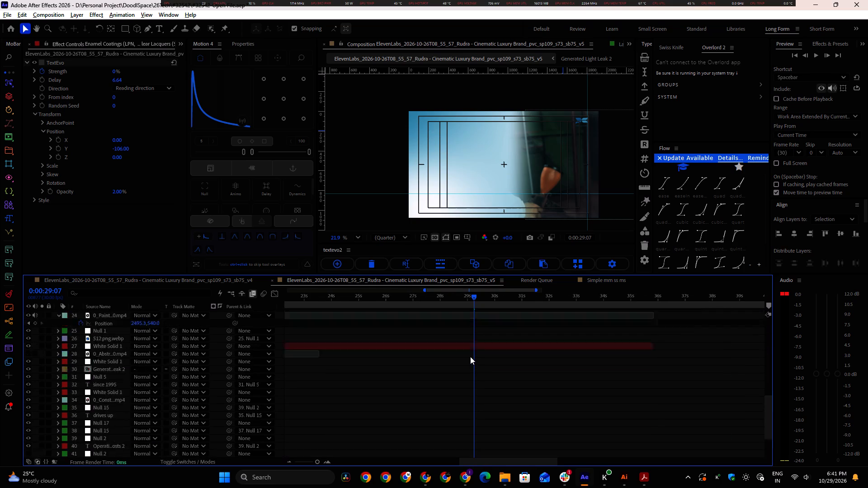
pyautogui.click(480, 407)
pyautogui.moveTo(652, 407); pyautogui.dragTo(459, 407)
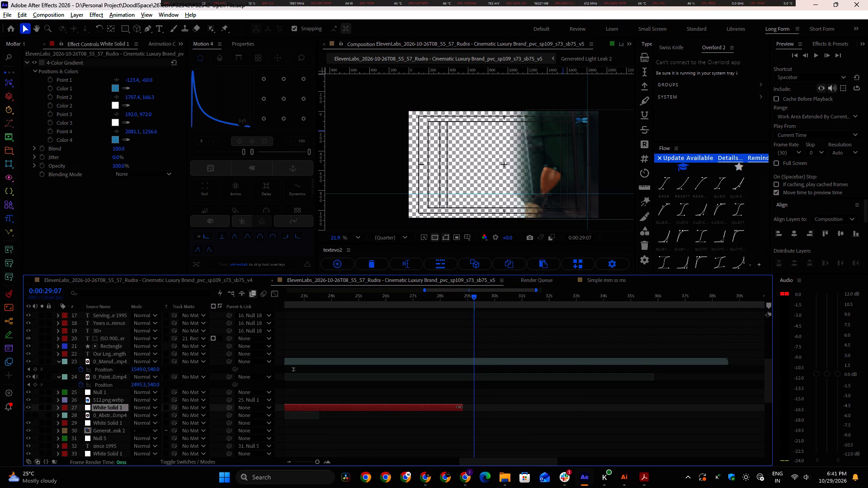
pyautogui.moveTo(459, 407); pyautogui.dragTo(471, 407)
pyautogui.click(491, 361)
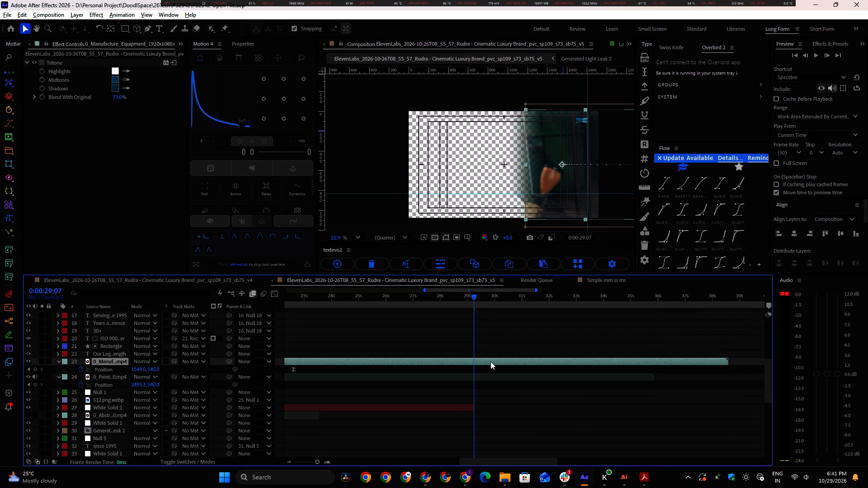
pyautogui.hotkey('alt', ']')
pyautogui.keyDown('alt'); pyautogui.scroll(2, 480, 369); pyautogui.keyUp('alt')
pyautogui.click(472, 363)
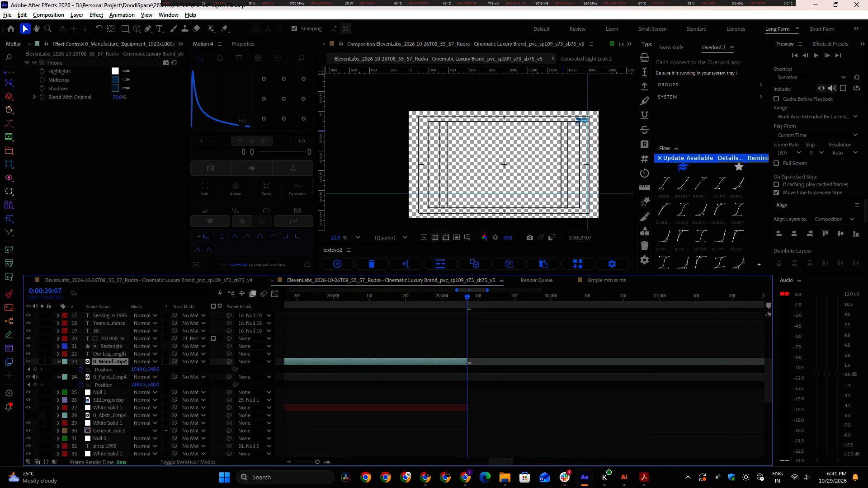
pyautogui.keyDown('alt'); pyautogui.scroll(-3, 472, 363); pyautogui.keyUp('alt')
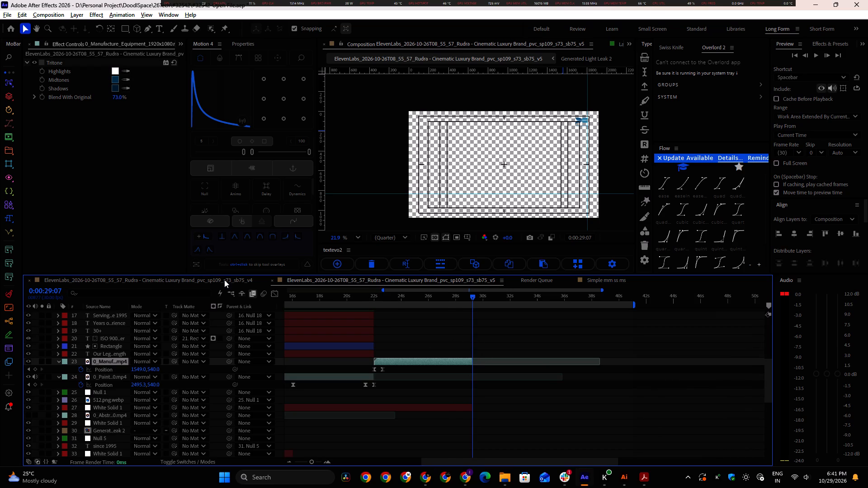
pyautogui.click(224, 280)
pyautogui.moveTo(527, 296); pyautogui.dragTo(614, 302)
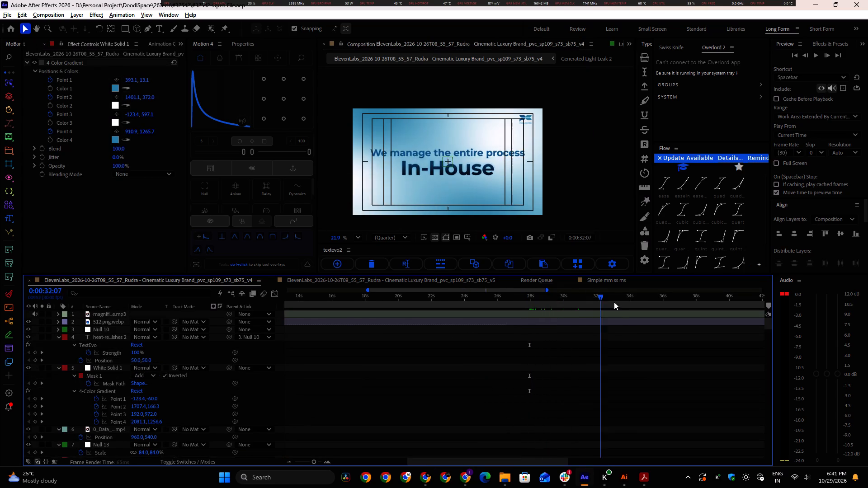
pyautogui.moveTo(614, 302); pyautogui.dragTo(533, 304)
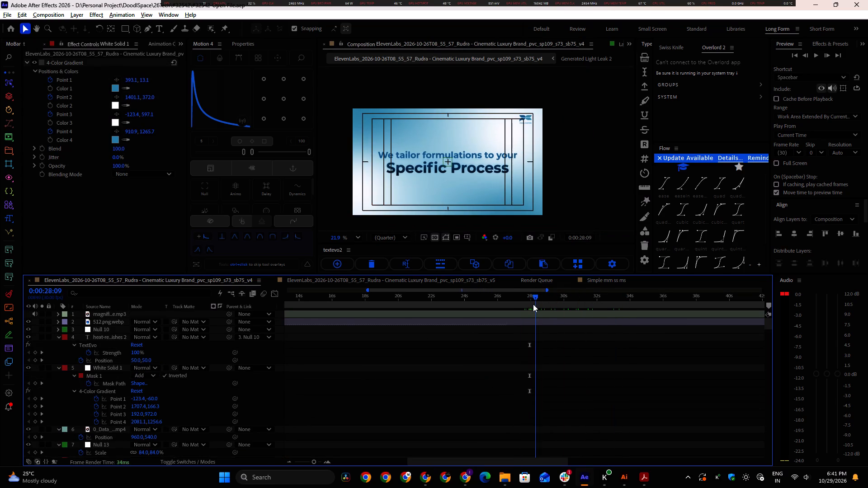
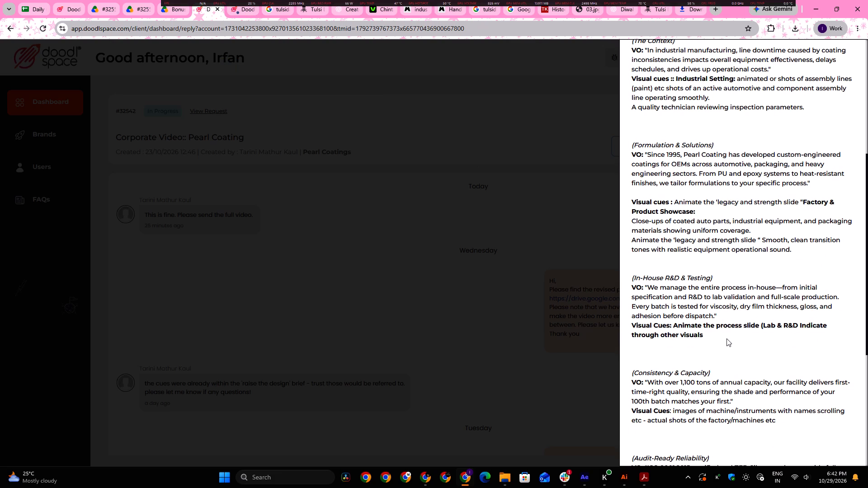
# Switch to the Company Profile PDF in Acrobat and copy the heading "OUR PROCESS : EVERYTHING IN-HOUSE" from page 11.
pyautogui.click(643, 478)
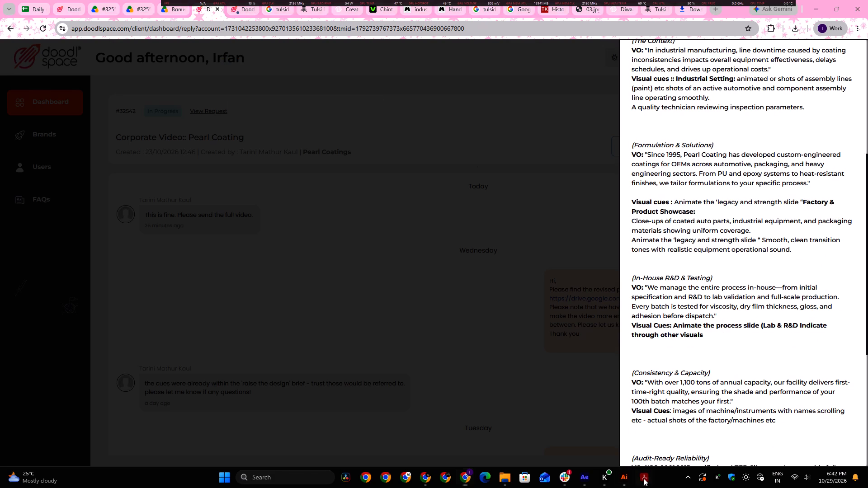
pyautogui.scroll(-3, 343, 259)
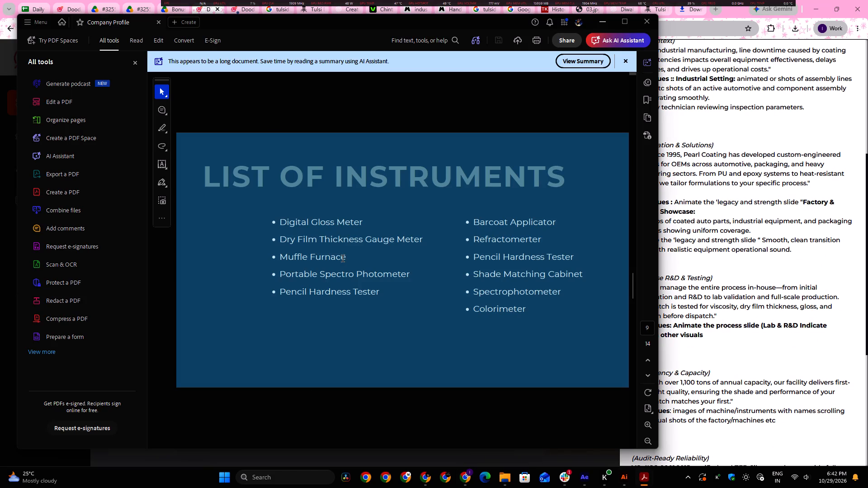
pyautogui.scroll(-2, 343, 259)
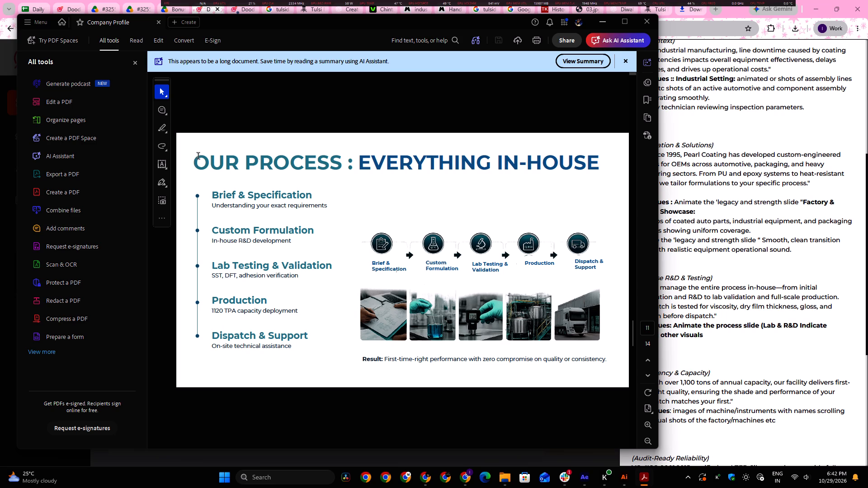
pyautogui.moveTo(197, 163); pyautogui.dragTo(600, 168)
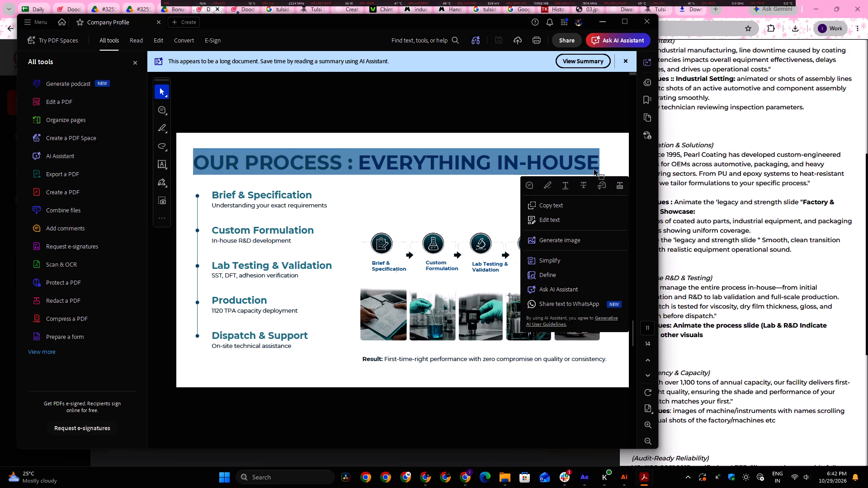
pyautogui.hotkey('ctrl', 'c')
pyautogui.hotkey('ctrl', 'c')
pyautogui.hotkey('ctrl', 'c')
pyautogui.hotkey('ctrl', 'c')
pyautogui.hotkey('ctrl', 'c')
pyautogui.hotkey('ctrl', 'c')
# Return to the v5 composition in After Effects and extend the White Solid 1 gradient background to about 0:00:35.
pyautogui.hotkey('alt', 'Tab')
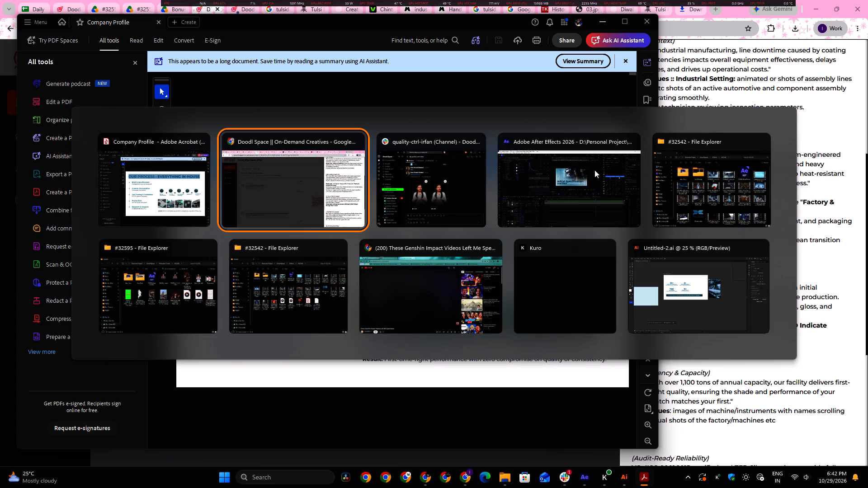
pyautogui.hotkey('alt', 'Tab')
pyautogui.hotkey('alt', 'Tab')
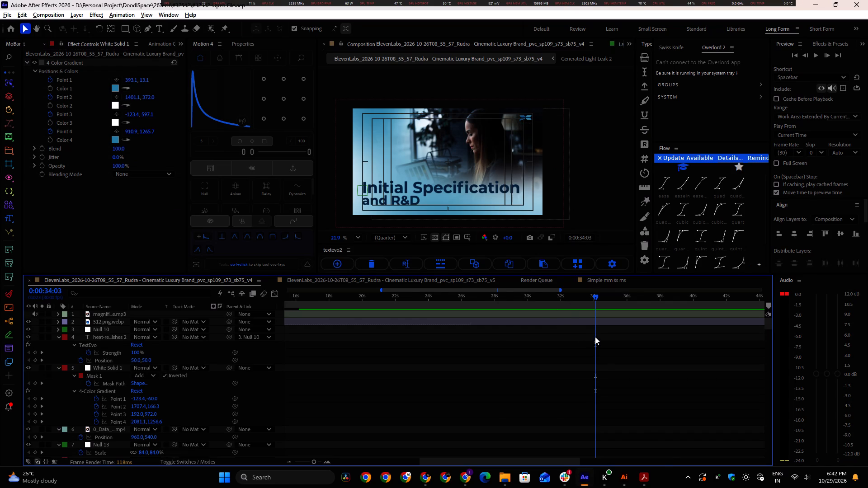
pyautogui.keyDown('alt'); pyautogui.scroll(-3, 514, 326); pyautogui.keyUp('alt')
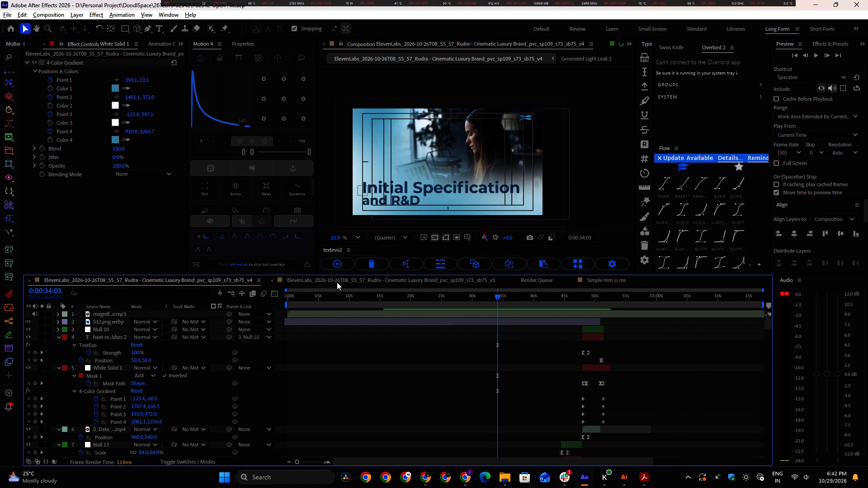
pyautogui.click(337, 282)
pyautogui.moveTo(472, 295); pyautogui.dragTo(389, 303)
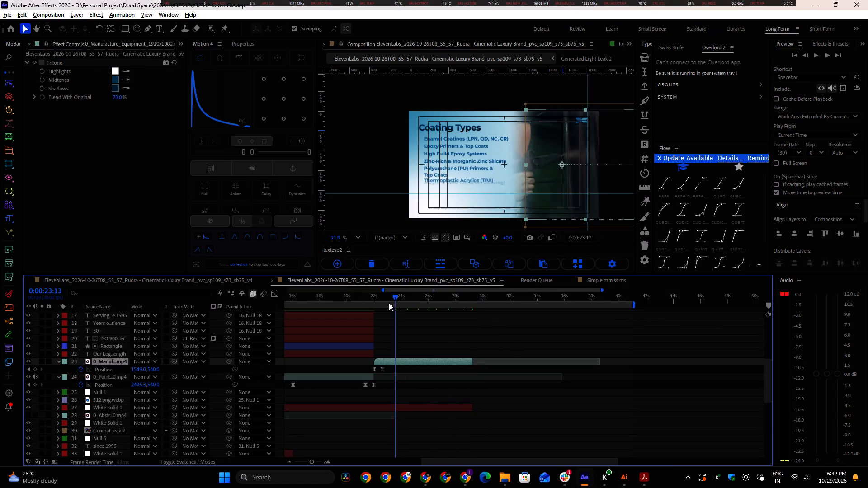
pyautogui.moveTo(389, 303); pyautogui.dragTo(476, 300)
pyautogui.keyDown('alt'); pyautogui.scroll(2, 479, 326); pyautogui.keyUp('alt')
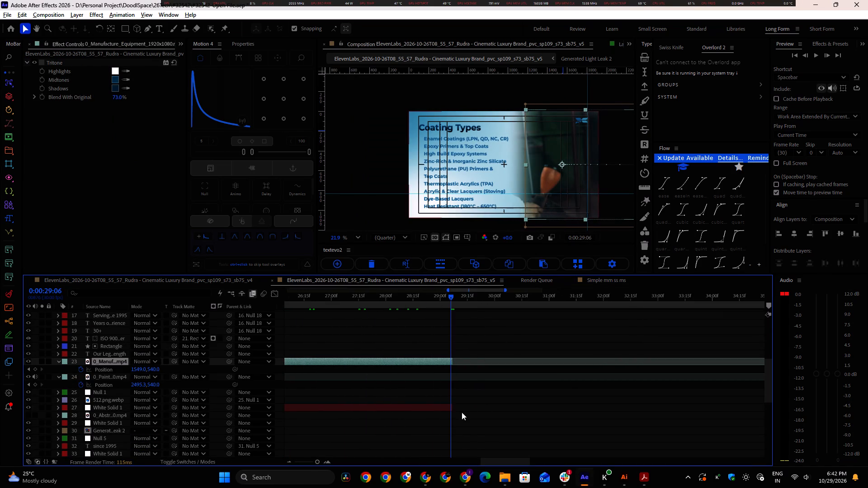
pyautogui.moveTo(453, 406); pyautogui.dragTo(759, 409)
pyautogui.keyDown('alt'); pyautogui.scroll(-2, 610, 398); pyautogui.keyUp('alt')
pyautogui.keyDown('alt'); pyautogui.scroll(1, 552, 364); pyautogui.keyUp('alt')
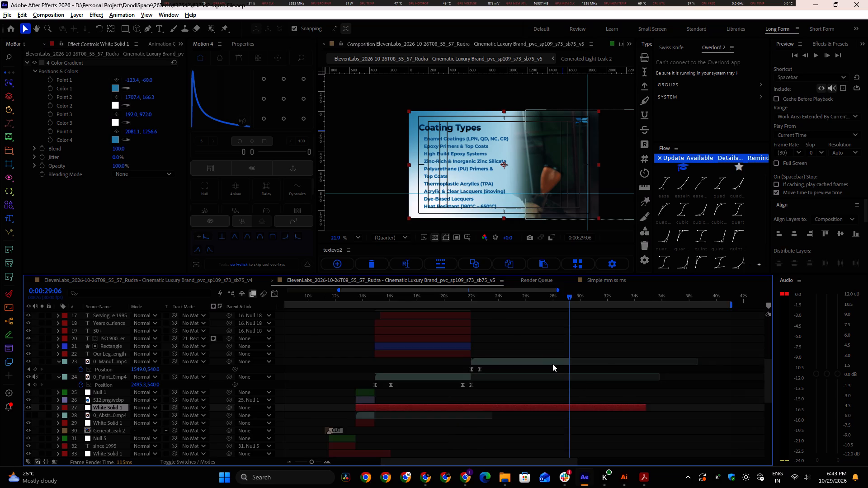
# Extend the end of the 0_Manufacture_Equipment clip to about 0:00:29:16.
pyautogui.keyDown('alt'); pyautogui.scroll(2, 552, 364); pyautogui.keyUp('alt')
pyautogui.keyDown('shift'); pyautogui.scroll(-5, 580, 361); pyautogui.keyUp('shift')
pyautogui.click(595, 298)
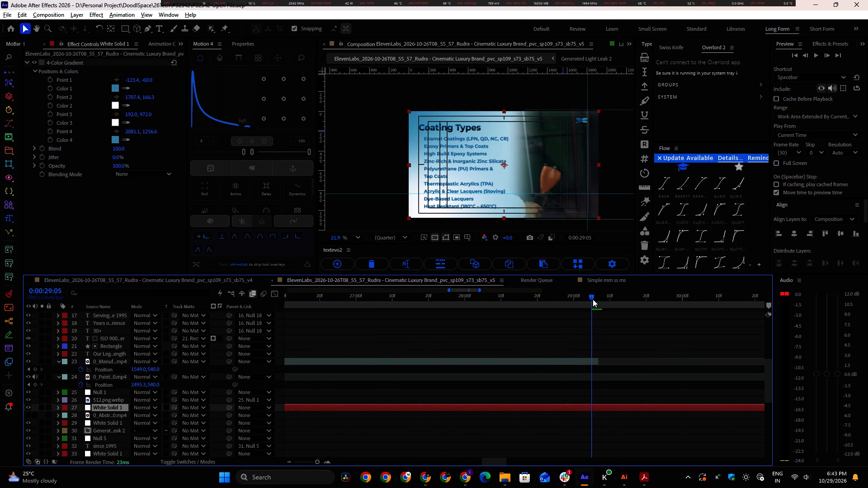
pyautogui.moveTo(599, 360); pyautogui.dragTo(632, 361)
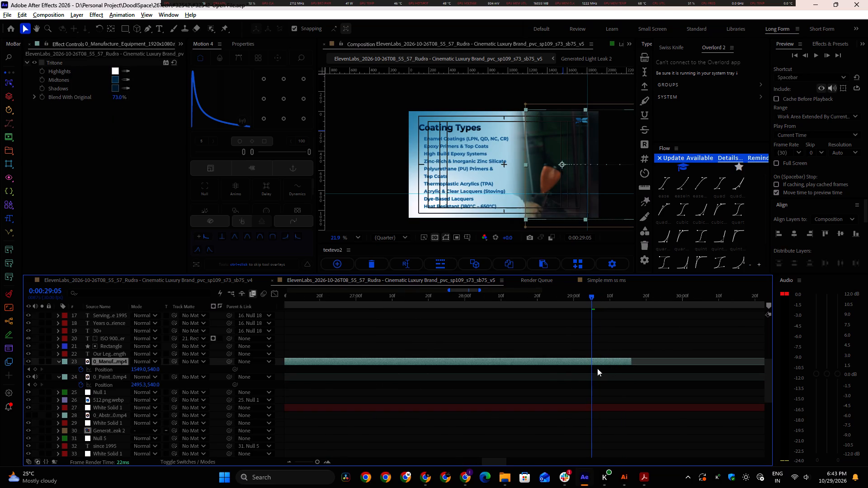
# Keyframe the 0_Manufacture_Equipment clip's position from 0:00:29:05 to 0:00:29:14, sliding it out of frame to about 2362.7, 540, and preview it.
pyautogui.press('p')
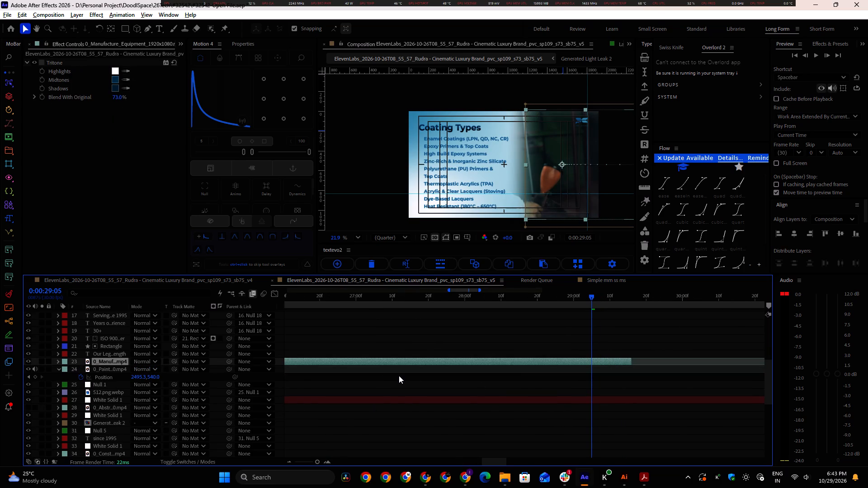
pyautogui.press('p')
pyautogui.click(37, 370)
pyautogui.keyDown('shift'); pyautogui.scroll(-4, 562, 368); pyautogui.keyUp('shift')
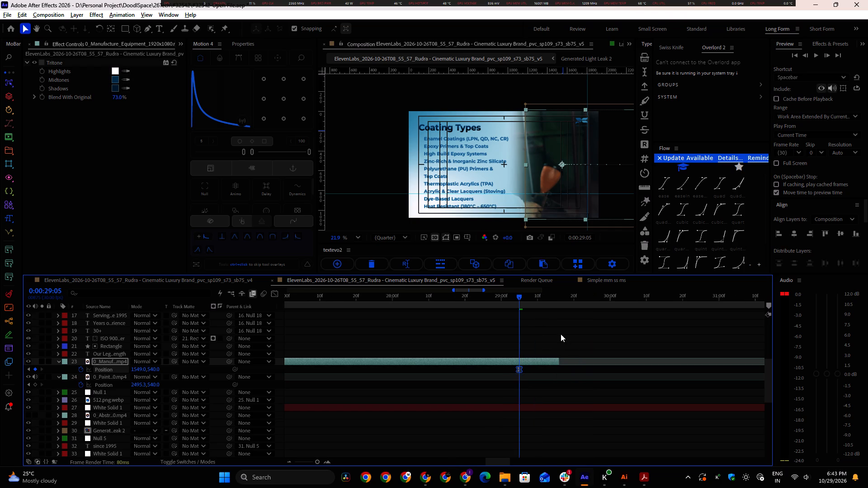
pyautogui.moveTo(520, 295); pyautogui.dragTo(542, 303)
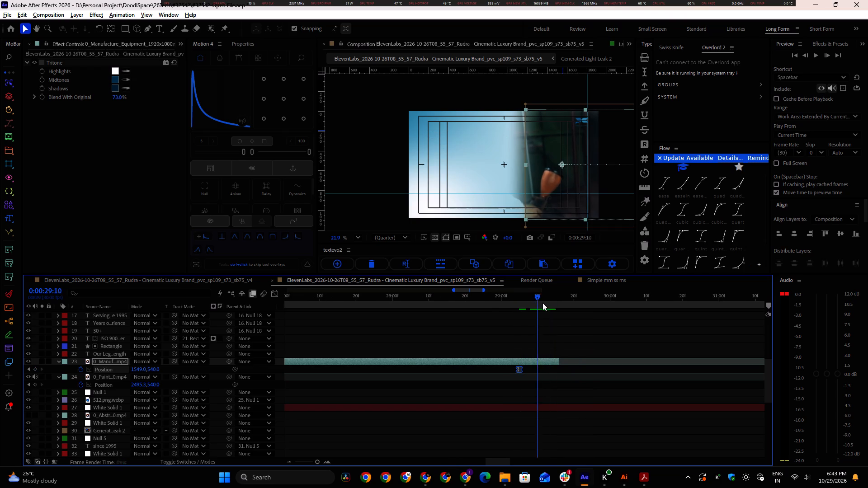
pyautogui.moveTo(542, 303); pyautogui.dragTo(552, 304)
pyautogui.moveTo(545, 182); pyautogui.dragTo(620, 183)
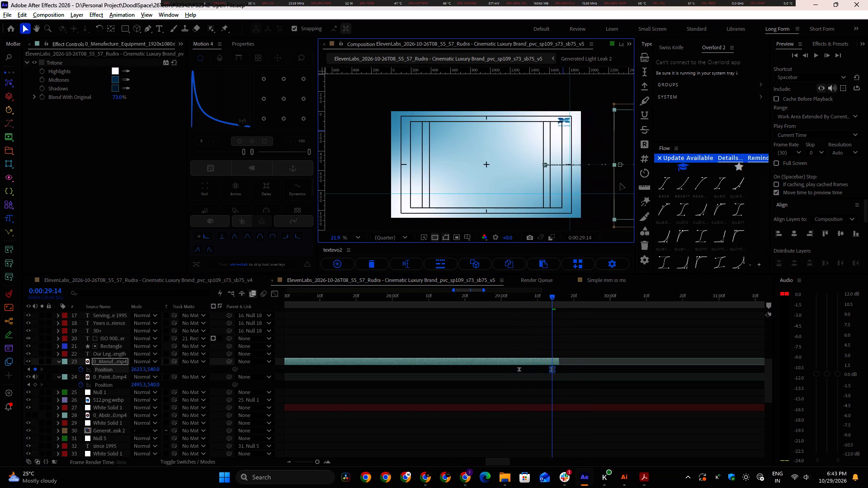
pyautogui.moveTo(620, 183); pyautogui.dragTo(606, 183)
pyautogui.scroll(5, 542, 362)
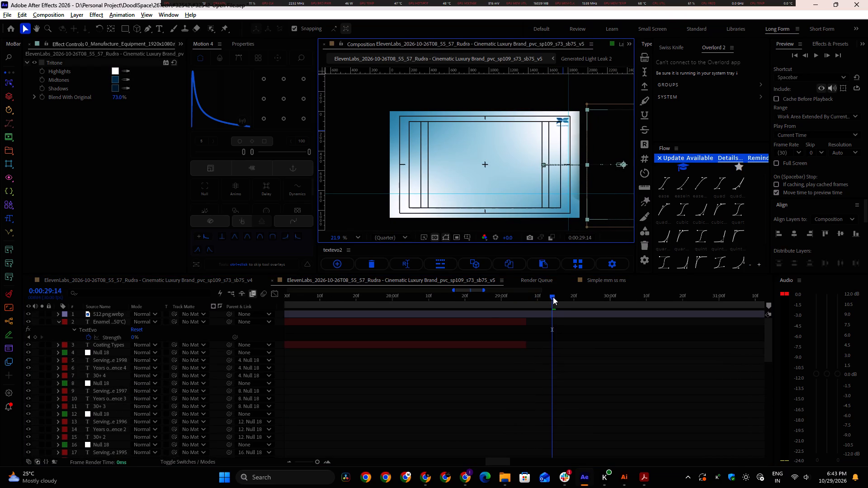
pyautogui.moveTo(553, 297); pyautogui.dragTo(487, 304)
pyautogui.press('space')
pyautogui.press('space')
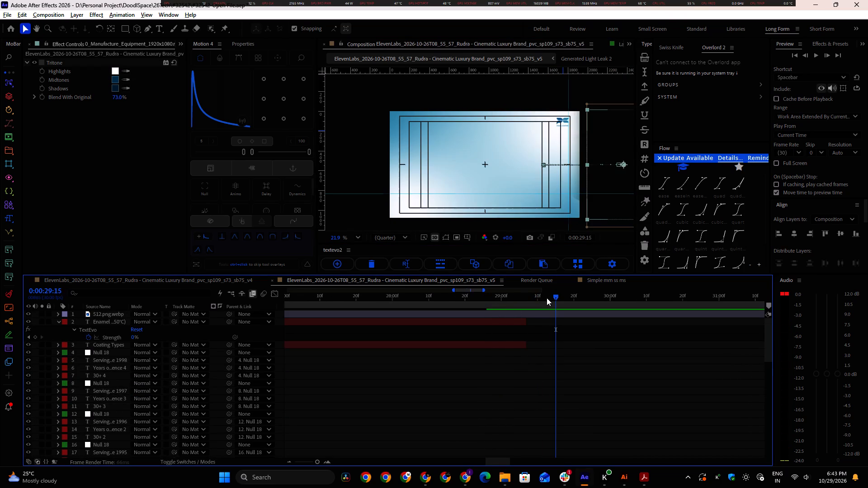
# Shift both slide-out position keyframes of the 0_Manufacture_Equipment clip earlier, spanning 0:00:28:28 to 0:00:29:07.
pyautogui.moveTo(547, 297); pyautogui.dragTo(499, 304)
pyautogui.scroll(-2, 511, 346)
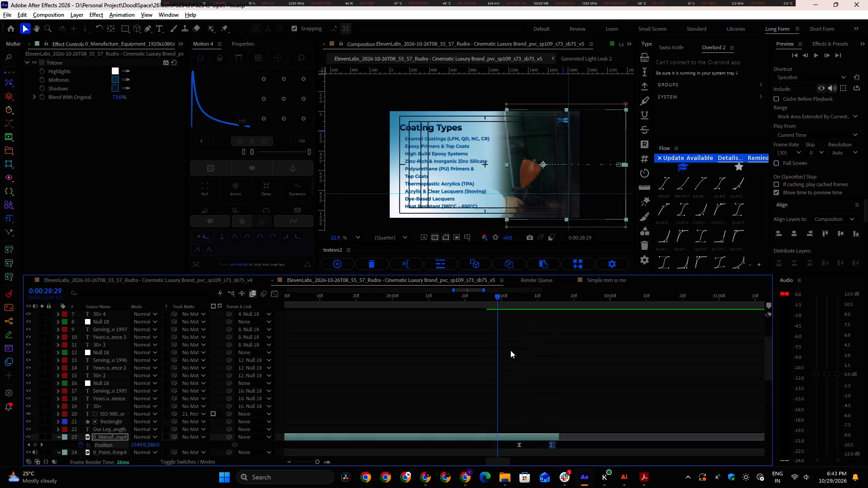
pyautogui.moveTo(504, 383); pyautogui.dragTo(579, 386)
pyautogui.moveTo(518, 381); pyautogui.dragTo(516, 381)
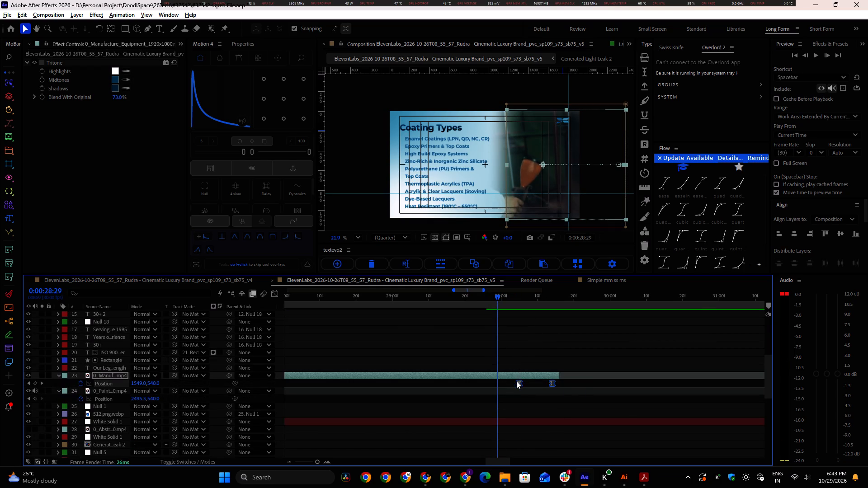
pyautogui.moveTo(516, 381); pyautogui.dragTo(494, 383)
pyautogui.scroll(4, 514, 336)
pyautogui.moveTo(498, 297); pyautogui.dragTo(526, 300)
pyautogui.scroll(-2, 538, 357)
pyautogui.moveTo(531, 383); pyautogui.dragTo(527, 383)
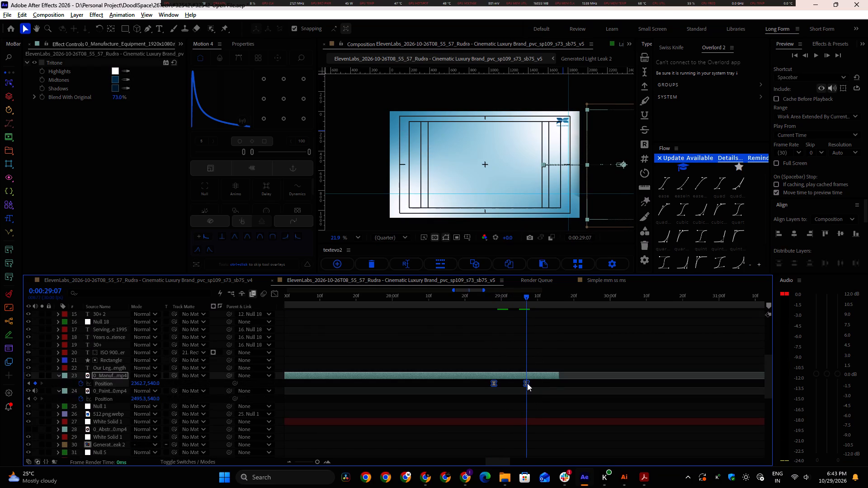
# Apply a slow-start, fast-finish ease preset to the clip's slide-out keyframes and preview the exit from 0:00:28:28.
pyautogui.moveTo(503, 297); pyautogui.dragTo(507, 301)
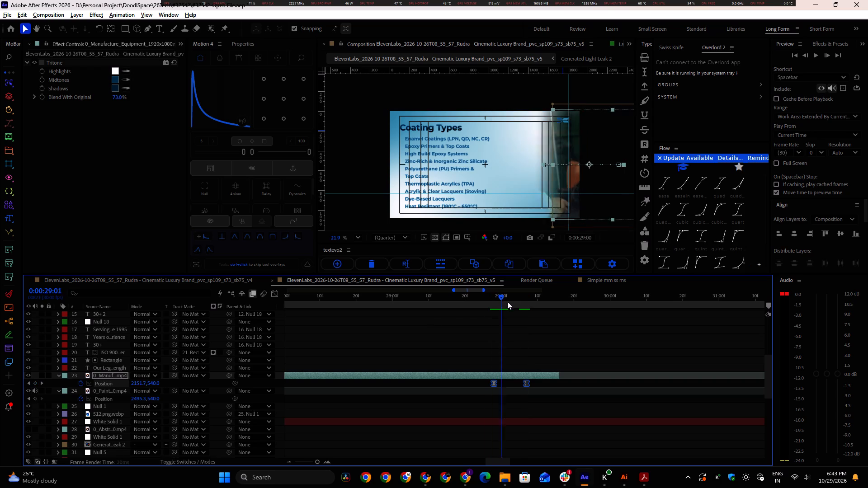
pyautogui.moveTo(507, 301); pyautogui.dragTo(496, 306)
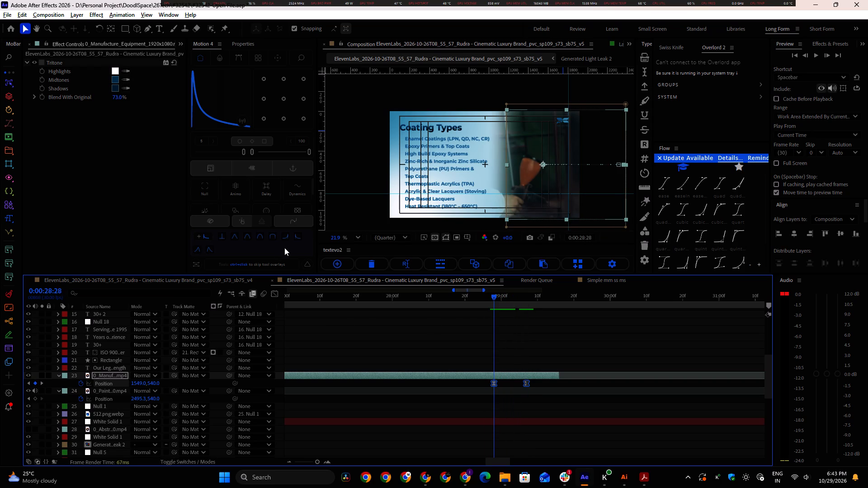
pyautogui.click(286, 237)
pyautogui.press('space')
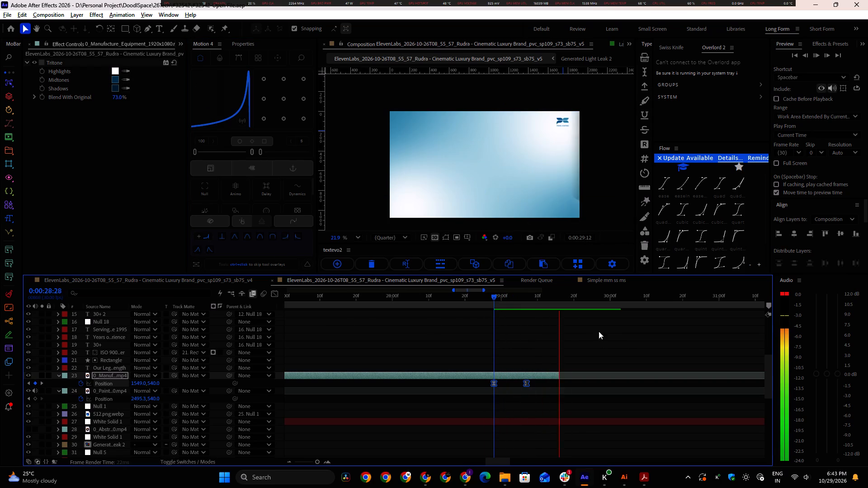
pyautogui.press('space')
# Duplicate the "Coating Types" title layer, raise the copy in the layer stack, start it at 0:00:29:07 and preview it.
pyautogui.moveTo(549, 297); pyautogui.dragTo(530, 303)
pyautogui.keyDown('alt'); pyautogui.scroll(-2, 547, 330); pyautogui.keyUp('alt')
pyautogui.scroll(6, 538, 333)
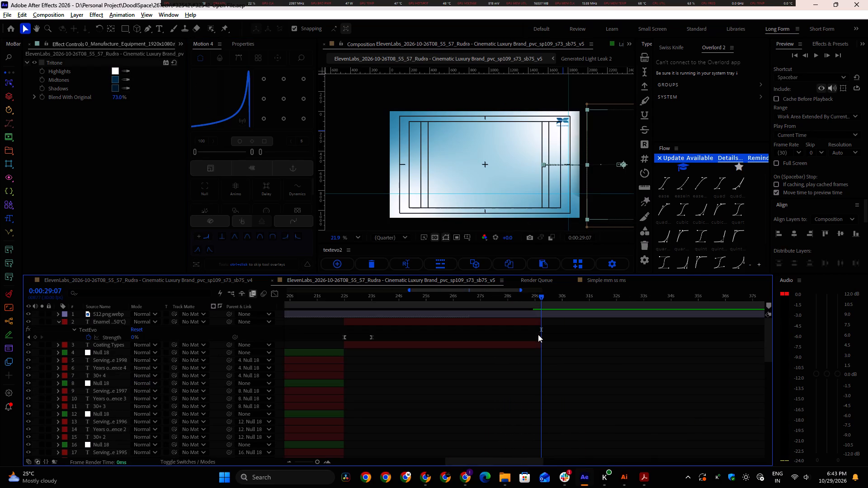
pyautogui.click(463, 341)
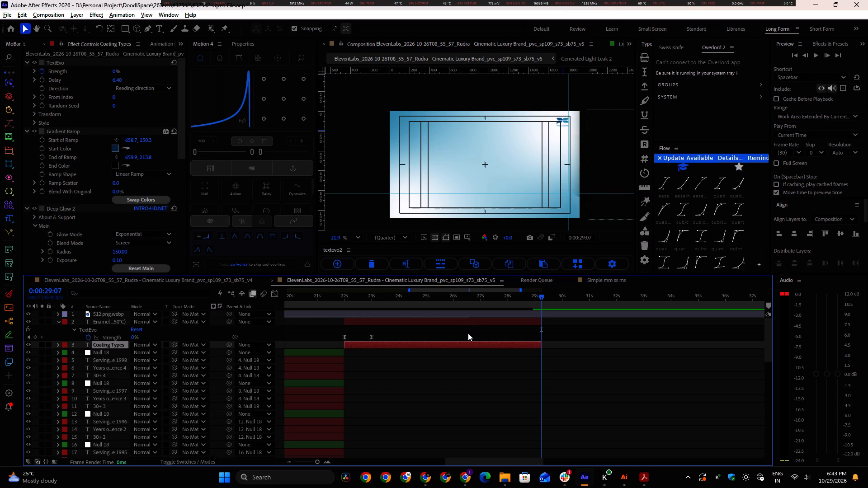
pyautogui.hotkey('ctrl', 'd')
pyautogui.hotkey('ctrl', ']')
pyautogui.press('[')
pyautogui.press('space')
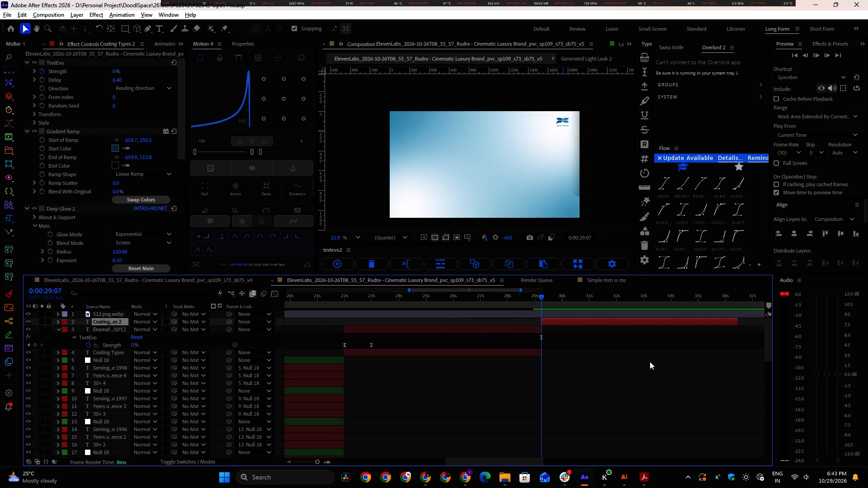
pyautogui.press('space')
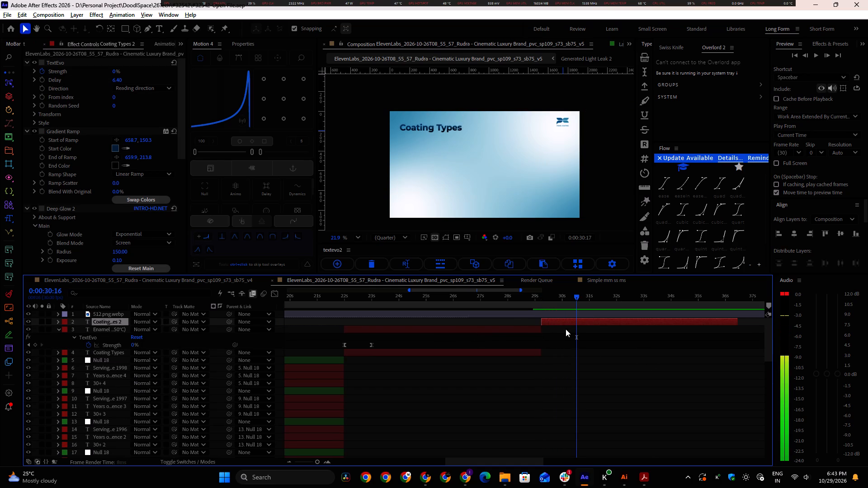
# Replace the duplicated title's text with the copied "OUR PROCESS : EVERYTHING IN-HOUSE".
pyautogui.doubleClick(561, 322)
pyautogui.hotkey('ctrl', 'v')
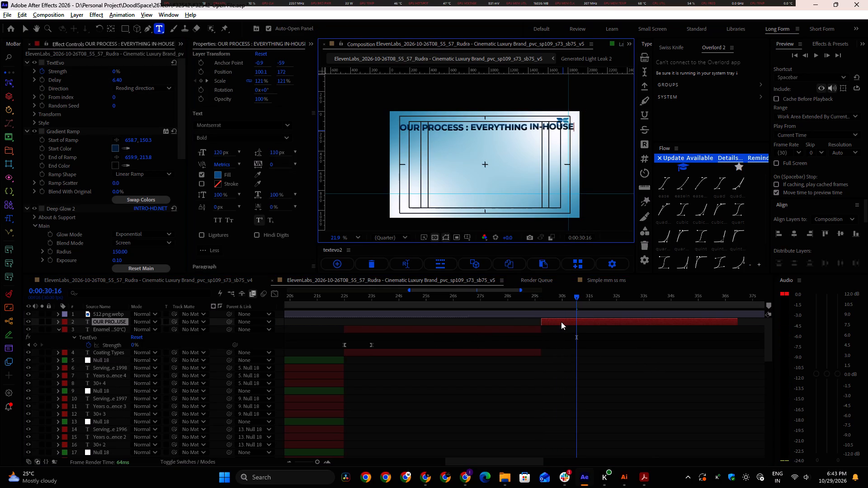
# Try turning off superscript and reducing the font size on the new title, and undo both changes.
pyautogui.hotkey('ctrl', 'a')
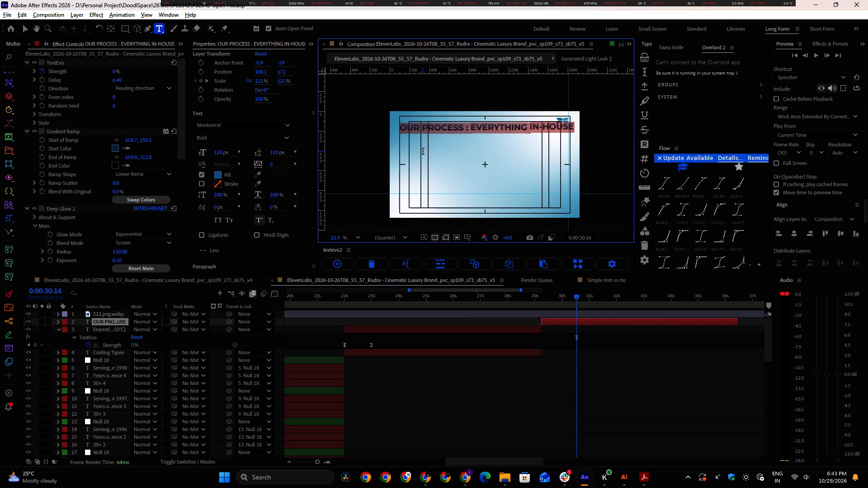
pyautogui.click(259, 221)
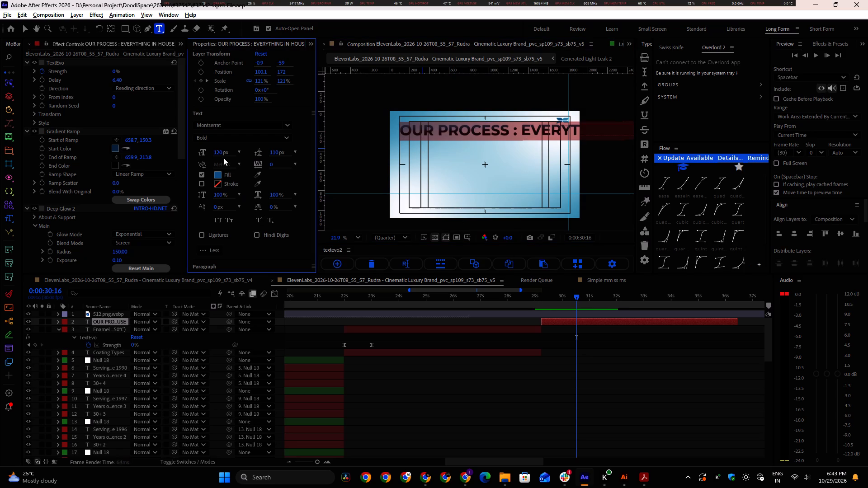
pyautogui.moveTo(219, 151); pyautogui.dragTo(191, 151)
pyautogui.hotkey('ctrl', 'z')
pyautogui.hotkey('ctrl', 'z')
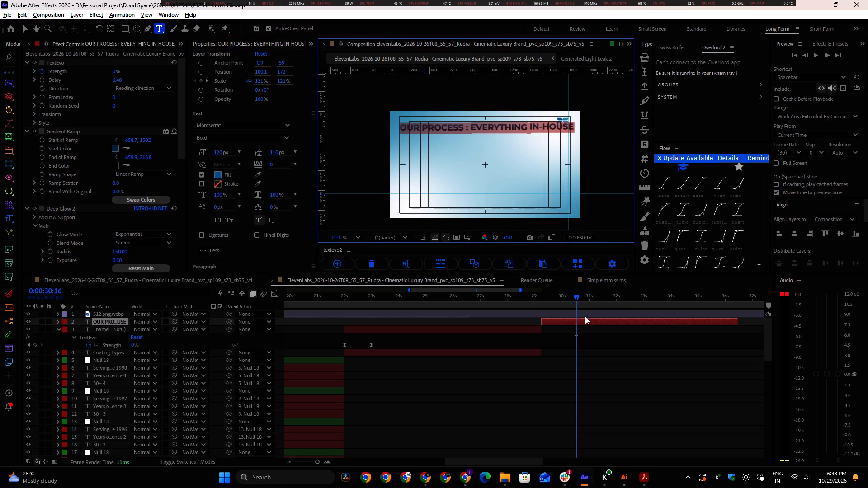
# Replace the all-caps title text with "Our Process: Everything in-house".
pyautogui.click(568, 326)
pyautogui.scroll(2, 501, 122)
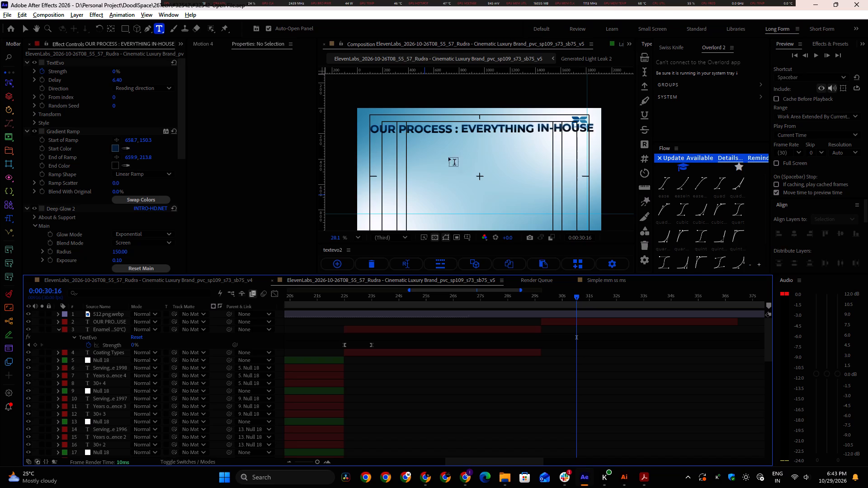
pyautogui.click(449, 130)
pyautogui.hotkey('ctrl', 'a')
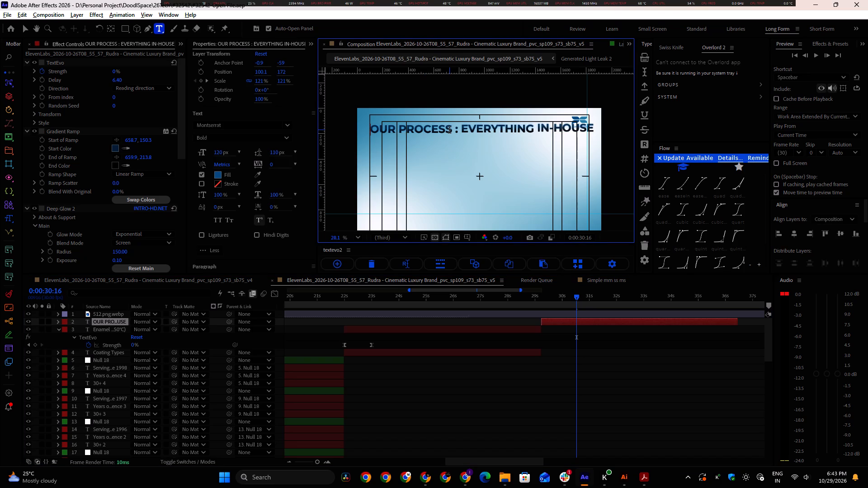
pyautogui.doubleClick(561, 322)
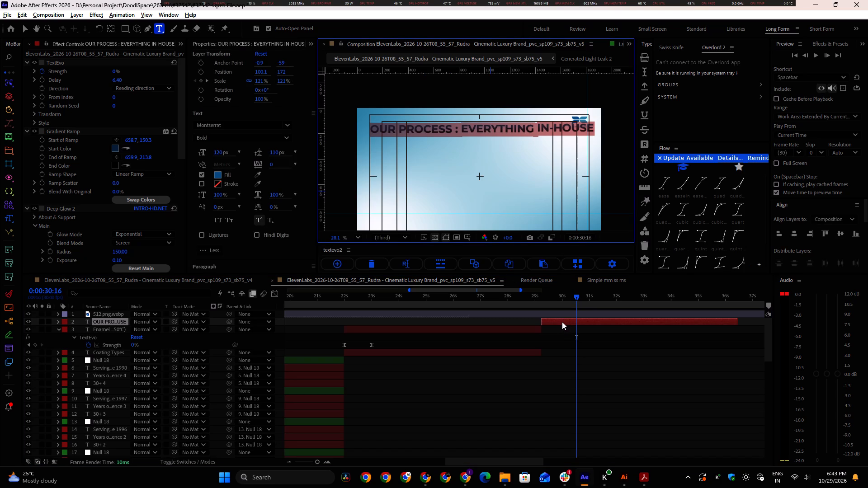
pyautogui.write('Our')
pyautogui.press('space')
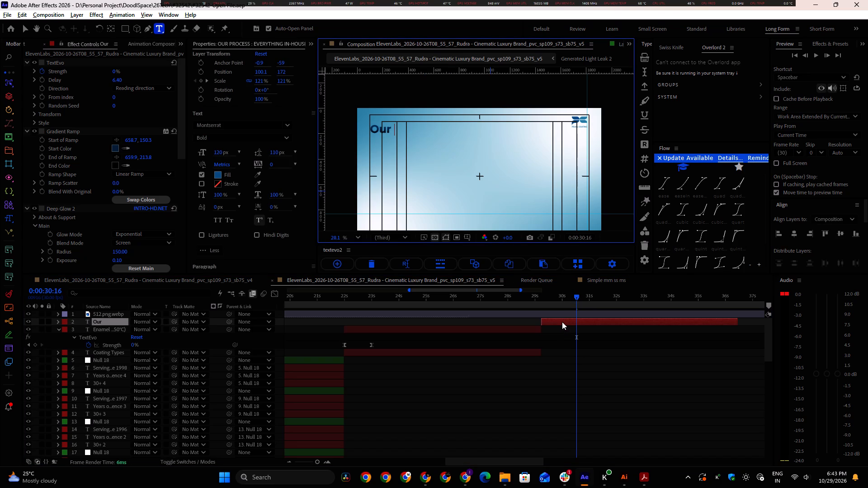
pyautogui.write('Process')
pyautogui.write(':')
pyautogui.press('space')
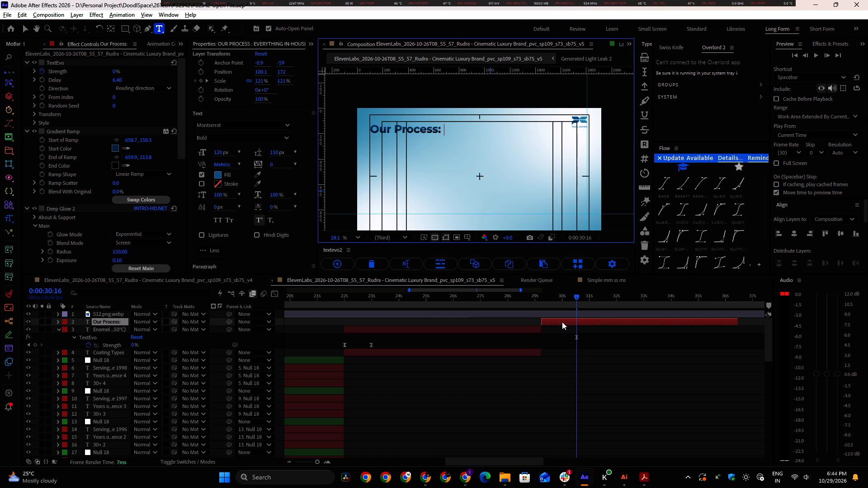
pyautogui.write('Every')
pyautogui.press('space')
pyautogui.press('BackSpace')
pyautogui.write('thin')
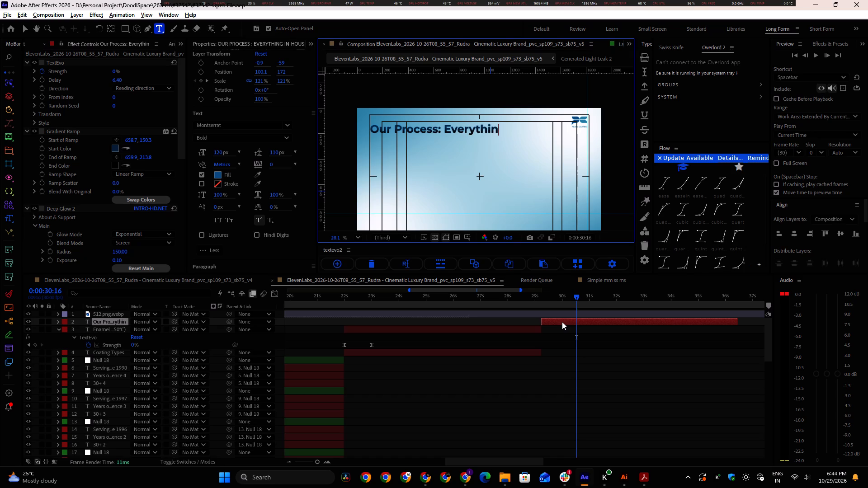
pyautogui.press('g')
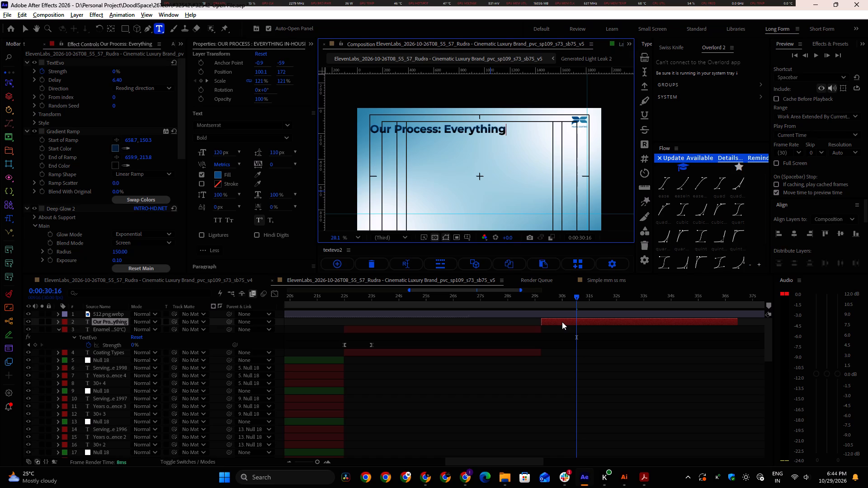
pyautogui.press('space')
pyautogui.write('In')
pyautogui.press('BackSpace')
pyautogui.press('BackSpace')
pyautogui.press('BackSpace')
pyautogui.press('space')
pyautogui.write('in-house')
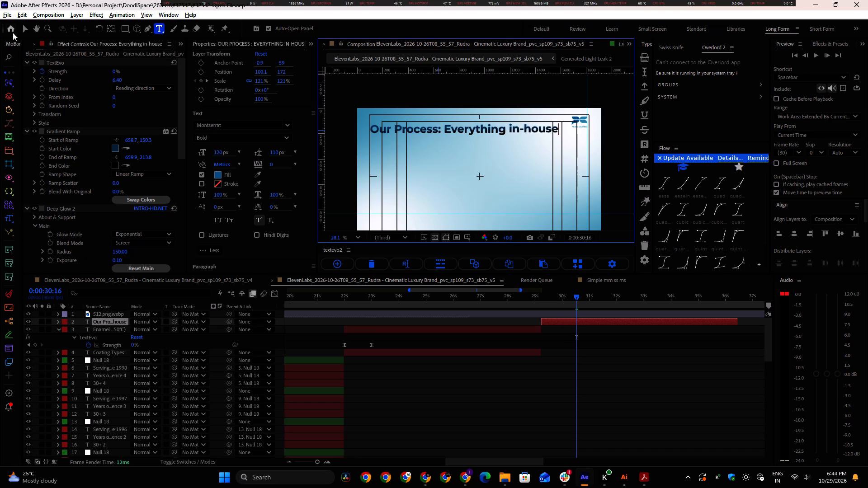
# Capitalize the last word of the title at 0:00:32:23 so that it reads "In-House".
pyautogui.click(26, 27)
pyautogui.moveTo(577, 297); pyautogui.dragTo(632, 297)
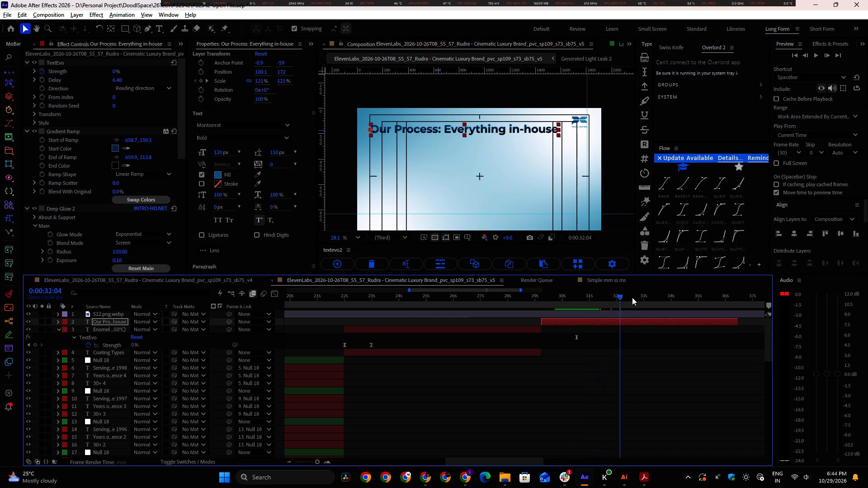
pyautogui.moveTo(632, 297); pyautogui.dragTo(638, 299)
pyautogui.scroll(1, 487, 108)
pyautogui.doubleClick(518, 132)
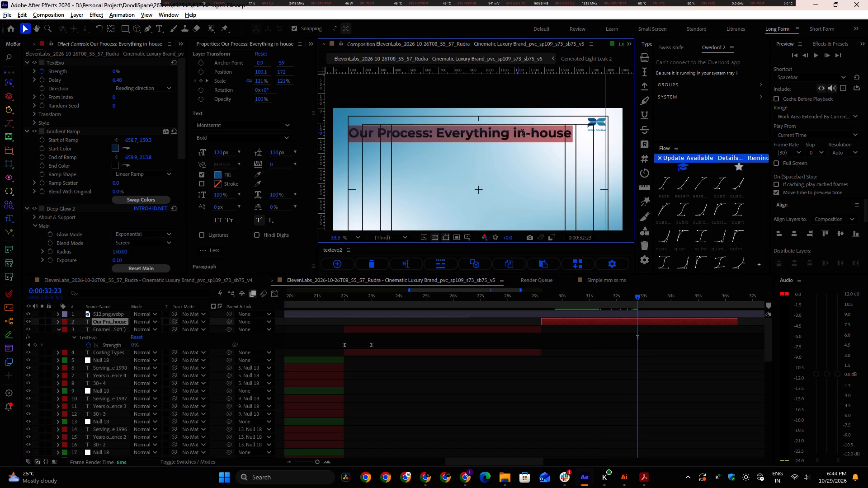
pyautogui.click(515, 133)
pyautogui.press('BackSpace')
pyautogui.hotkey('shift', 'i')
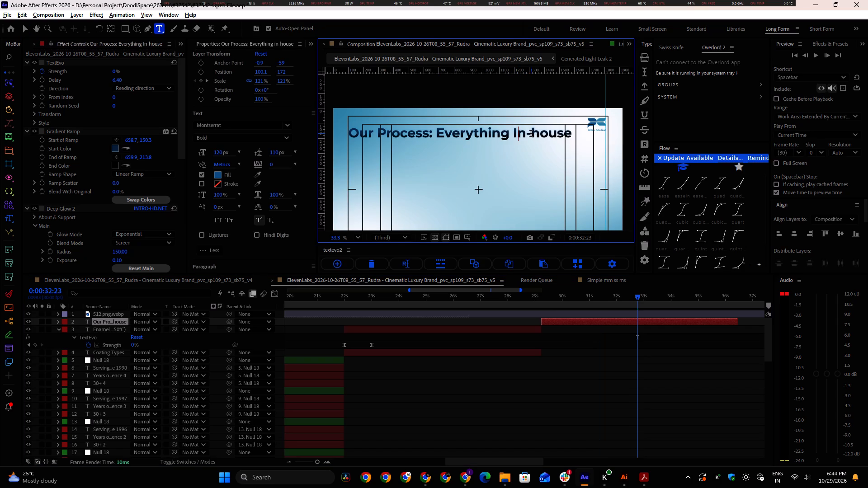
pyautogui.click(540, 134)
pyautogui.press('BackSpace')
pyautogui.hotkey('shift', 'h')
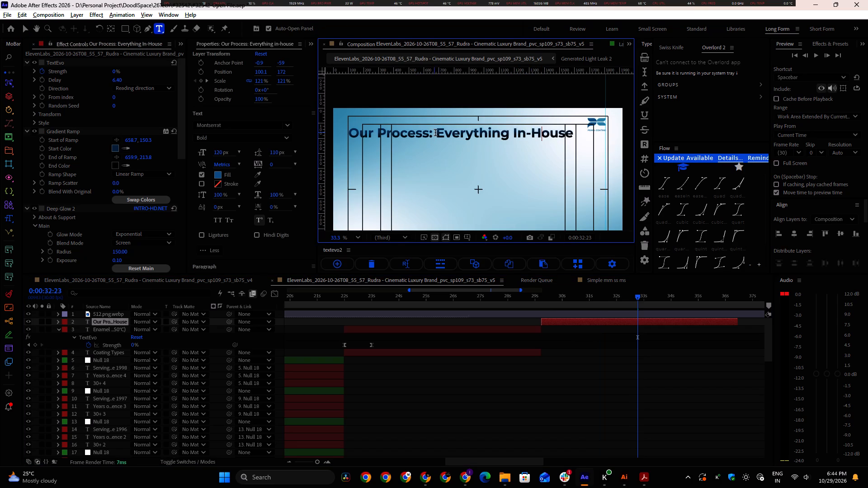
# Draw a rectangular mask closely around "Everything In-House" on the title layer.
pyautogui.moveTo(432, 134); pyautogui.dragTo(349, 136)
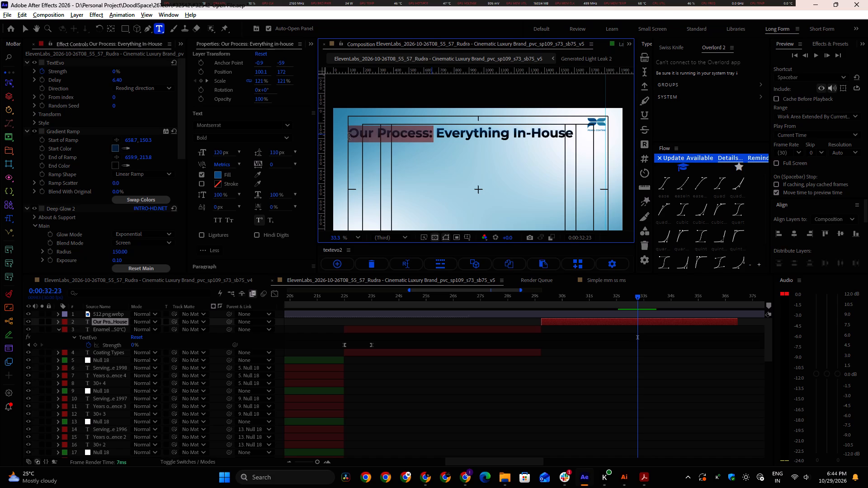
pyautogui.moveTo(349, 136); pyautogui.dragTo(349, 136)
pyautogui.click(125, 27)
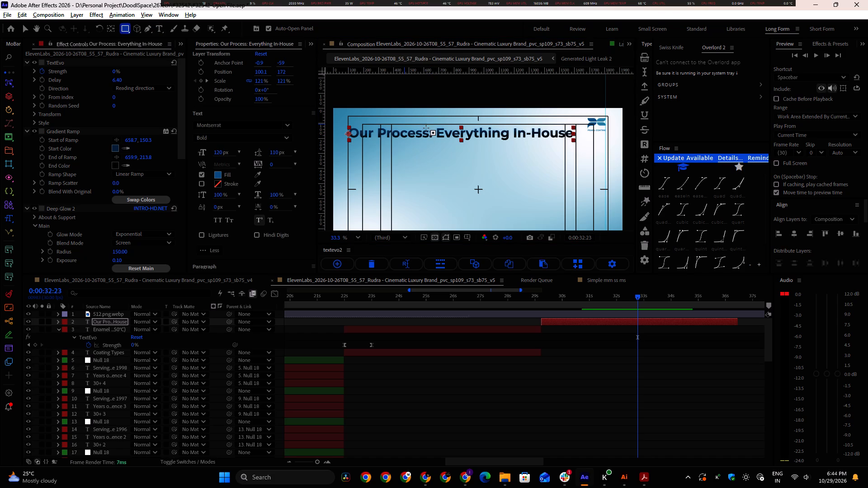
pyautogui.moveTo(434, 125); pyautogui.dragTo(580, 146)
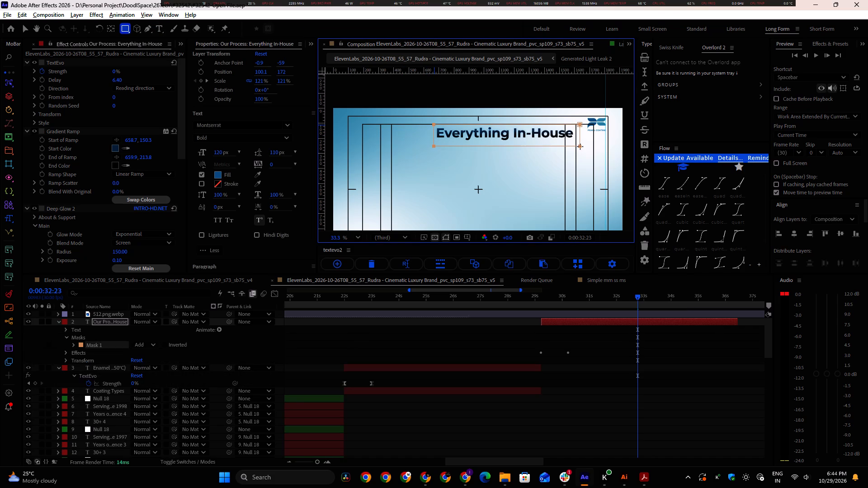
pyautogui.moveTo(580, 146); pyautogui.dragTo(579, 142)
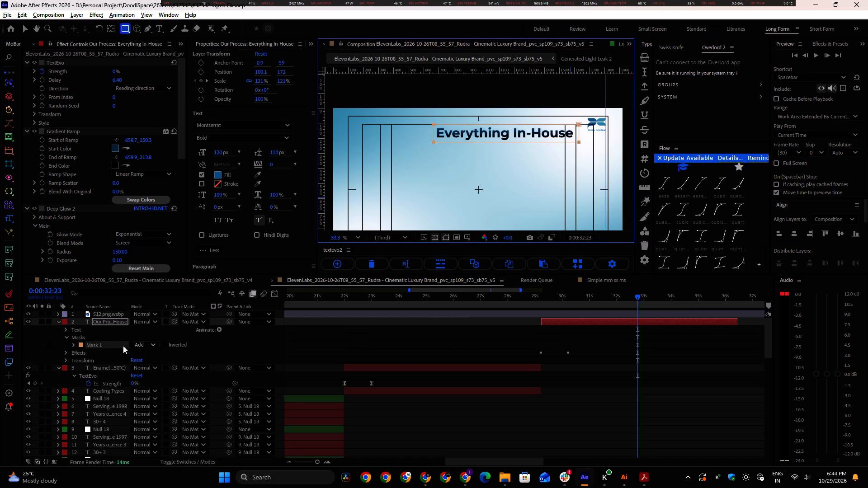
# Limit the title's Gradient Ramp to Mask 1 with a compositing mask reference, and delete the extra reference set to None.
pyautogui.click(66, 352)
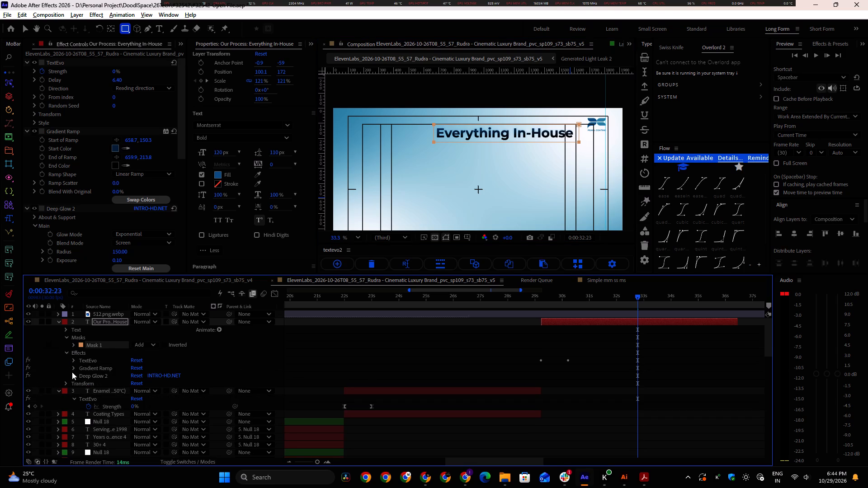
pyautogui.click(73, 368)
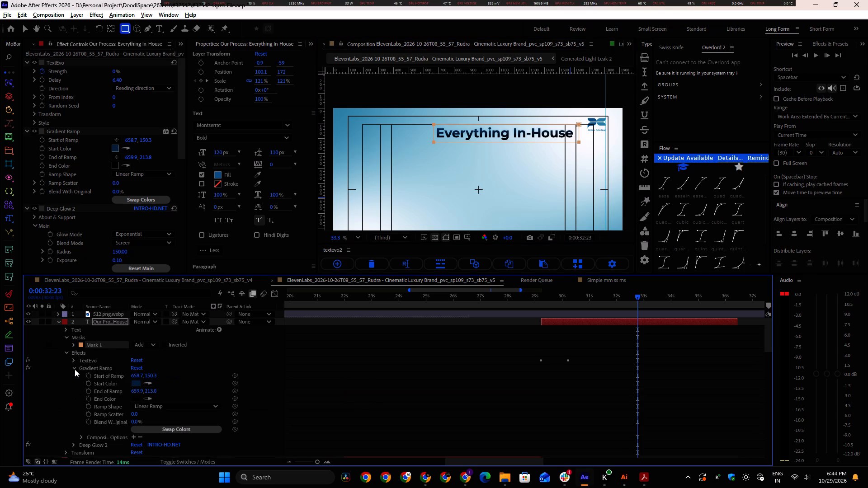
pyautogui.click(133, 438)
pyautogui.click(115, 444)
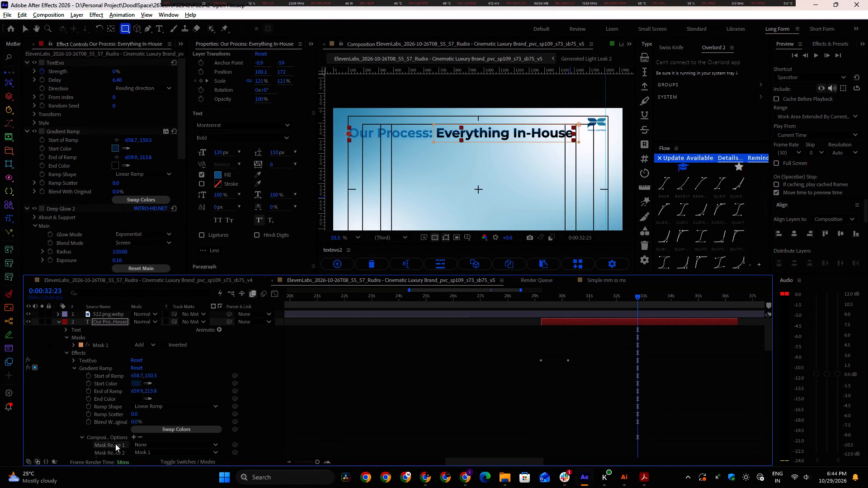
pyautogui.press('Delete')
pyautogui.scroll(-1, 124, 393)
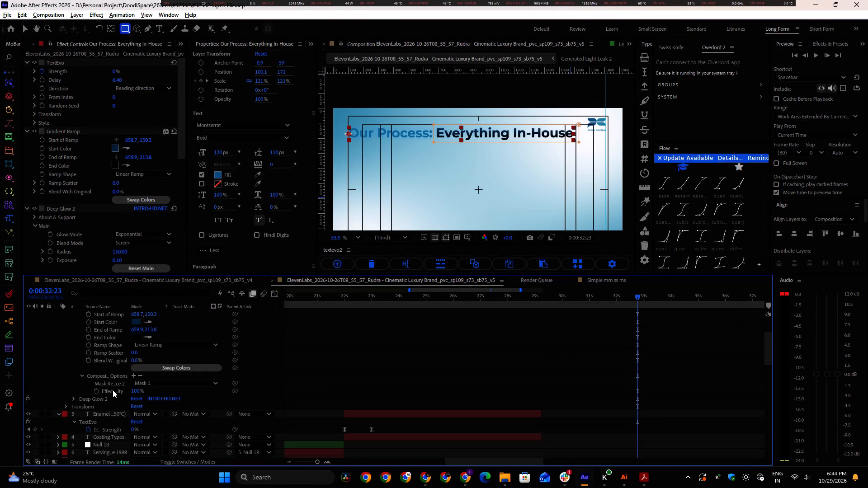
# Set the mask reference in Deep Glow 2's compositing options to Mask 1 on the title layer.
pyautogui.click(70, 397)
pyautogui.scroll(-1, 98, 428)
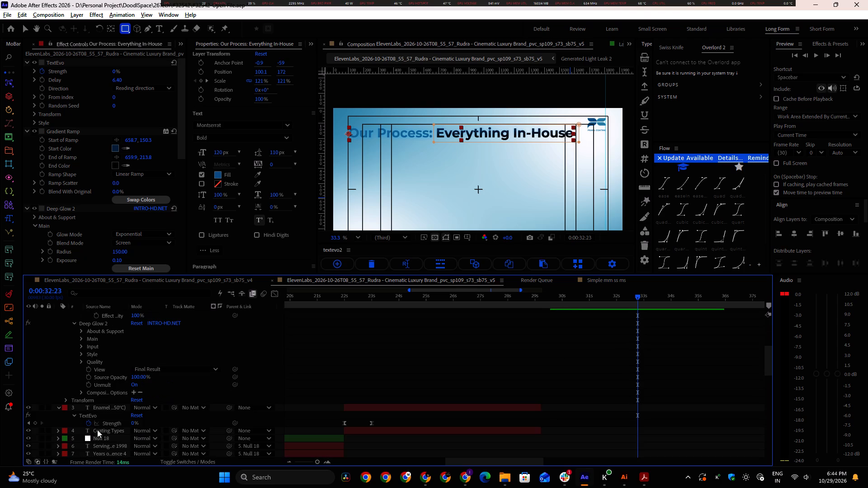
pyautogui.click(81, 393)
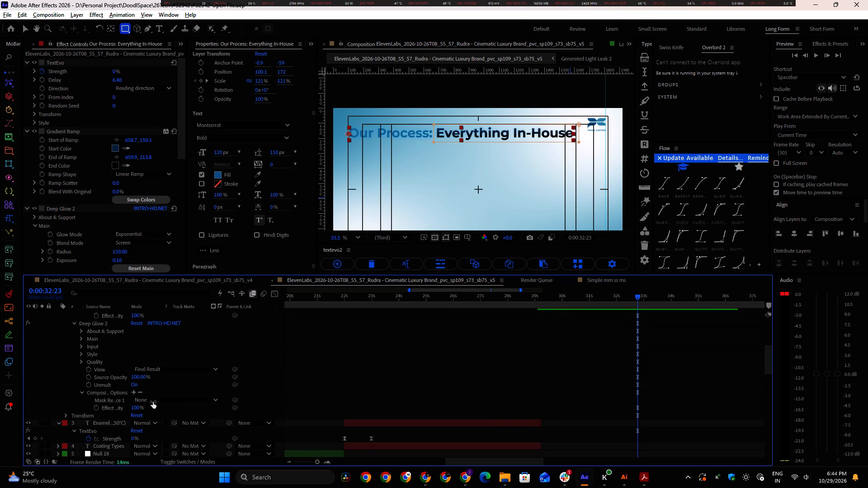
pyautogui.click(153, 401)
pyautogui.click(156, 421)
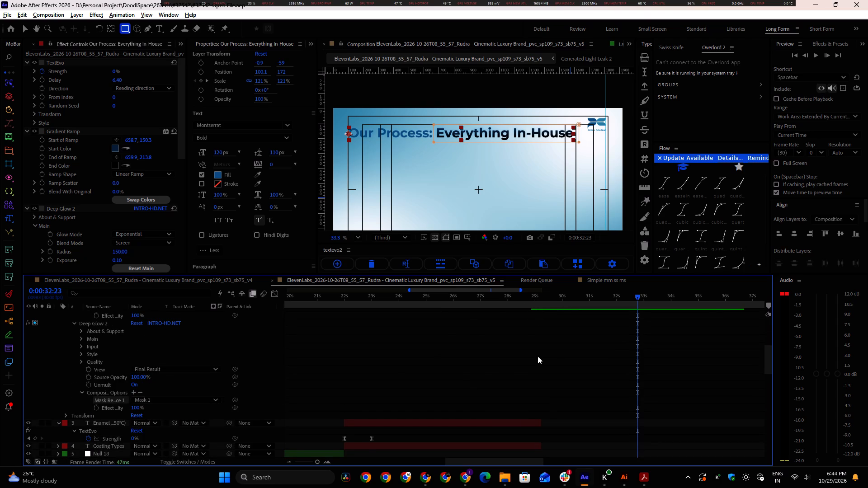
pyautogui.click(534, 360)
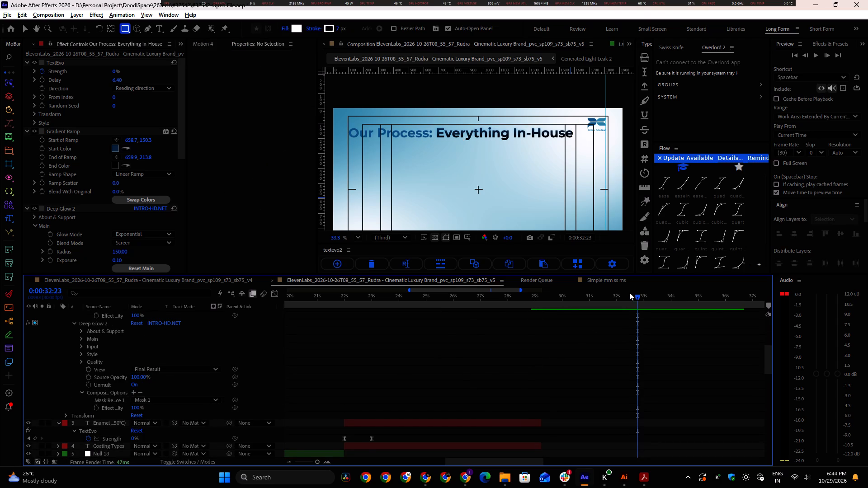
# Preview the change from "Coating Types" to the new title from 0:00:27:19, and scrub the new scene around 0:00:30:22.
pyautogui.moveTo(635, 297); pyautogui.dragTo(593, 312)
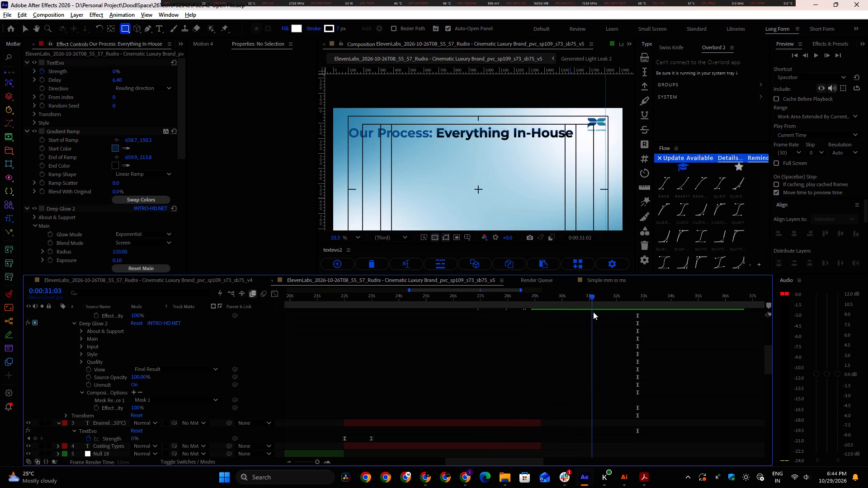
pyautogui.moveTo(593, 312); pyautogui.dragTo(624, 306)
pyautogui.scroll(-4, 436, 146)
pyautogui.click(22, 27)
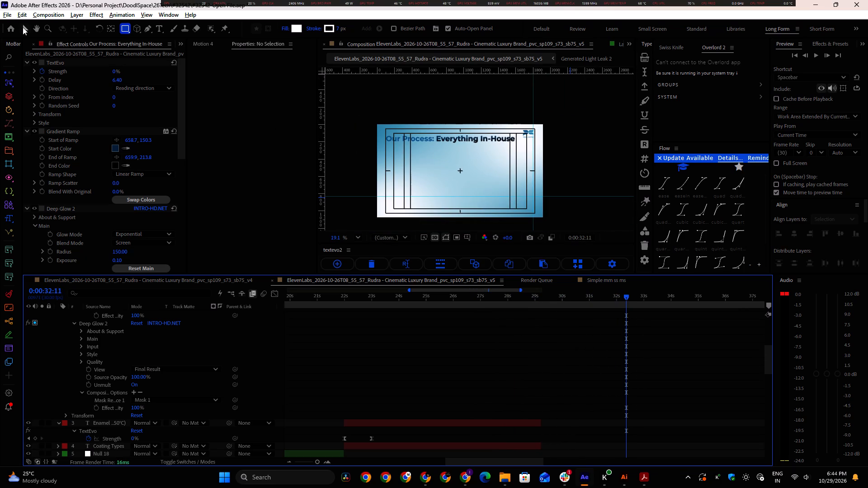
pyautogui.moveTo(430, 162); pyautogui.dragTo(452, 149, button='middle')
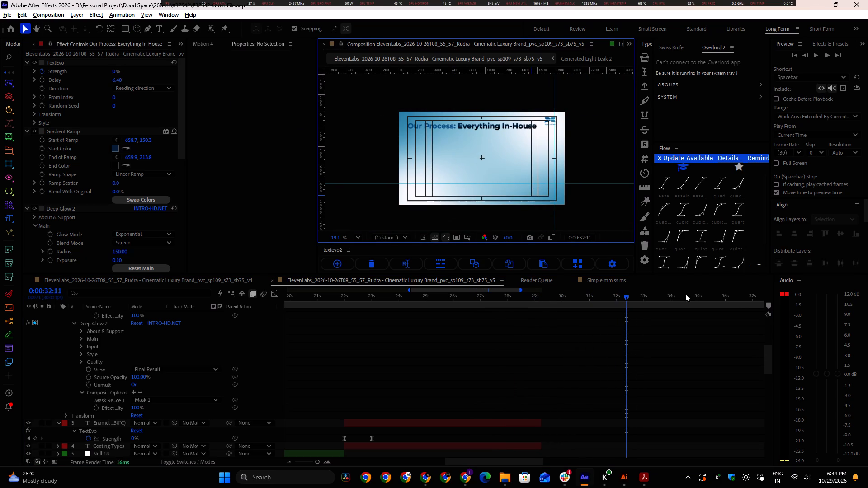
pyautogui.moveTo(624, 297); pyautogui.dragTo(495, 309)
pyautogui.keyDown('shift'); pyautogui.scroll(-4, 582, 346); pyautogui.keyUp('shift')
pyautogui.press('space')
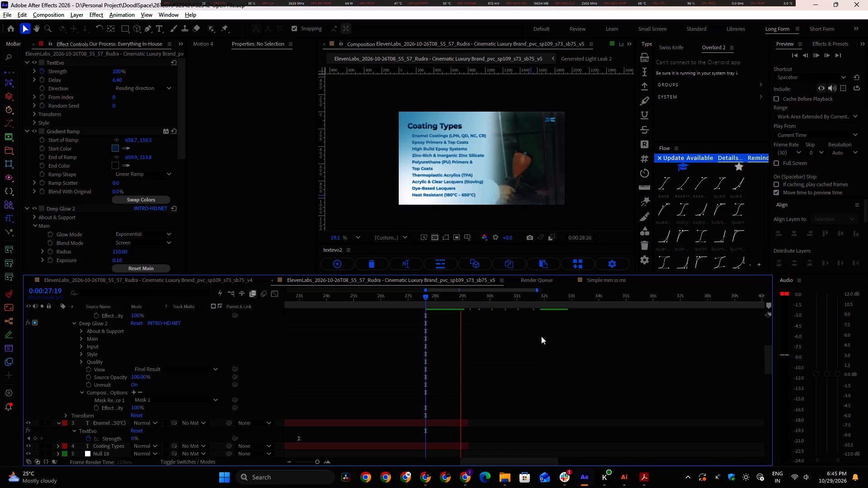
pyautogui.keyDown('shift'); pyautogui.scroll(-4, 541, 336); pyautogui.keyUp('shift')
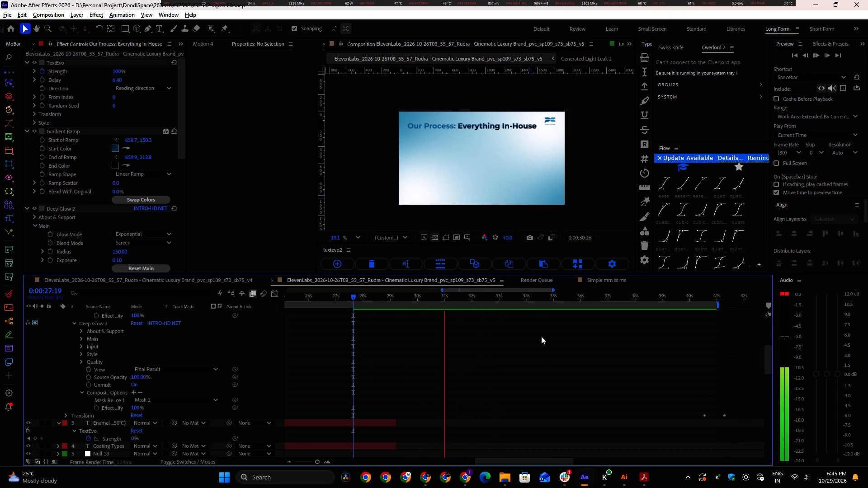
pyautogui.press('space')
pyautogui.moveTo(472, 296); pyautogui.dragTo(446, 300)
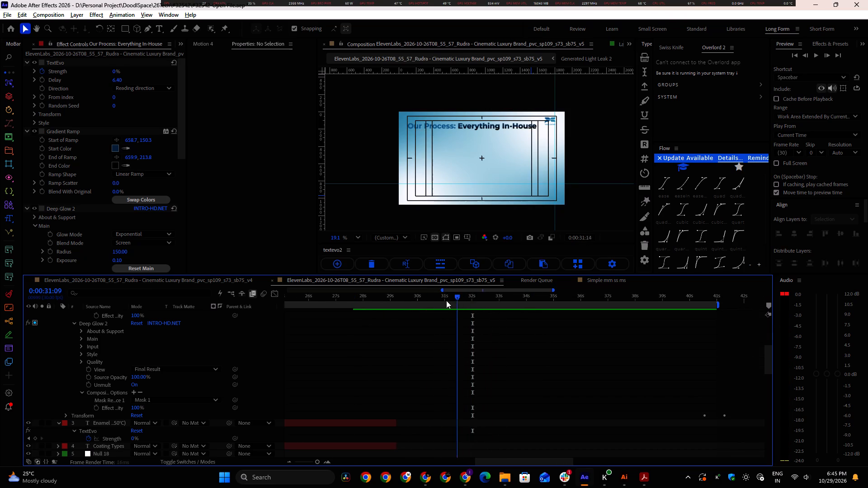
pyautogui.moveTo(446, 300); pyautogui.dragTo(434, 303)
pyautogui.moveTo(434, 303); pyautogui.dragTo(426, 304)
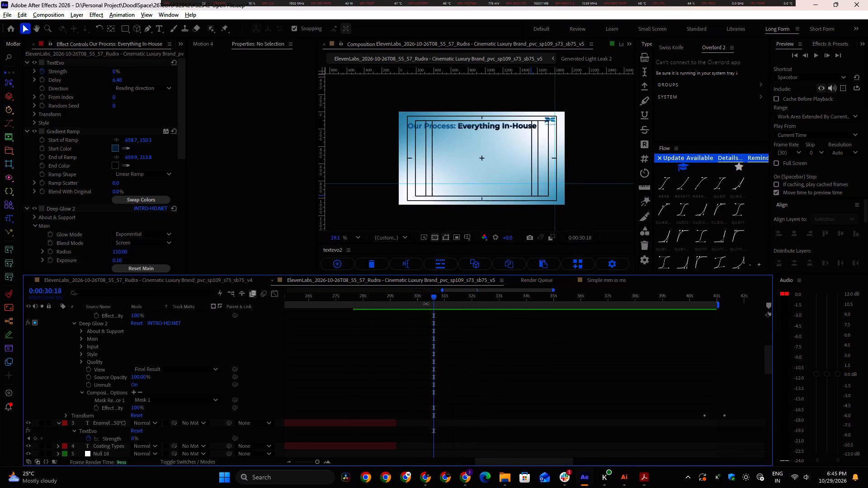
pyautogui.moveTo(426, 304); pyautogui.dragTo(413, 306)
pyautogui.moveTo(434, 296); pyautogui.dragTo(434, 304)
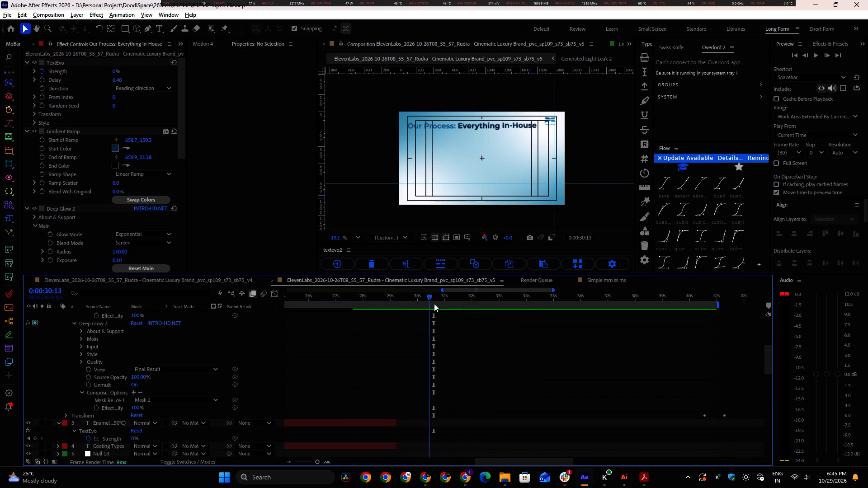
pyautogui.moveTo(434, 304); pyautogui.dragTo(439, 304)
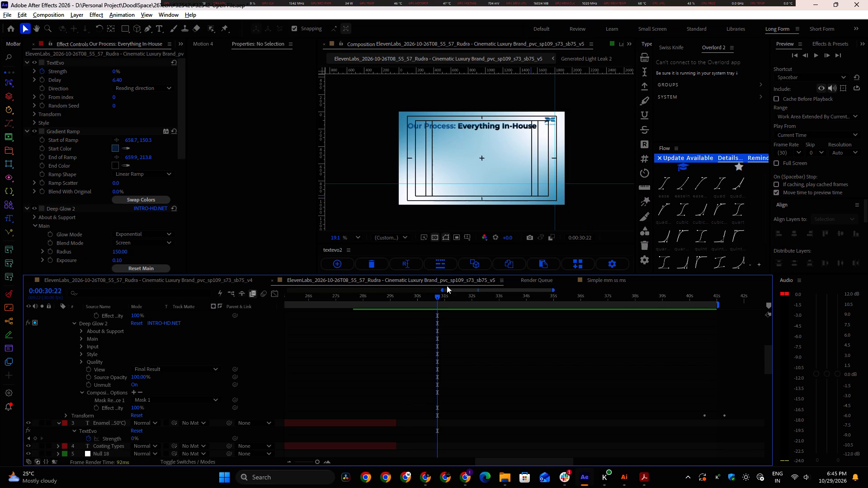
# Consult the PDF's process page, then draw a white circle at the composition's centre with the Ellipse Tool and size it to 52.
pyautogui.hotkey('alt', 'Tab')
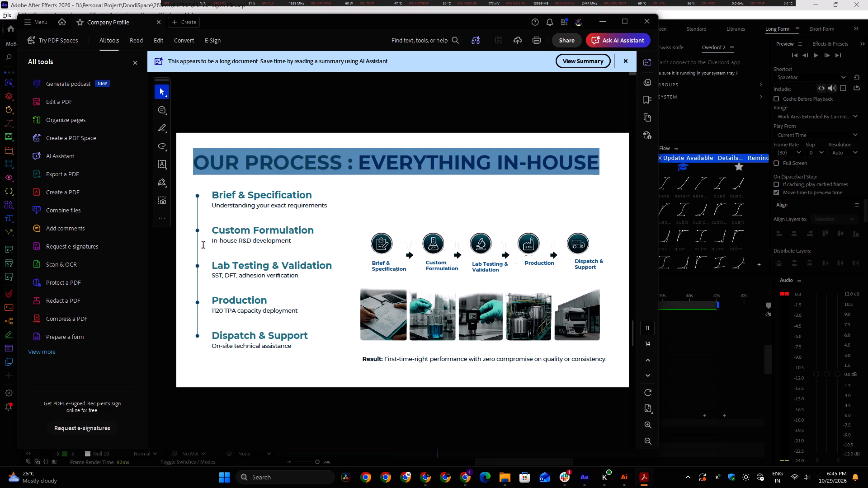
pyautogui.hotkey('alt', 'Tab')
pyautogui.scroll(4, 411, 118)
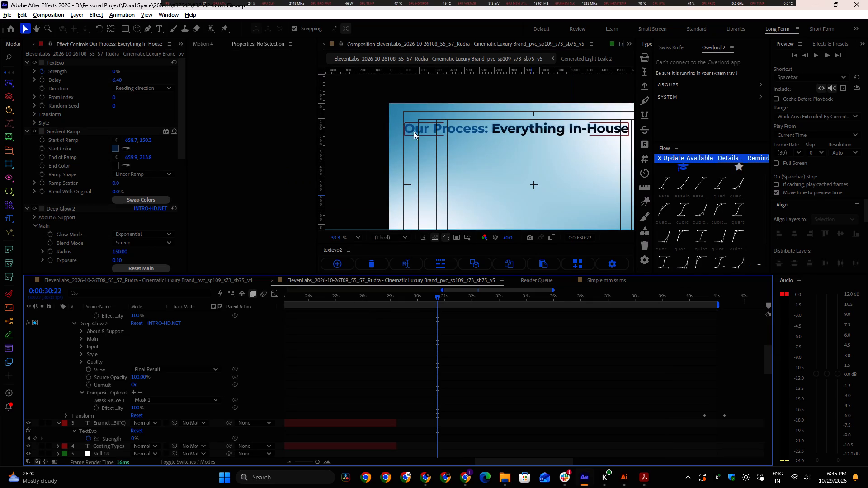
pyautogui.click(125, 31)
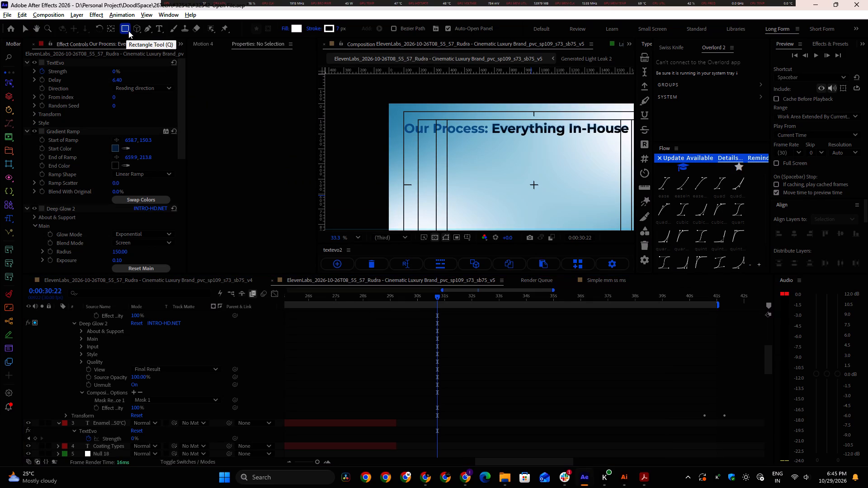
pyautogui.moveTo(129, 31); pyautogui.dragTo(151, 42)
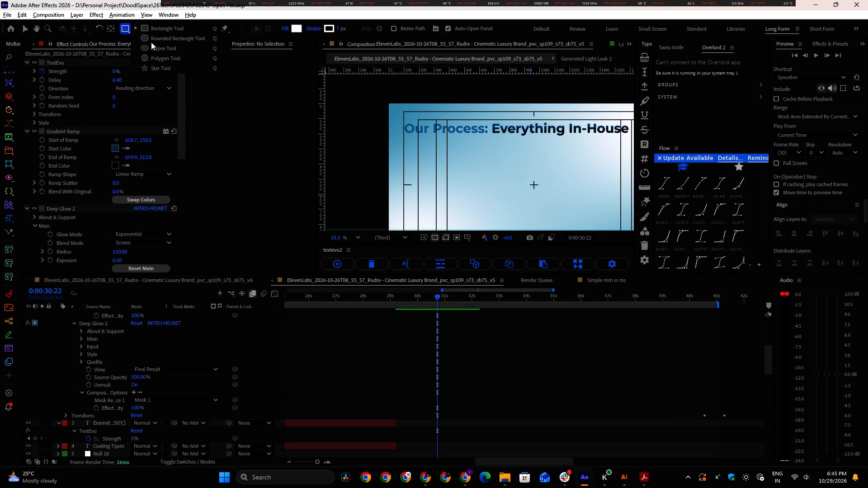
pyautogui.moveTo(151, 42); pyautogui.dragTo(155, 48)
pyautogui.moveTo(533, 184); pyautogui.dragTo(540, 188)
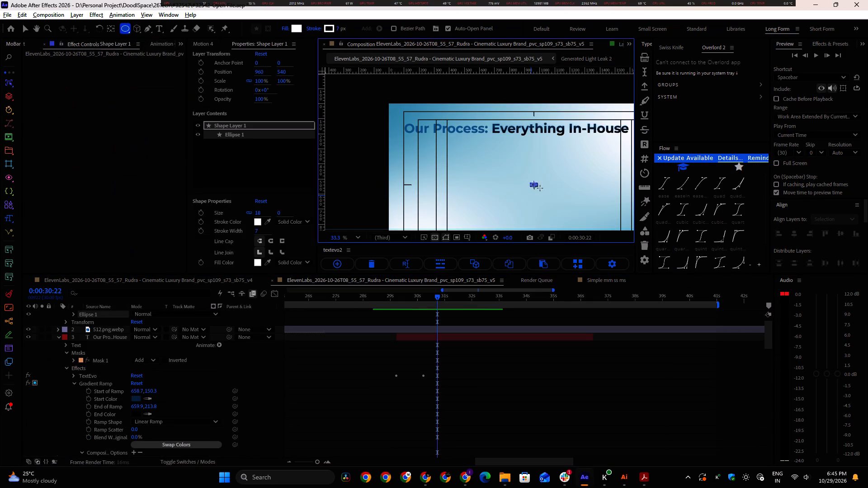
pyautogui.moveTo(540, 188); pyautogui.dragTo(540, 191)
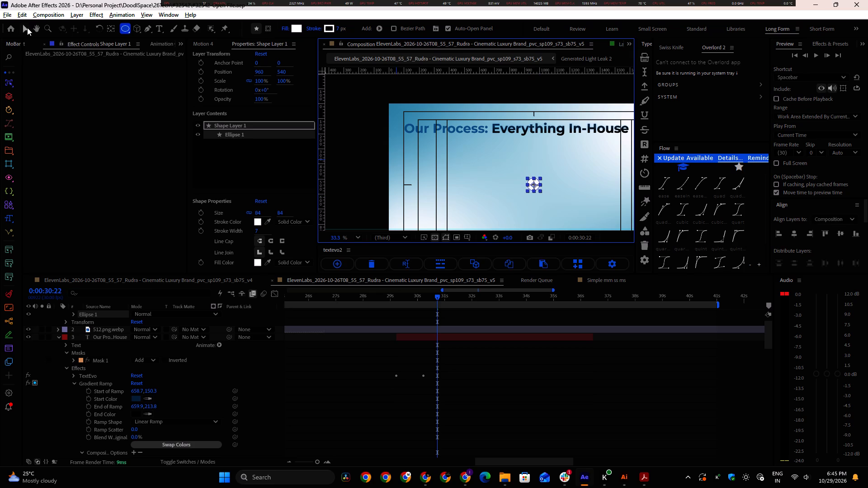
pyautogui.click(23, 29)
pyautogui.moveTo(259, 213); pyautogui.dragTo(240, 212)
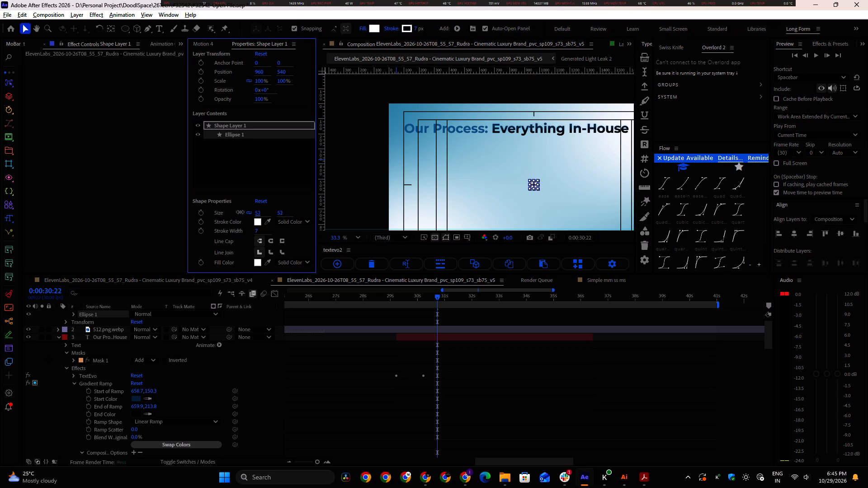
pyautogui.moveTo(240, 212); pyautogui.dragTo(241, 211)
pyautogui.click(25, 27)
# Centre the circle's anchor point and place the circle below "Our Process" on the inner left safe-margin line, at X about 197.
pyautogui.scroll(2, 439, 341)
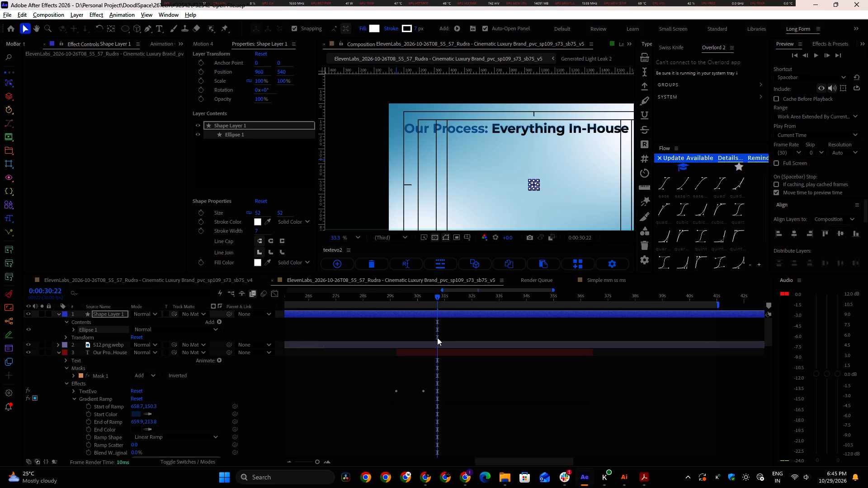
pyautogui.scroll(1, 437, 338)
pyautogui.click(439, 311)
pyautogui.scroll(4, 541, 179)
pyautogui.moveTo(469, 168); pyautogui.dragTo(540, 164, button='middle')
pyautogui.scroll(1, 235, 47)
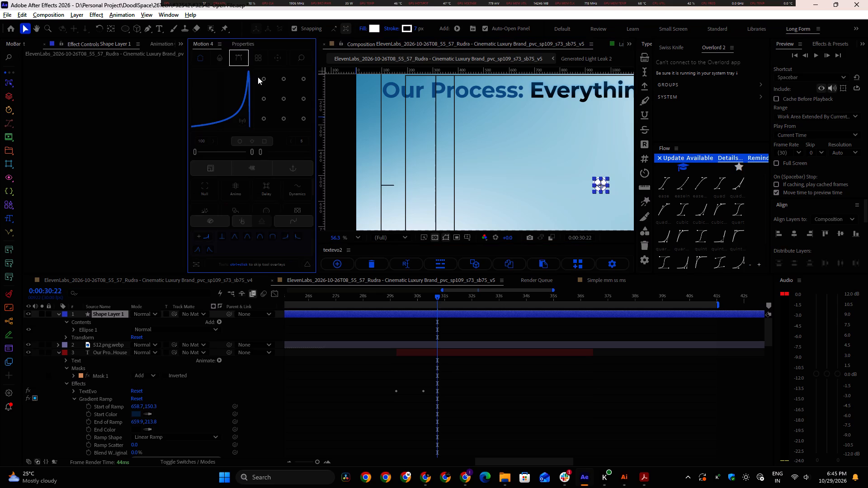
pyautogui.click(288, 96)
pyautogui.moveTo(601, 184); pyautogui.dragTo(410, 135)
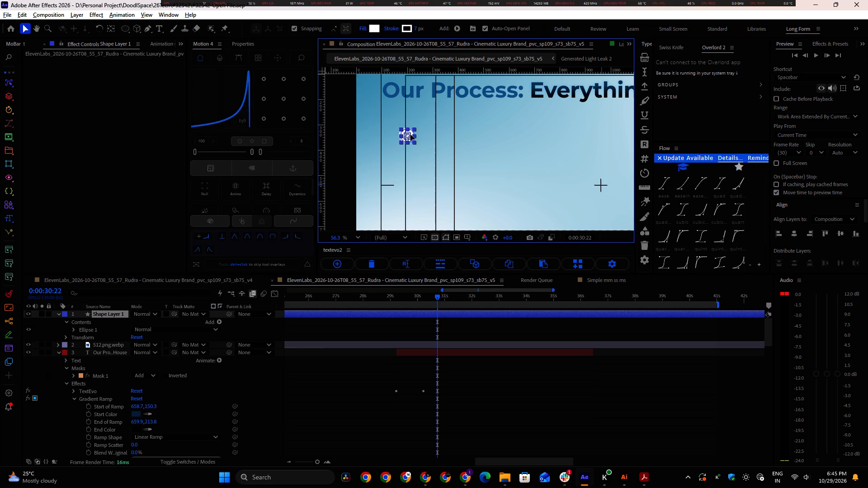
pyautogui.moveTo(410, 135); pyautogui.dragTo(408, 131)
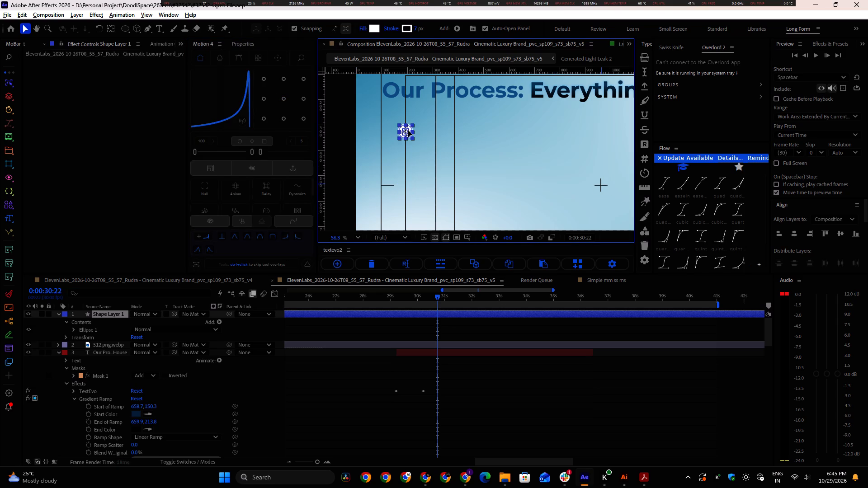
pyautogui.moveTo(408, 131); pyautogui.dragTo(407, 131)
# Duplicate the circle four times, moving each copy straight down to form a column of five ending at Y about 905.
pyautogui.hotkey('ctrl', 'd')
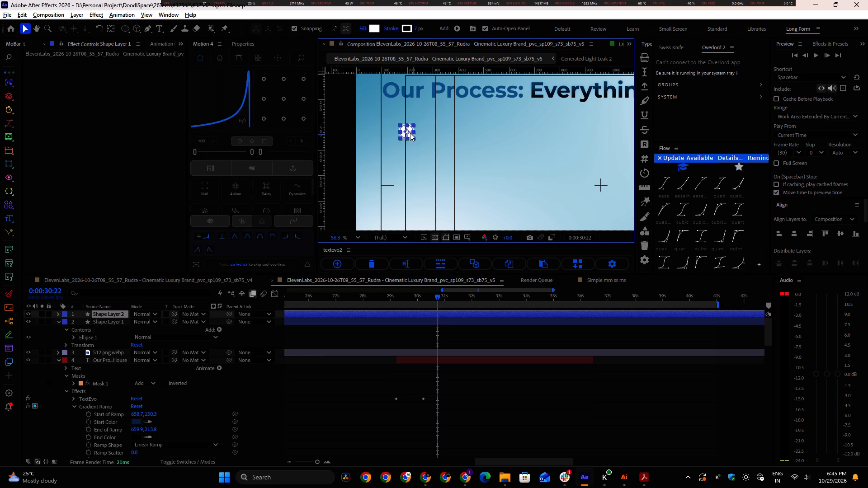
pyautogui.moveTo(407, 131); pyautogui.dragTo(403, 162)
pyautogui.scroll(-1, 417, 191)
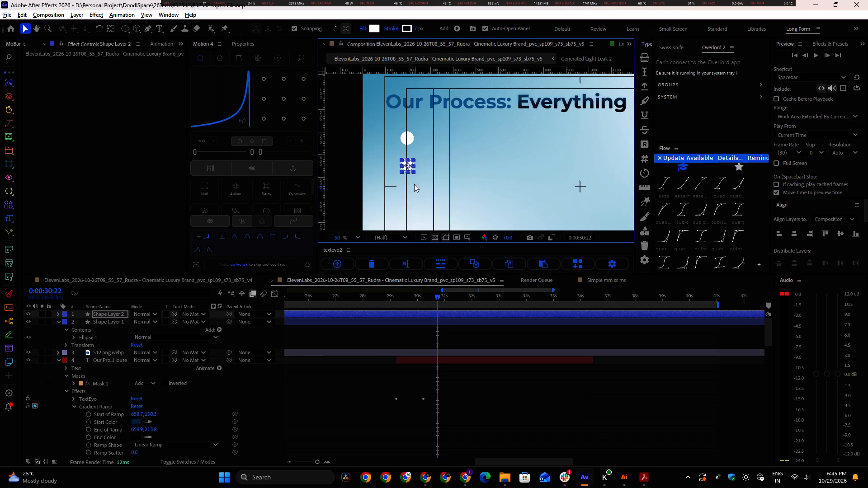
pyautogui.scroll(-1, 414, 184)
pyautogui.moveTo(416, 178); pyautogui.dragTo(428, 108, button='middle')
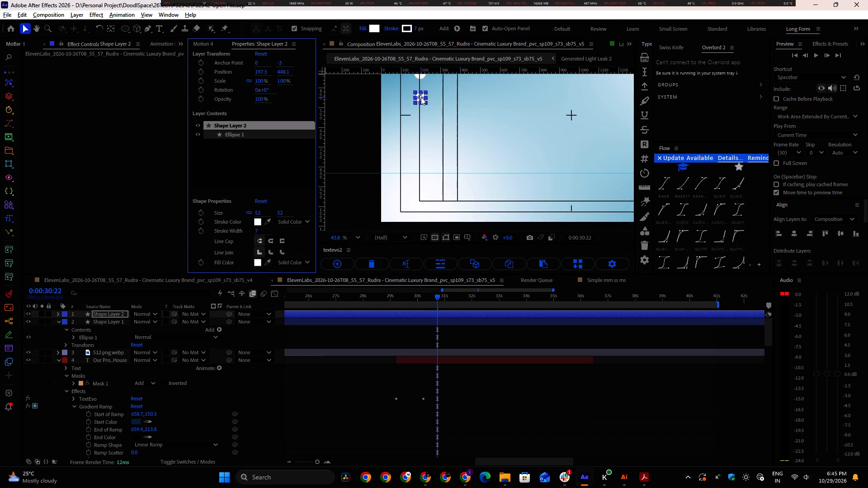
pyautogui.hotkey('ctrl', 'd')
pyautogui.moveTo(421, 97); pyautogui.dragTo(420, 128)
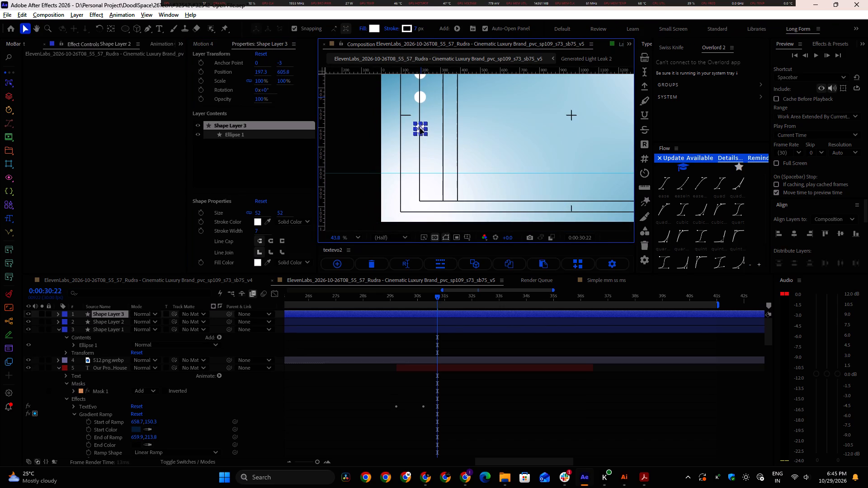
pyautogui.moveTo(420, 128); pyautogui.dragTo(420, 128)
pyautogui.hotkey('ctrl', 'd')
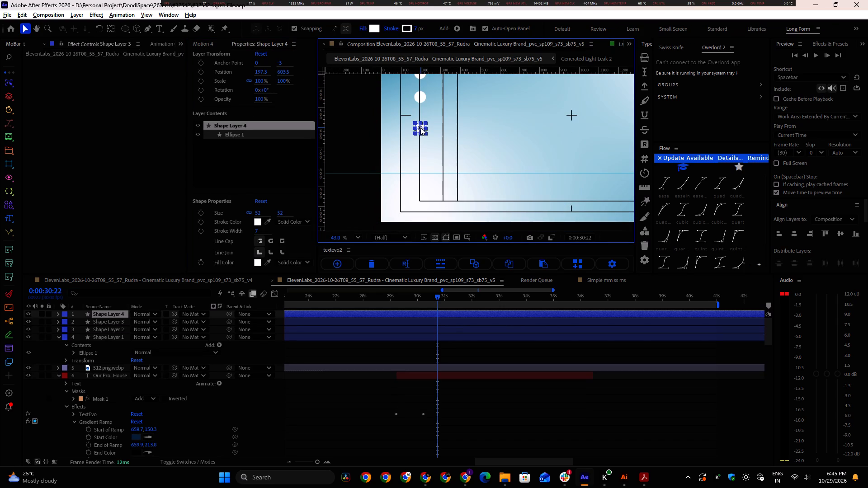
pyautogui.moveTo(420, 127); pyautogui.dragTo(421, 158)
pyautogui.hotkey('ctrl', 'd')
pyautogui.moveTo(420, 158); pyautogui.dragTo(420, 178)
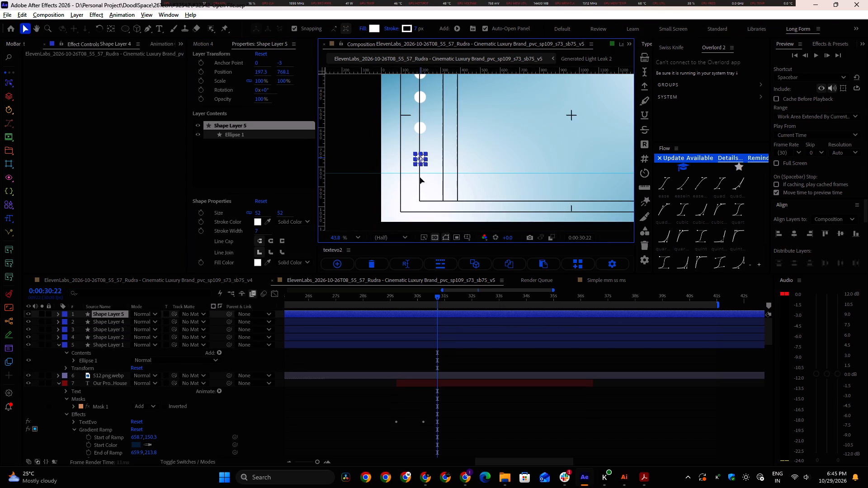
pyautogui.moveTo(420, 178); pyautogui.dragTo(419, 187)
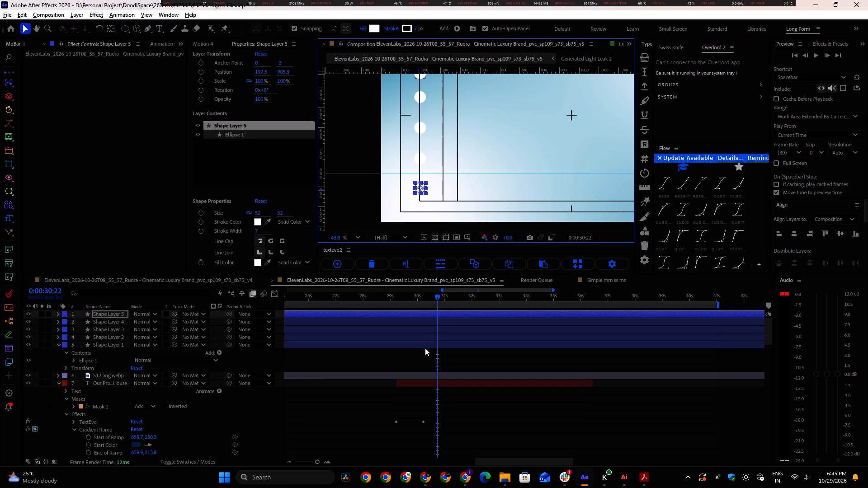
# Select all five circle layers and distribute them evenly by their vertical centres.
pyautogui.keyDown('shift'); pyautogui.click(425, 348); pyautogui.keyUp('shift')
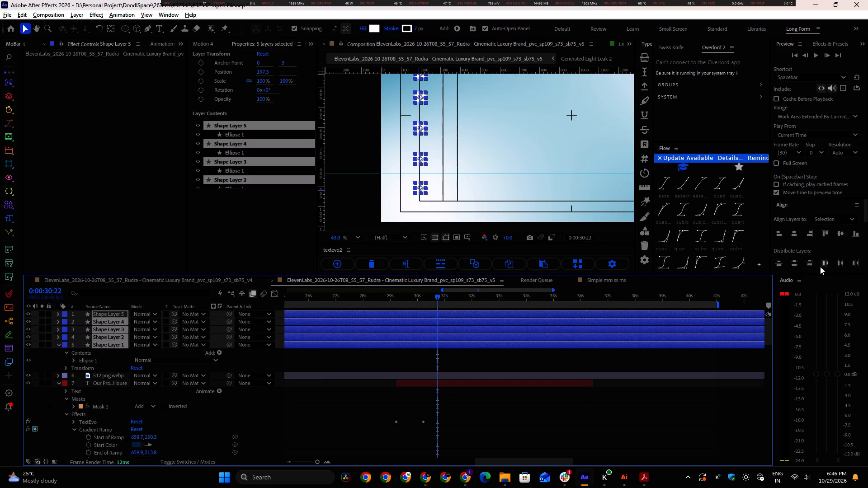
pyautogui.click(797, 263)
# Set the stroke width of the five selected circles to 0 px.
pyautogui.scroll(-1, 446, 126)
pyautogui.moveTo(446, 125); pyautogui.dragTo(449, 172, button='middle')
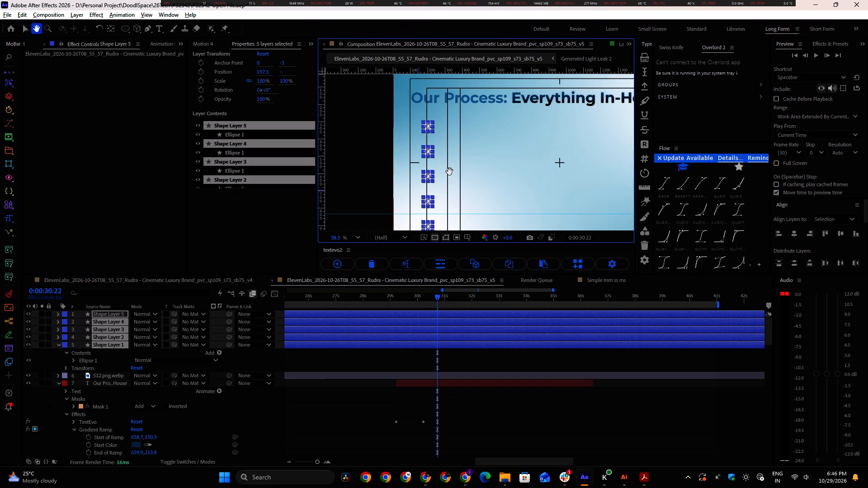
pyautogui.moveTo(449, 172); pyautogui.dragTo(381, 145, button='middle')
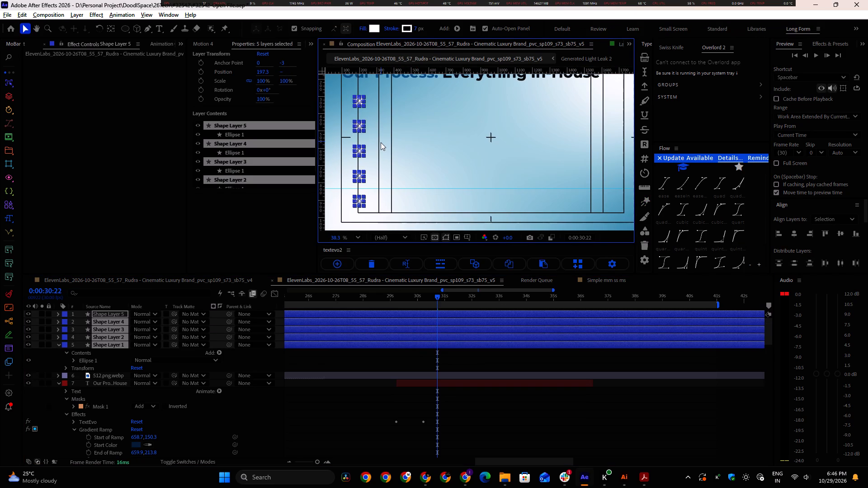
pyautogui.scroll(-1, 431, 107)
pyautogui.moveTo(445, 120); pyautogui.dragTo(460, 137, button='middle')
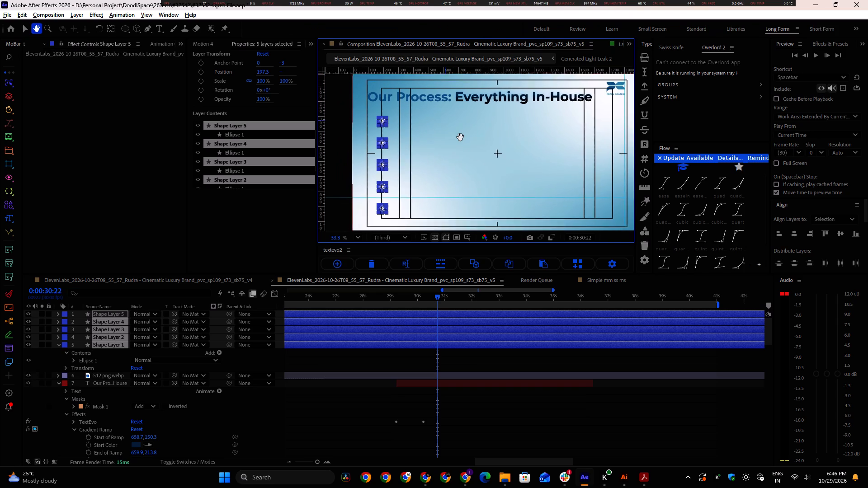
pyautogui.moveTo(460, 137); pyautogui.dragTo(464, 134, button='middle')
pyautogui.scroll(4, 391, 132)
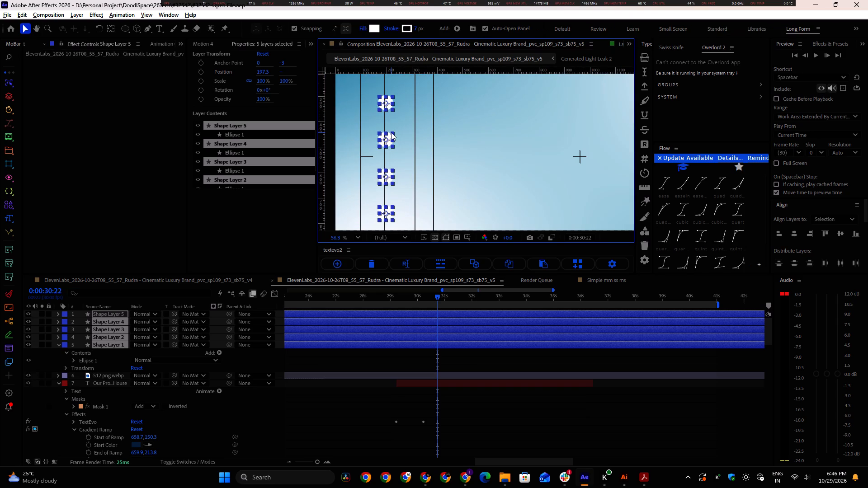
pyautogui.moveTo(418, 29); pyautogui.dragTo(407, 36)
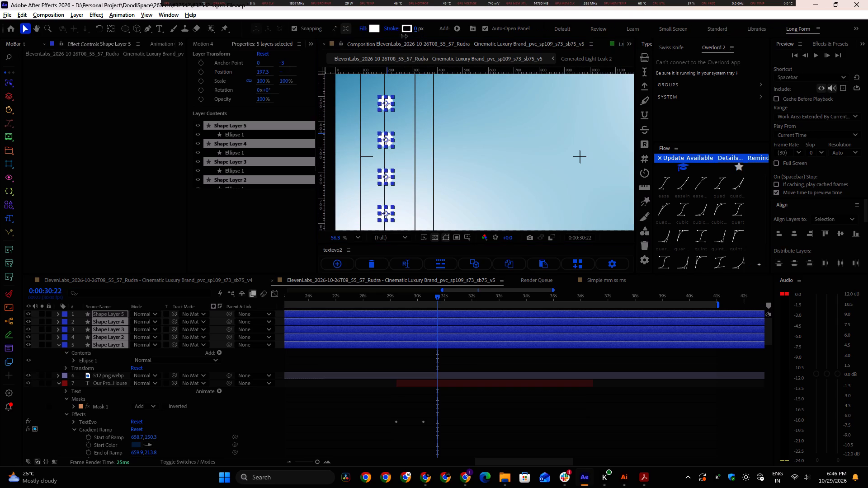
pyautogui.moveTo(407, 36); pyautogui.dragTo(102, 163)
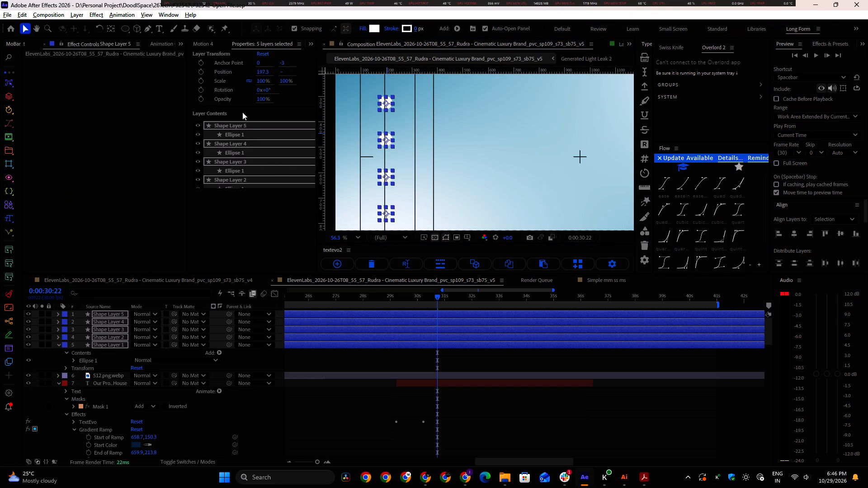
# Select Ellipse 1 in all five shape layers and set their size to 20 by 20.
pyautogui.scroll(-4, 246, 136)
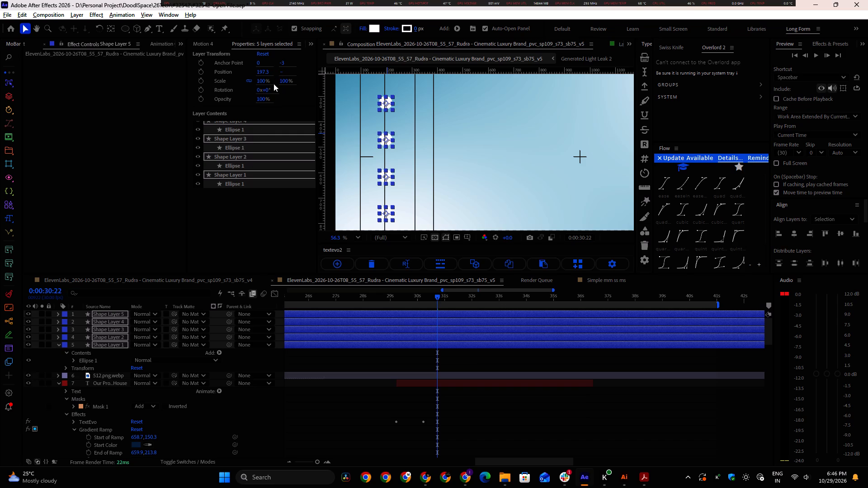
pyautogui.click(239, 127)
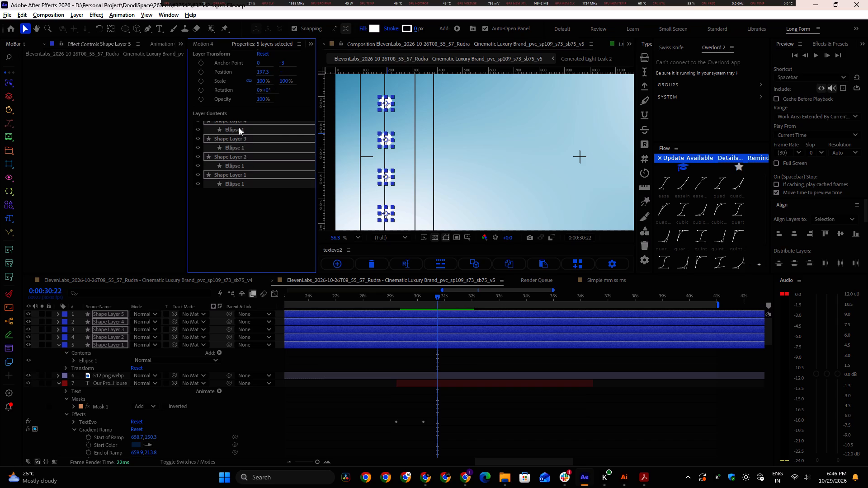
pyautogui.keyDown('ctrl'); pyautogui.click(237, 145); pyautogui.keyUp('ctrl')
pyautogui.keyDown('ctrl'); pyautogui.click(240, 163); pyautogui.keyUp('ctrl')
pyautogui.scroll(2, 239, 165)
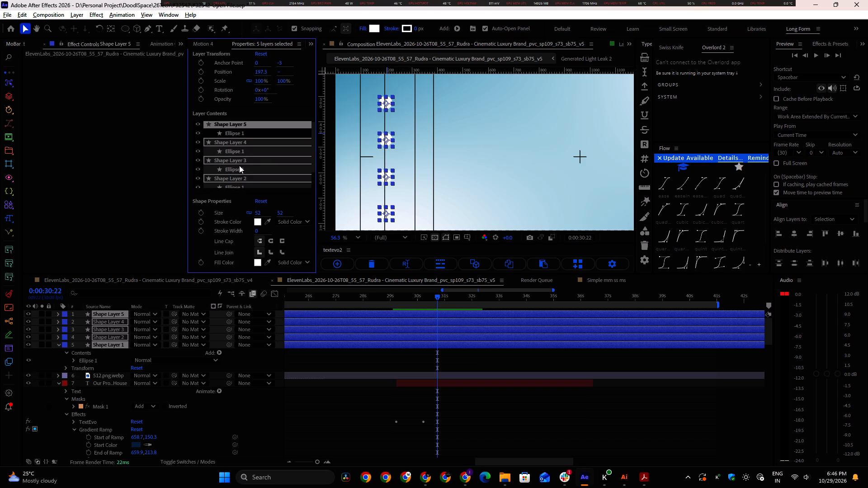
pyautogui.click(241, 130)
pyautogui.scroll(2, 241, 137)
pyautogui.scroll(-8, 242, 144)
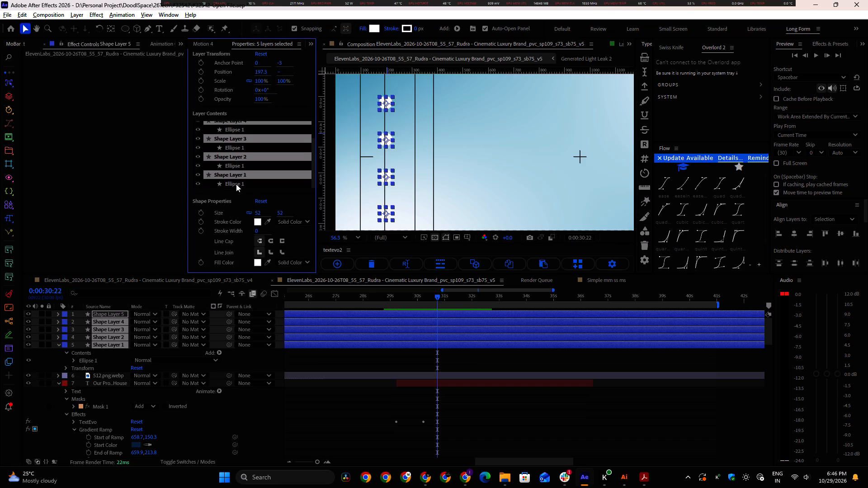
pyautogui.keyDown('shift'); pyautogui.click(236, 184); pyautogui.keyUp('shift')
pyautogui.keyDown('ctrl'); pyautogui.click(243, 183); pyautogui.keyUp('ctrl')
pyautogui.keyDown('ctrl'); pyautogui.click(244, 164); pyautogui.keyUp('ctrl')
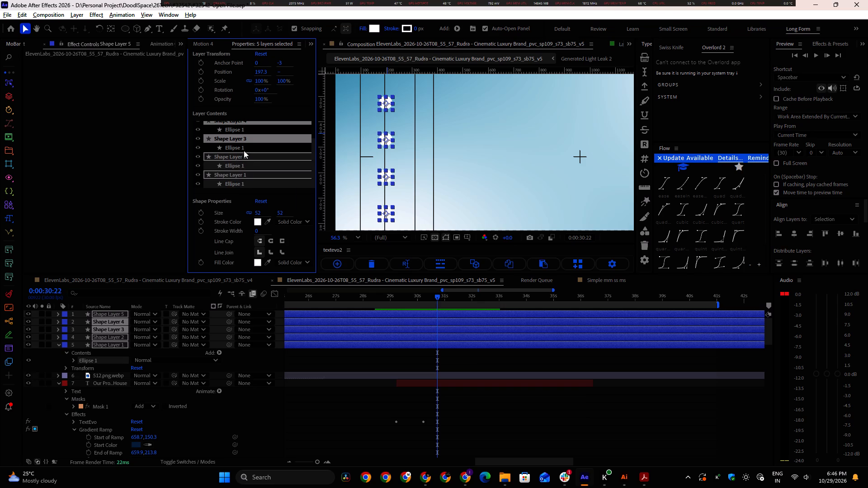
pyautogui.keyDown('ctrl'); pyautogui.click(244, 149); pyautogui.keyUp('ctrl')
pyautogui.scroll(1, 244, 148)
pyautogui.keyDown('ctrl'); pyautogui.click(241, 143); pyautogui.keyUp('ctrl')
pyautogui.scroll(2, 241, 143)
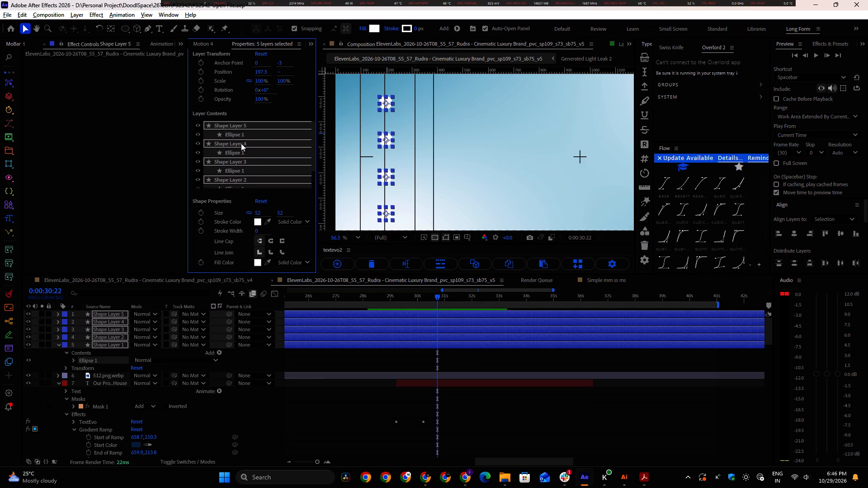
pyautogui.scroll(1, 241, 143)
pyautogui.moveTo(258, 212); pyautogui.dragTo(247, 213)
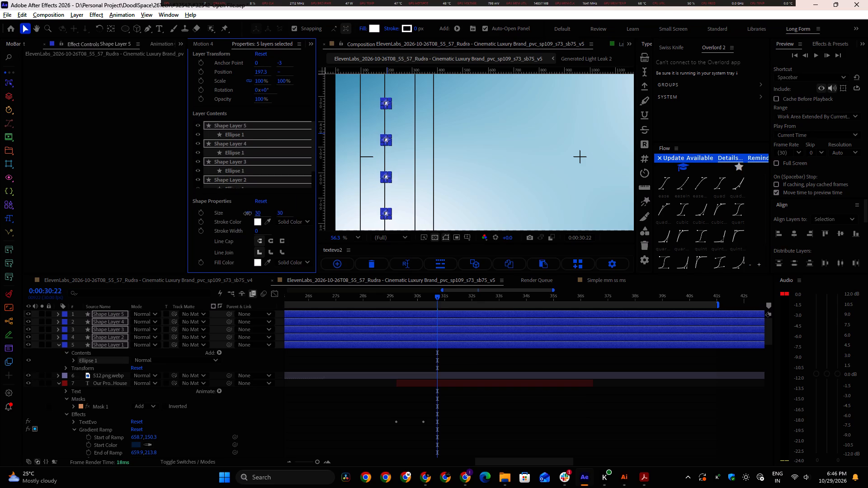
pyautogui.moveTo(247, 213); pyautogui.dragTo(243, 213)
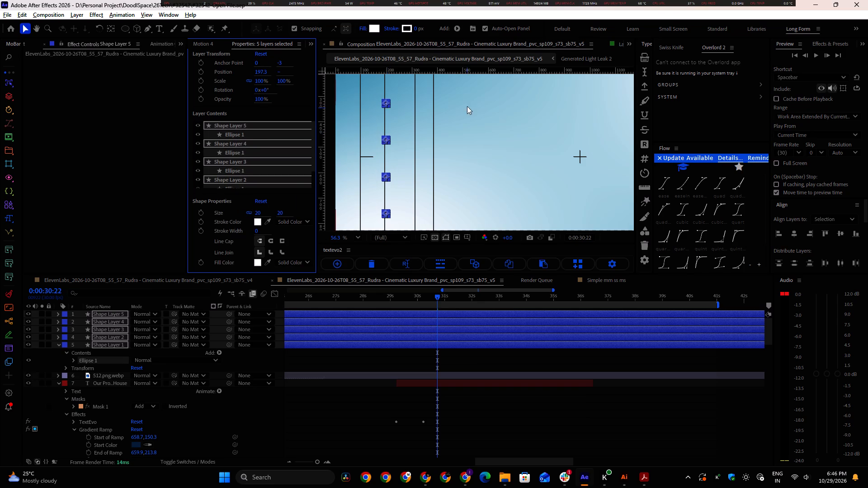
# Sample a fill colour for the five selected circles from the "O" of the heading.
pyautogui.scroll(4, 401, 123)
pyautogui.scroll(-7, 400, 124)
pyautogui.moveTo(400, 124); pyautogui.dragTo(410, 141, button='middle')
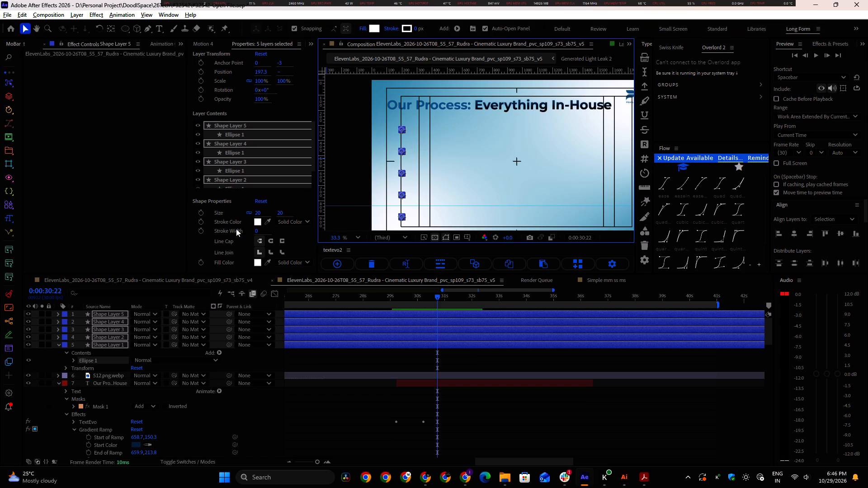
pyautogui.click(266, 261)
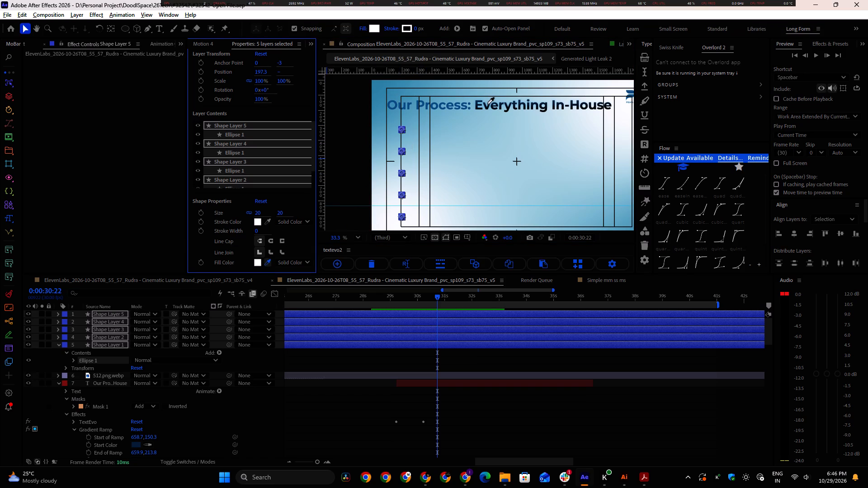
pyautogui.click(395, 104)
# Set the stroke colour of the five selected circles to the dark blue sampled from the heading's "O".
pyautogui.scroll(8, 394, 106)
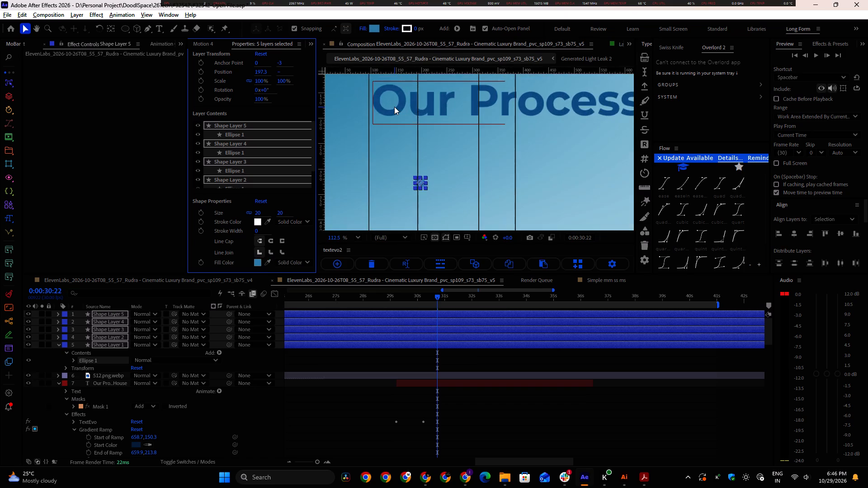
pyautogui.scroll(6, 394, 107)
pyautogui.click(268, 221)
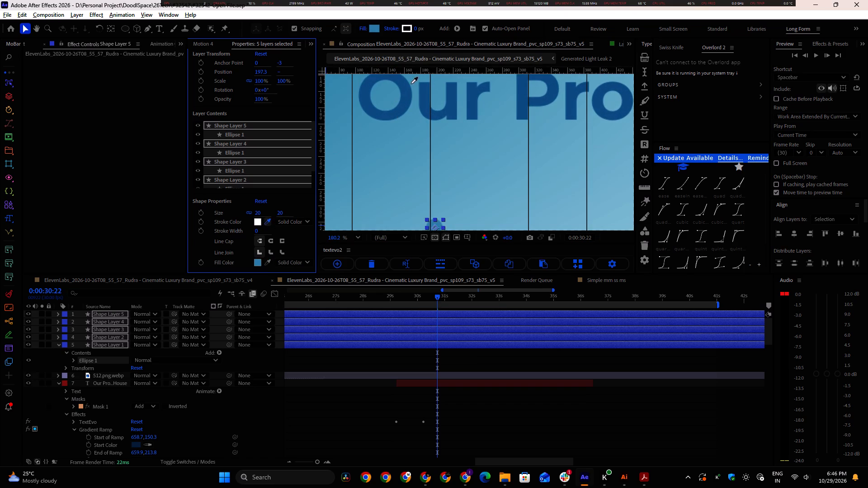
pyautogui.click(407, 84)
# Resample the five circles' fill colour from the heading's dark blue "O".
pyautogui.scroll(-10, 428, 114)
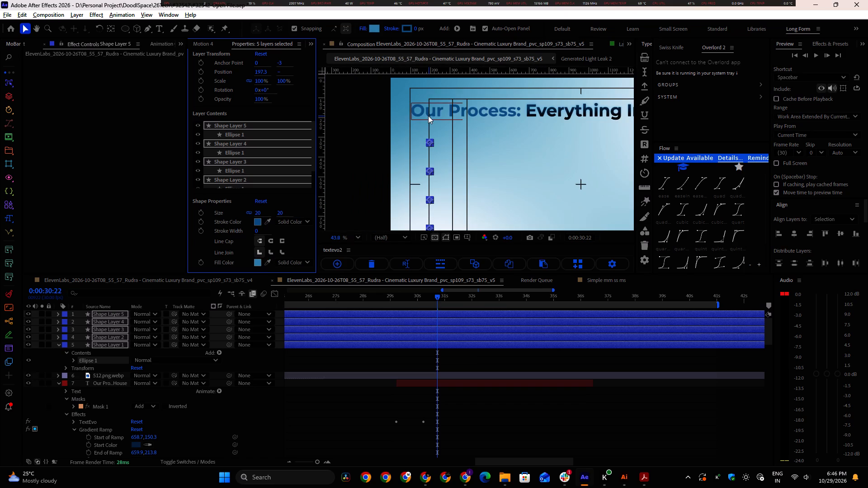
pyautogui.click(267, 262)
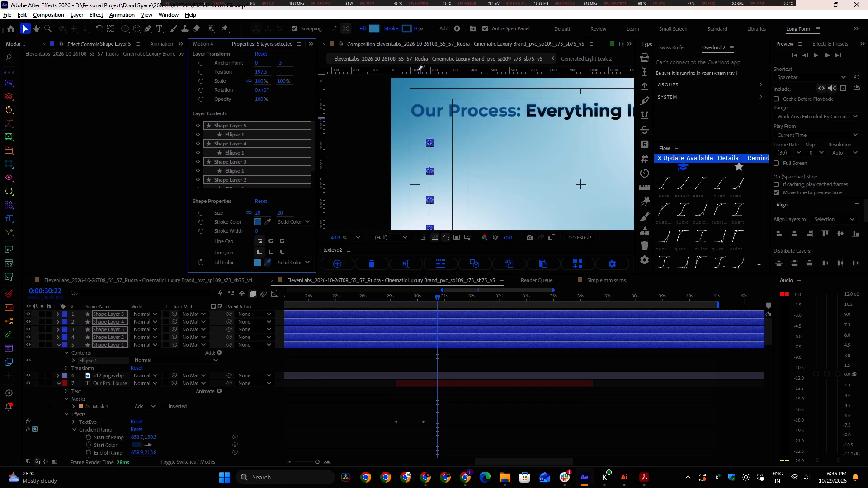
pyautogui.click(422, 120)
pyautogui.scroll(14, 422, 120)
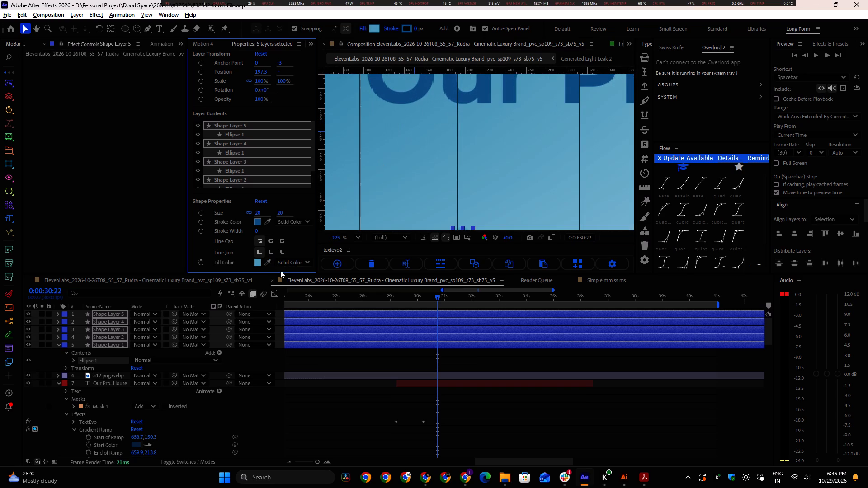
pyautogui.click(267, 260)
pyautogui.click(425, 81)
# Set the five circles' fill to the dark blue sampled from the Pearl Coating logo, then deselect them.
pyautogui.scroll(-5, 450, 165)
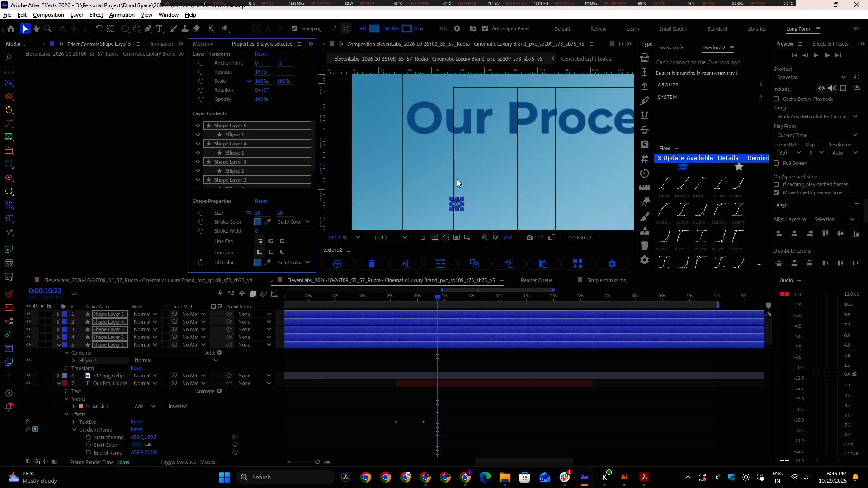
pyautogui.scroll(-5, 487, 206)
pyautogui.moveTo(536, 164); pyautogui.dragTo(339, 172, button='middle')
pyautogui.scroll(1, 536, 164)
pyautogui.moveTo(517, 155); pyautogui.dragTo(338, 160, button='middle')
pyautogui.scroll(5, 494, 155)
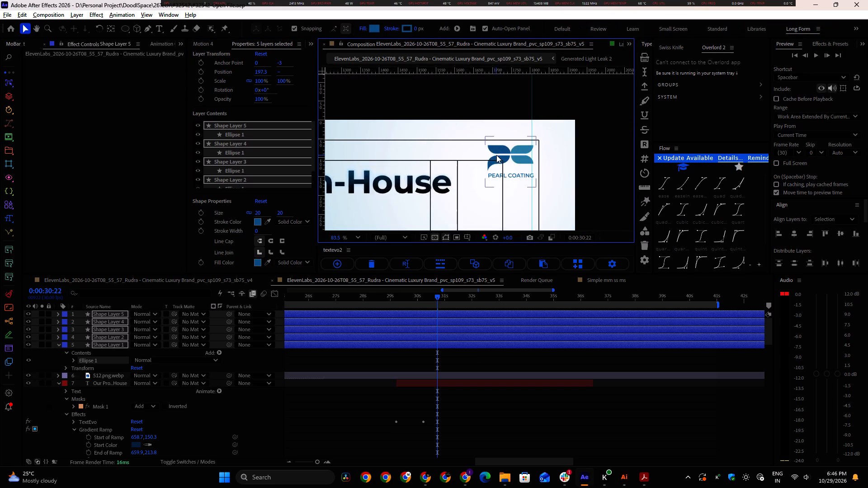
pyautogui.scroll(8, 496, 155)
pyautogui.click(267, 265)
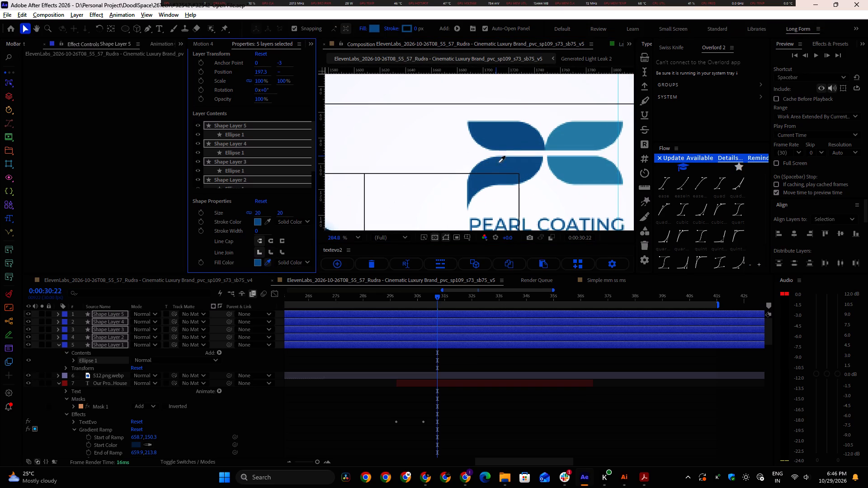
pyautogui.click(505, 139)
pyautogui.scroll(-10, 459, 154)
pyautogui.moveTo(383, 186); pyautogui.dragTo(524, 114, button='middle')
pyautogui.moveTo(409, 182); pyautogui.dragTo(560, 118, button='middle')
pyautogui.moveTo(415, 159); pyautogui.dragTo(587, 129, button='middle')
pyautogui.scroll(-3, 419, 151)
pyautogui.click(342, 155)
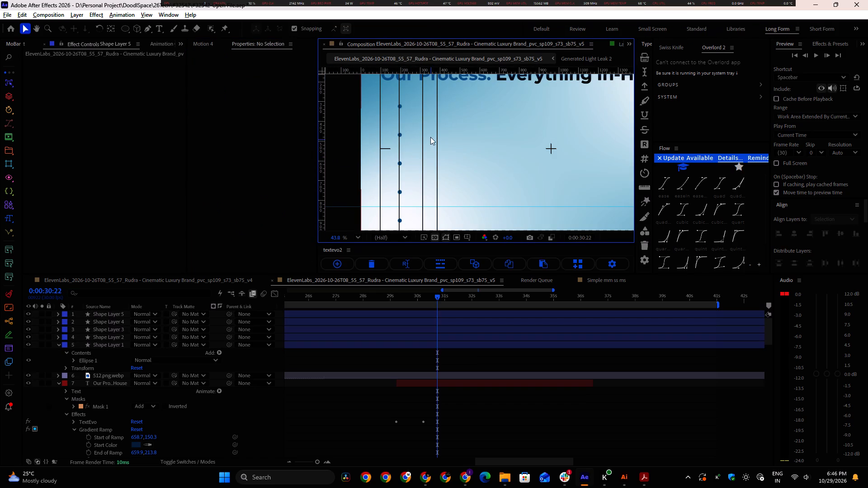
# Move the start of all five circle layers to 0:00:29:25 and reveal their Scale property.
pyautogui.keyDown('alt'); pyautogui.scroll(-1, 429, 385); pyautogui.keyUp('alt')
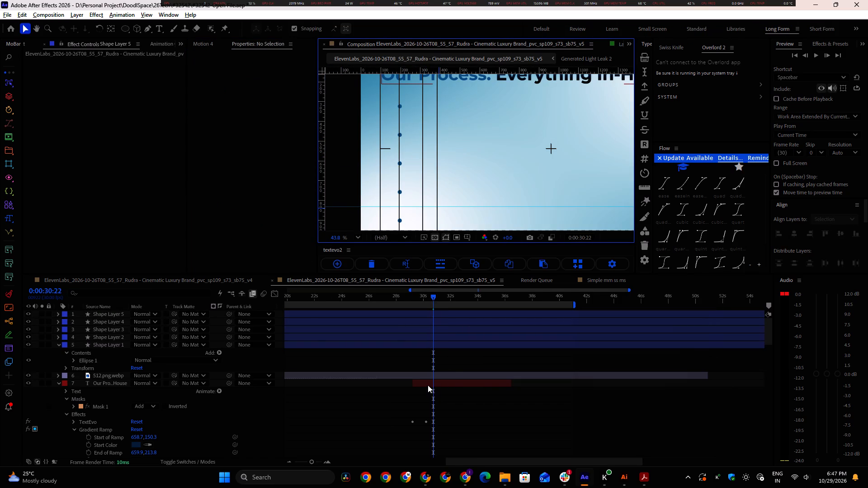
pyautogui.moveTo(430, 296); pyautogui.dragTo(424, 304)
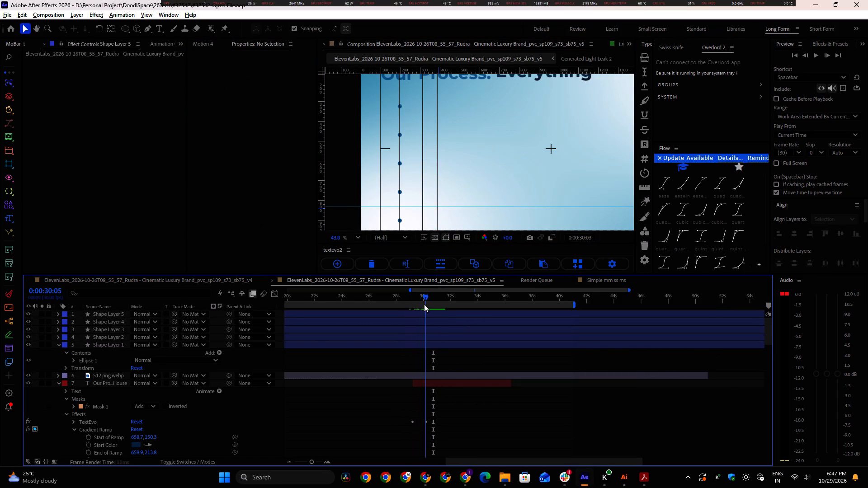
pyautogui.moveTo(424, 304); pyautogui.dragTo(434, 305)
pyautogui.click(432, 345)
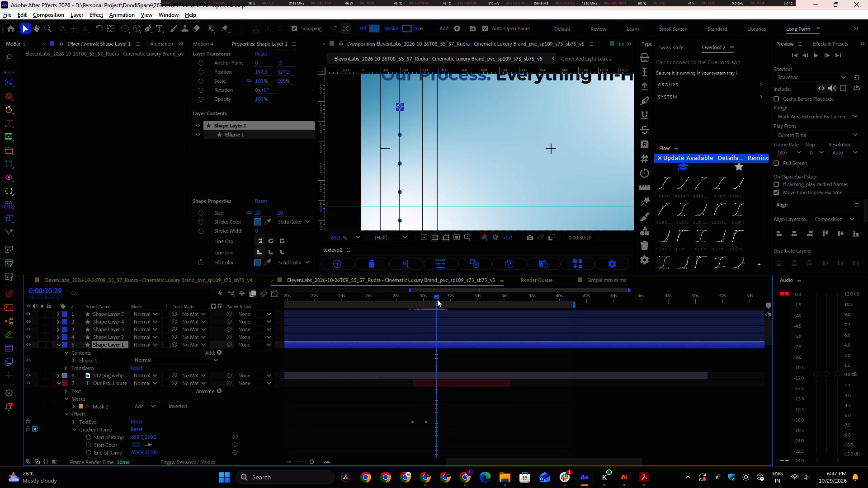
pyautogui.keyDown('shift'); pyautogui.click(428, 313); pyautogui.keyUp('shift')
pyautogui.keyDown('alt'); pyautogui.scroll(1, 432, 347); pyautogui.keyUp('alt')
pyautogui.moveTo(443, 297); pyautogui.dragTo(405, 301)
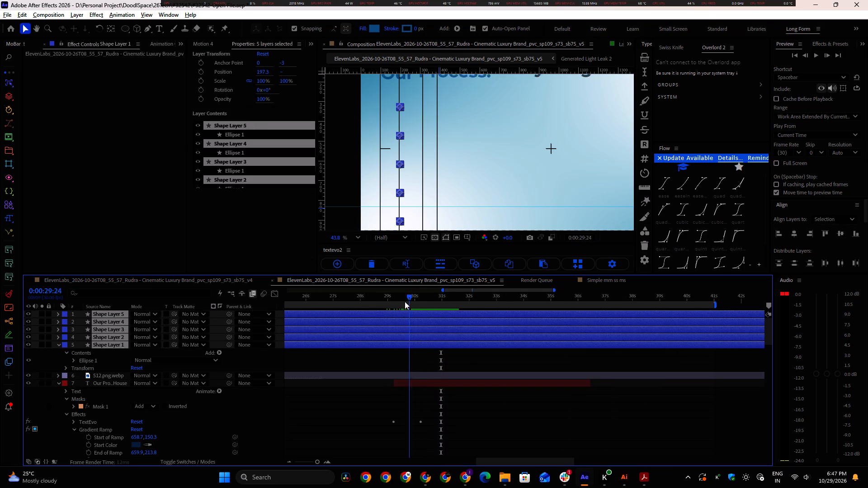
pyautogui.moveTo(405, 301); pyautogui.dragTo(412, 304)
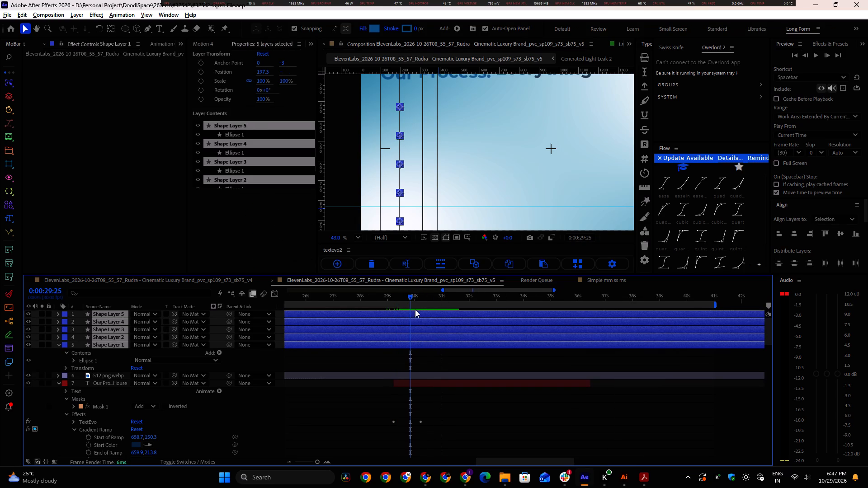
pyautogui.write('[s')
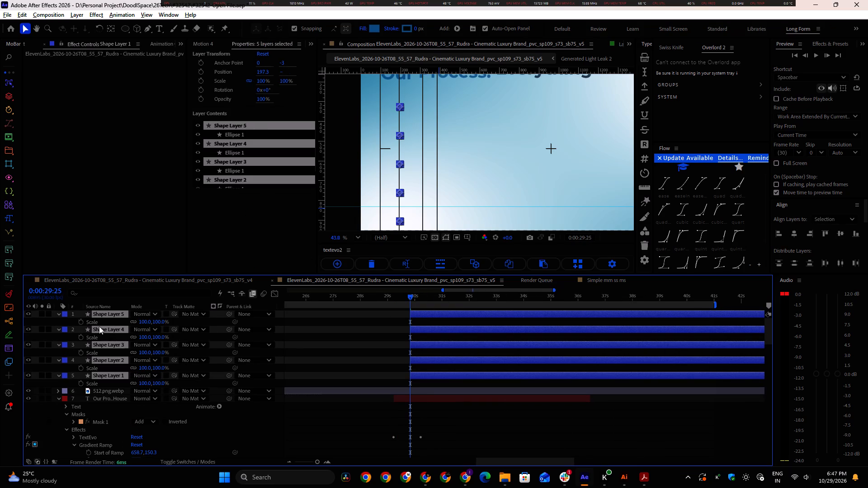
# Keyframe the five circles' Scale from 0% at 0:00:29:25 to 100% at about 0:00:31:01.
pyautogui.click(80, 320)
pyautogui.moveTo(411, 321); pyautogui.dragTo(444, 325)
pyautogui.click(155, 323)
pyautogui.press('0')
pyautogui.press('Return')
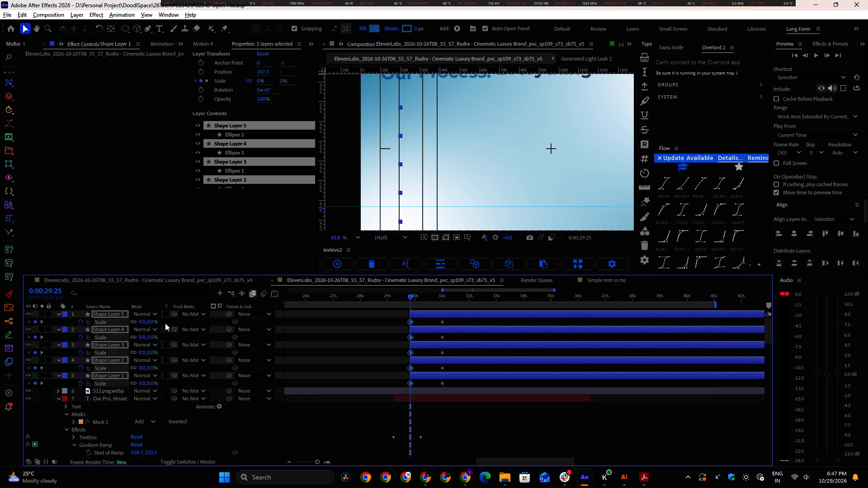
# Apply a Motion 4 ease with a fast start and slow end to all the circles' Scale keyframes and preview the animation.
pyautogui.moveTo(394, 318); pyautogui.dragTo(472, 387)
pyautogui.scroll(2, 235, 44)
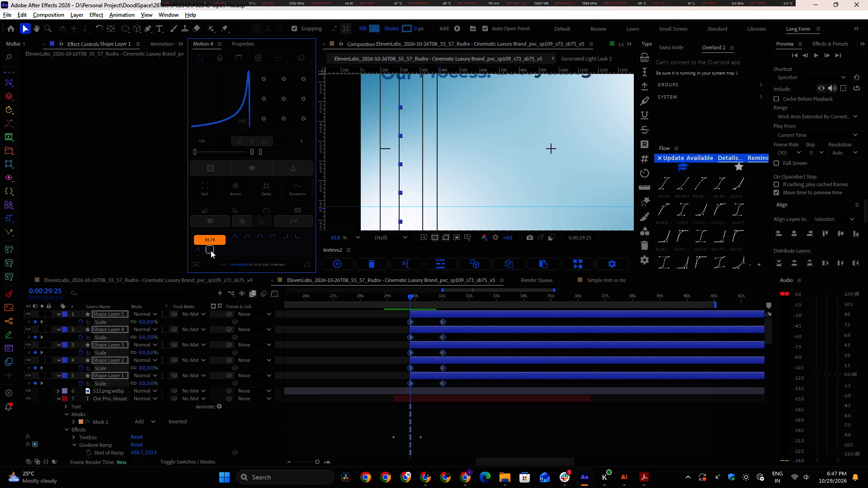
pyautogui.click(296, 238)
pyautogui.press('space')
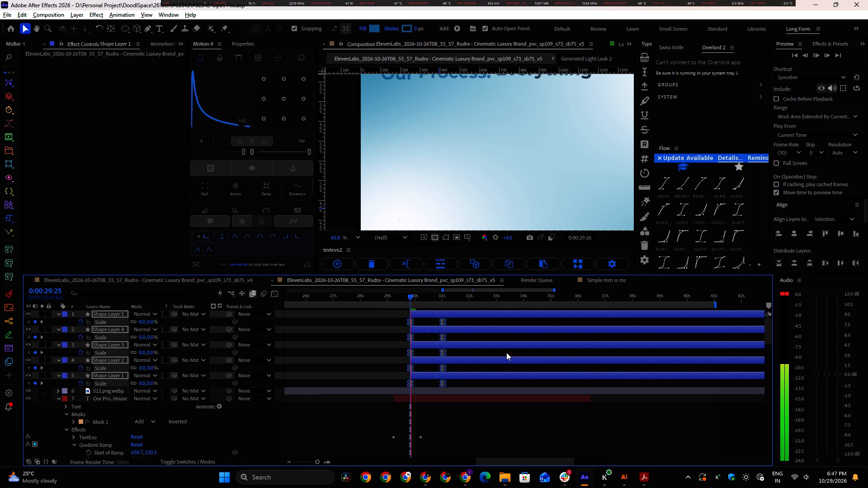
pyautogui.press('space')
pyautogui.click(387, 348)
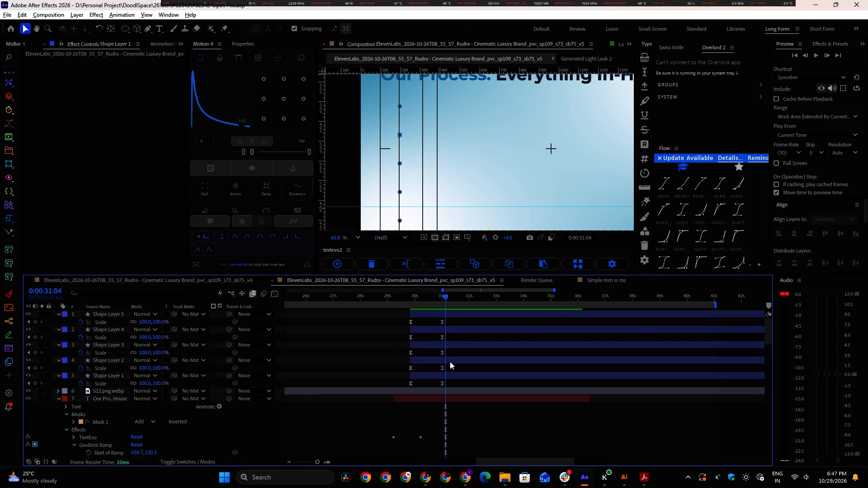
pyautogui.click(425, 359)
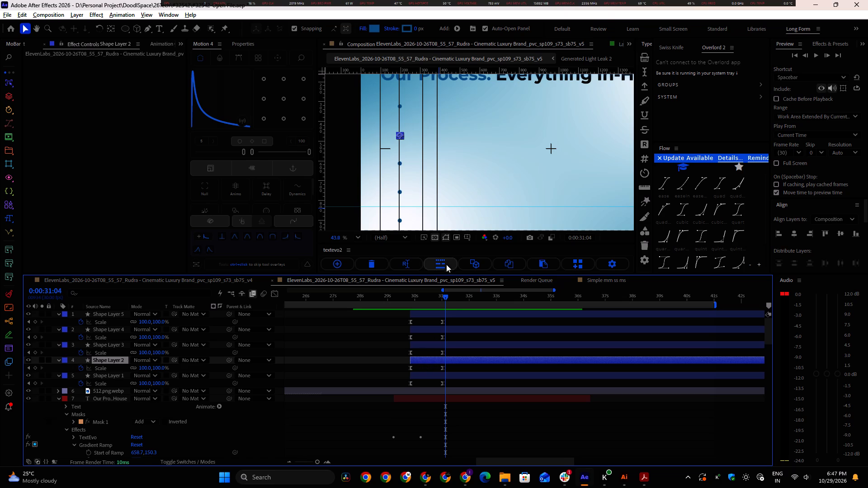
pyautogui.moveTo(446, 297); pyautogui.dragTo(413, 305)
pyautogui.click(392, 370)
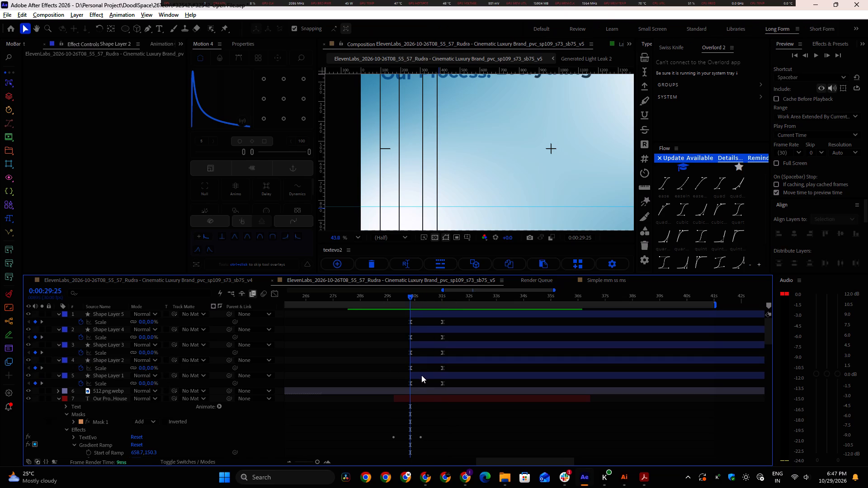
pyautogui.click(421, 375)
# At 0:00:31:01, draw a straight vertical Pen line on a new shape layer from the top dot to the bottom dot.
pyautogui.moveTo(411, 297); pyautogui.dragTo(447, 306)
pyautogui.click(381, 366)
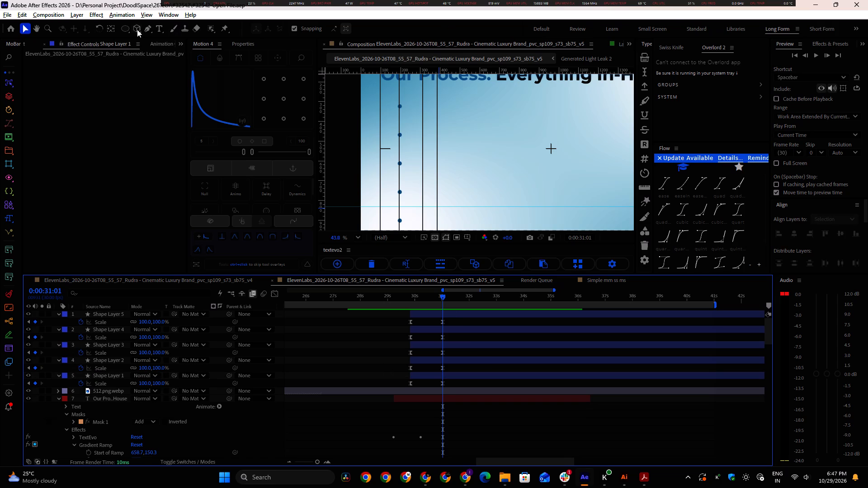
pyautogui.click(148, 29)
pyautogui.scroll(3, 375, 109)
pyautogui.moveTo(428, 145); pyautogui.dragTo(462, 102, button='middle')
pyautogui.keyDown('ctrl'); pyautogui.scroll(-2, 461, 104); pyautogui.keyUp('ctrl')
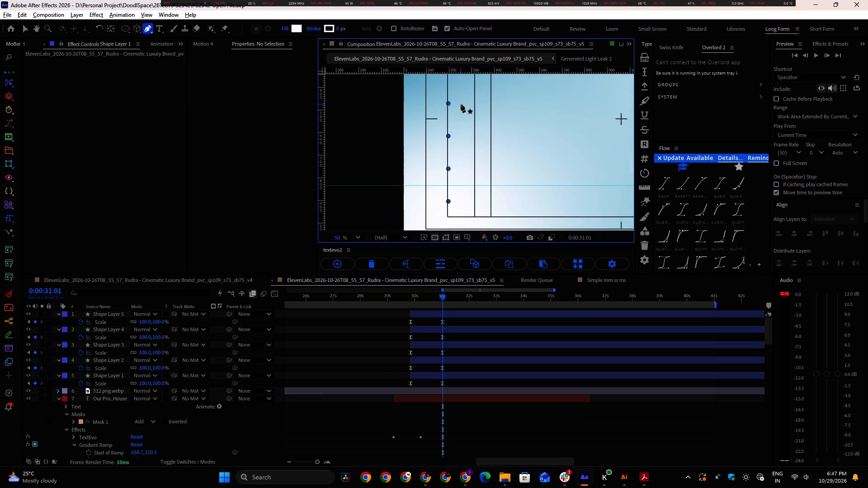
pyautogui.keyDown('ctrl'); pyautogui.scroll(-1, 461, 104); pyautogui.keyUp('ctrl')
pyautogui.moveTo(465, 99); pyautogui.dragTo(463, 120, button='middle')
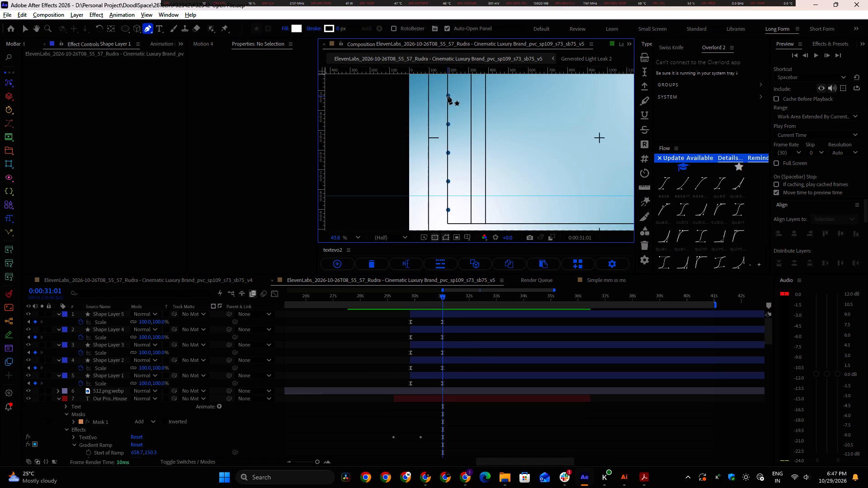
pyautogui.click(448, 96)
pyautogui.keyDown('shift'); pyautogui.click(448, 210); pyautogui.keyUp('shift')
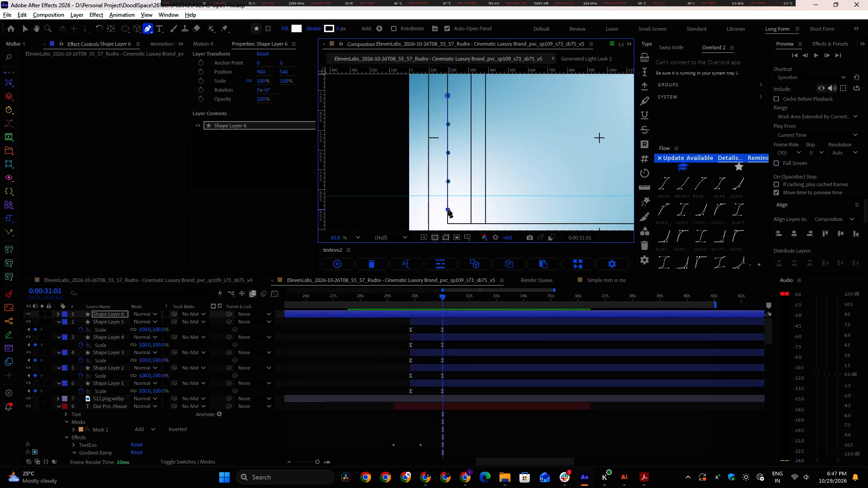
pyautogui.click(27, 29)
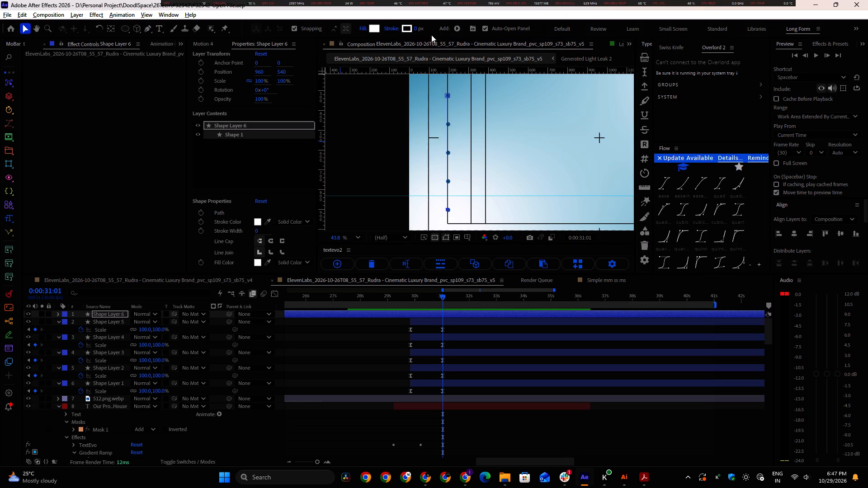
# Give the vertical line a 5 px stroke in the dark blue sampled from the top dot.
pyautogui.click(415, 28)
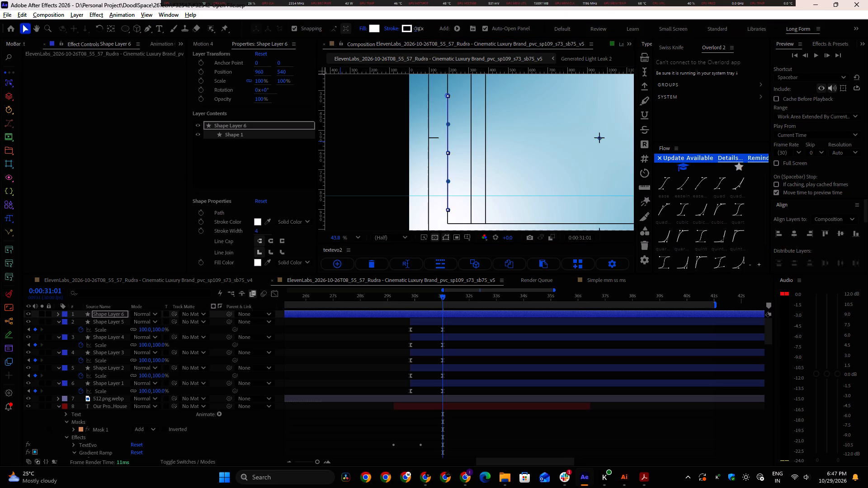
pyautogui.scroll(10, 459, 96)
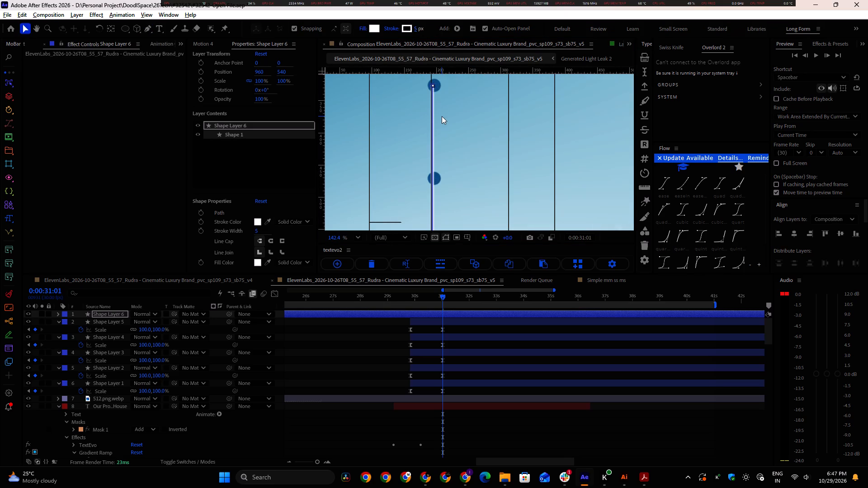
pyautogui.scroll(1, 442, 116)
pyautogui.moveTo(475, 132); pyautogui.dragTo(475, 199, button='middle')
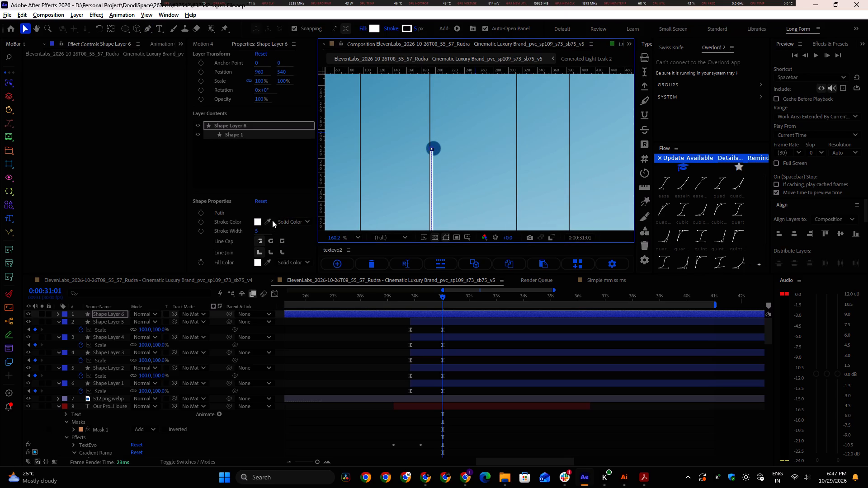
pyautogui.click(268, 220)
pyautogui.click(436, 145)
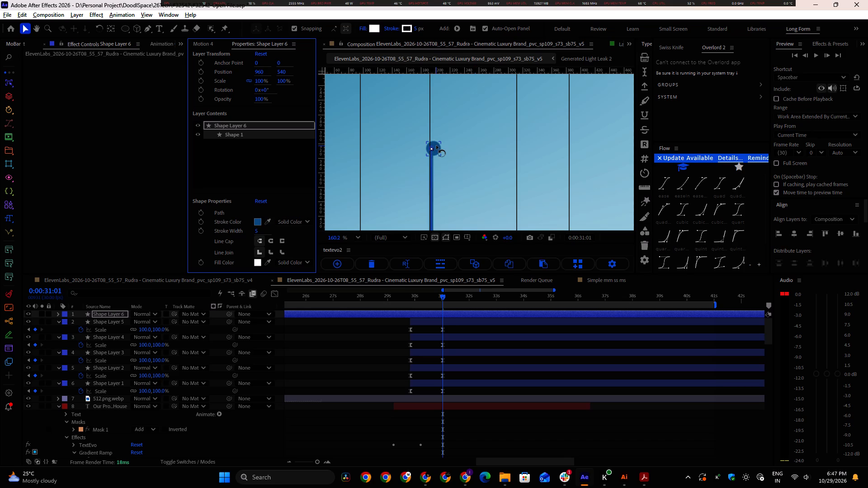
pyautogui.click(25, 28)
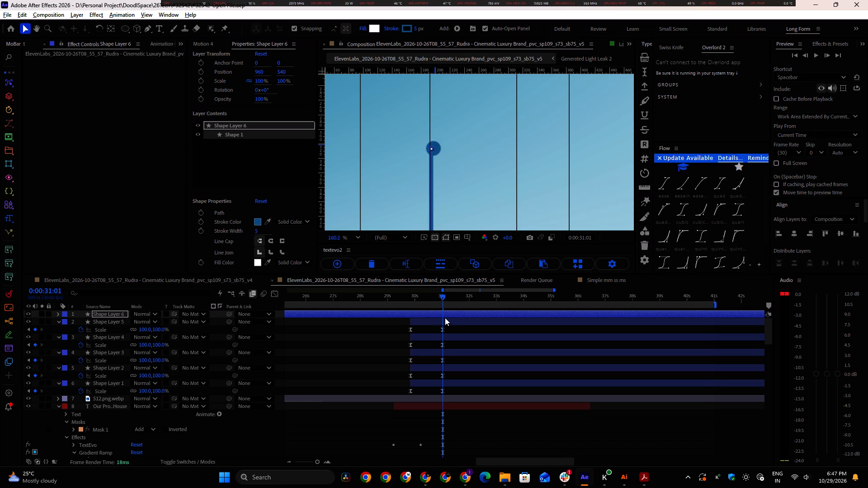
# Centre the vertical line layer's anchor point on the line.
pyautogui.click(446, 313)
pyautogui.scroll(1, 255, 42)
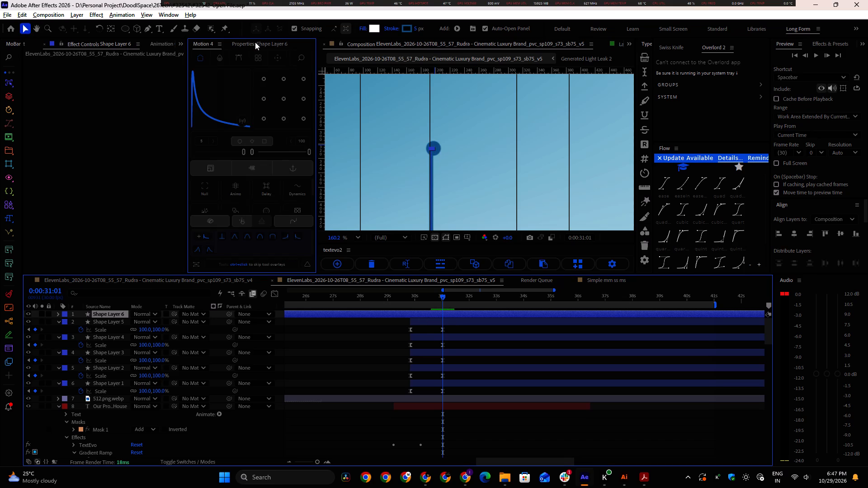
pyautogui.scroll(1, 255, 42)
pyautogui.click(283, 97)
pyautogui.scroll(4, 422, 177)
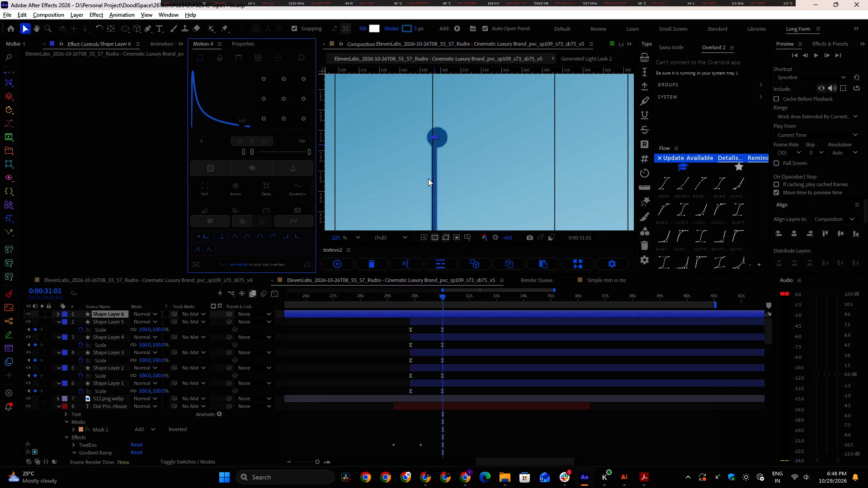
# Nudge the vertical line layer sideways until it runs through the centres of the dots.
pyautogui.scroll(2, 428, 178)
pyautogui.press('Right')
pyautogui.press('Right')
pyautogui.press('Right')
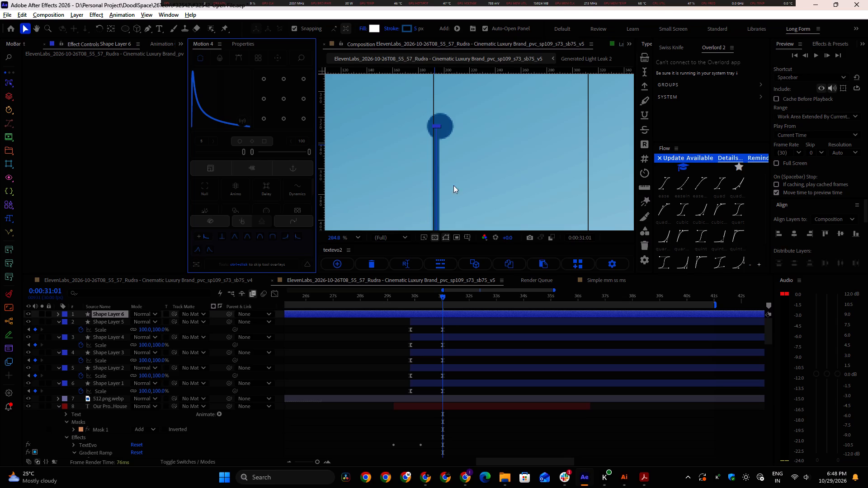
pyautogui.click(450, 312)
pyautogui.press('Right')
pyautogui.press('Right')
pyautogui.press('Right')
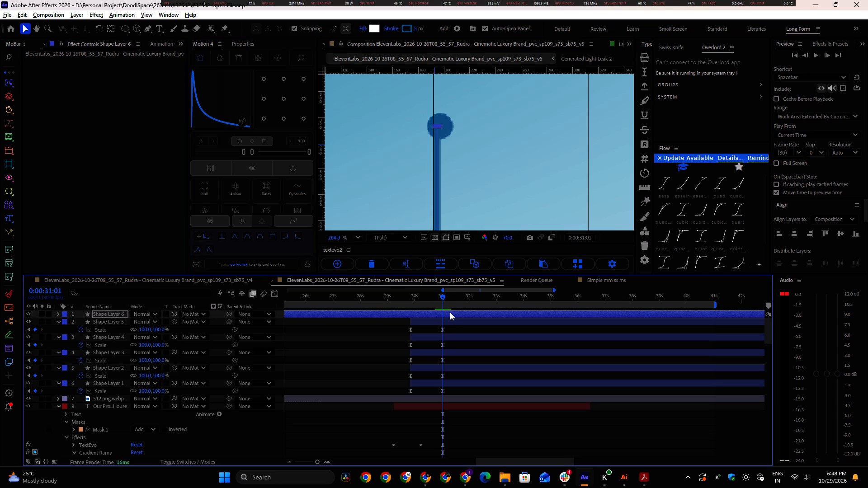
pyautogui.press('Right')
pyautogui.hotkey('shift', 'Right')
pyautogui.press('Left')
pyautogui.press('Left')
pyautogui.press('Left')
pyautogui.press('Left')
pyautogui.press('Left')
pyautogui.press('Left')
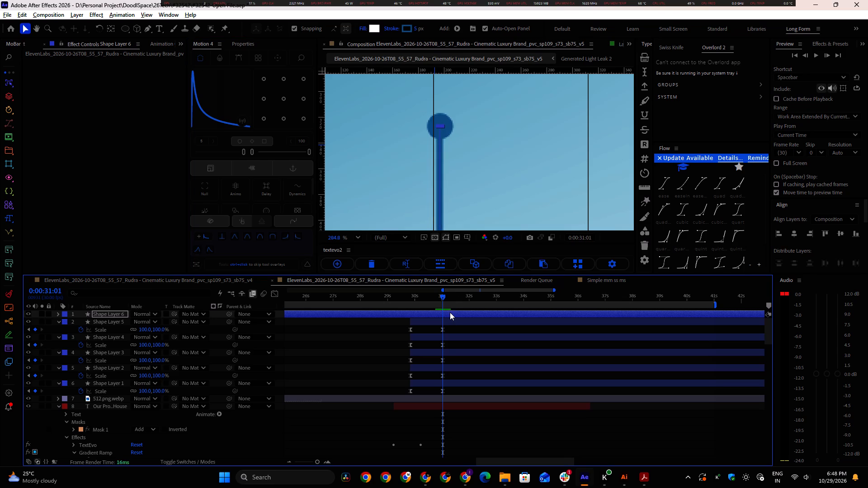
pyautogui.press('Left')
pyautogui.press('Right')
pyautogui.press('Up')
pyautogui.press('Down')
# Reduce the vertical line's stroke width to 3 px.
pyautogui.scroll(-10, 452, 160)
pyautogui.moveTo(481, 172); pyautogui.dragTo(487, 80, button='middle')
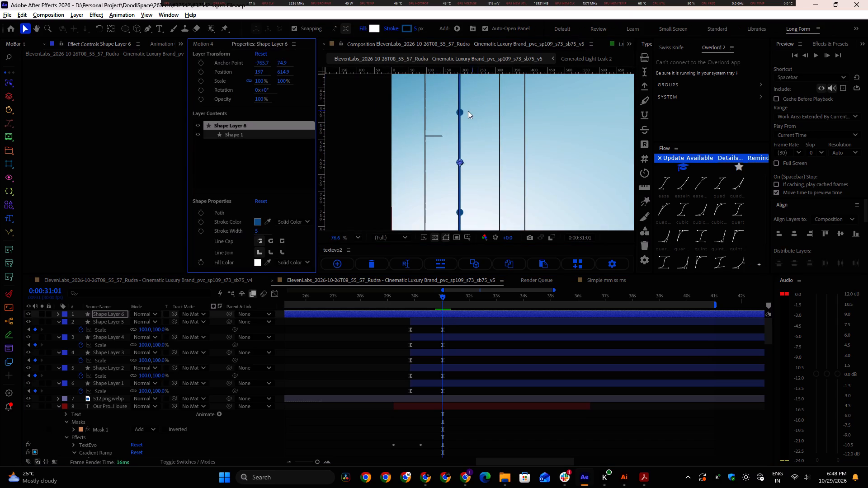
pyautogui.scroll(9, 466, 111)
pyautogui.scroll(-9, 461, 134)
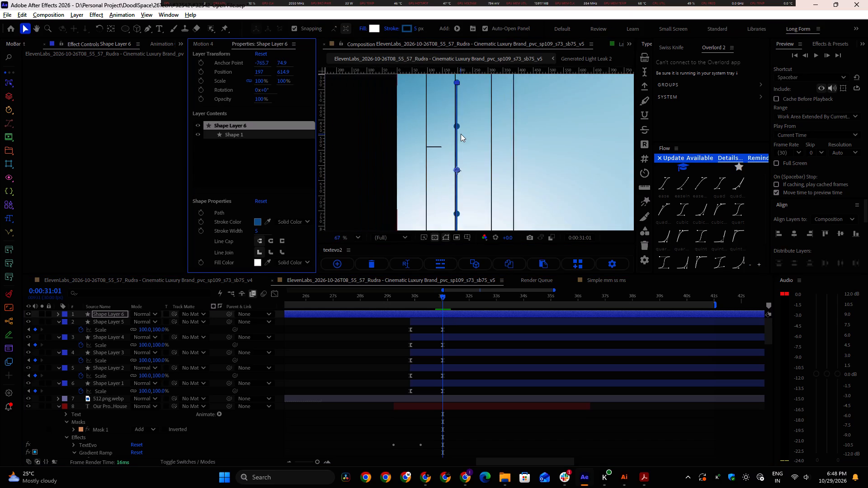
pyautogui.scroll(-1, 461, 134)
pyautogui.scroll(5, 460, 131)
pyautogui.click(418, 29)
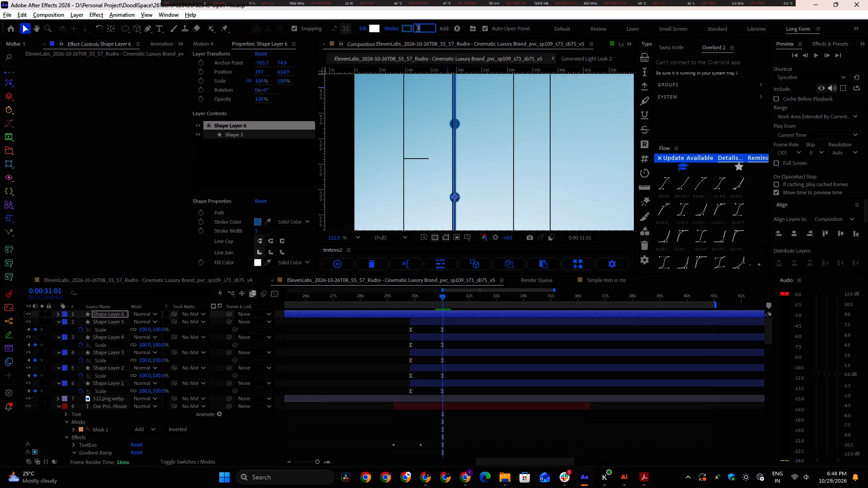
pyautogui.press('3')
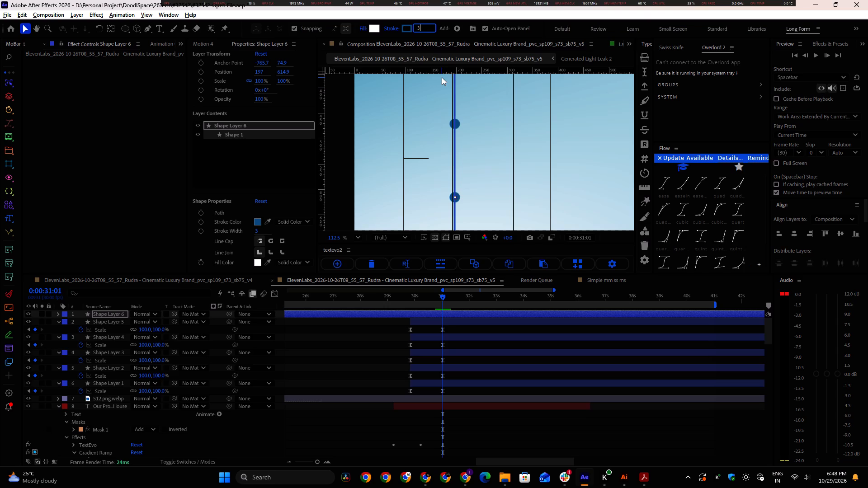
pyautogui.click(463, 333)
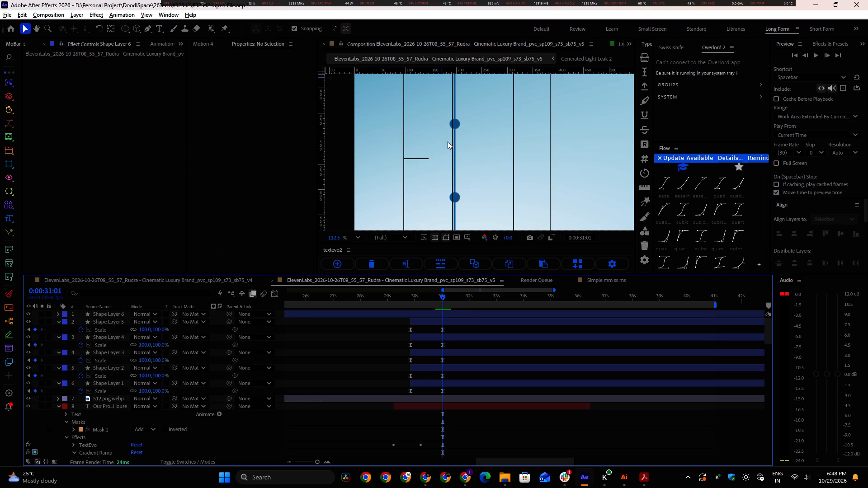
# Turn off the title/action-safe overlay in the composition view and check the thin line against the five dots.
pyautogui.scroll(6, 448, 140)
pyautogui.scroll(-13, 453, 139)
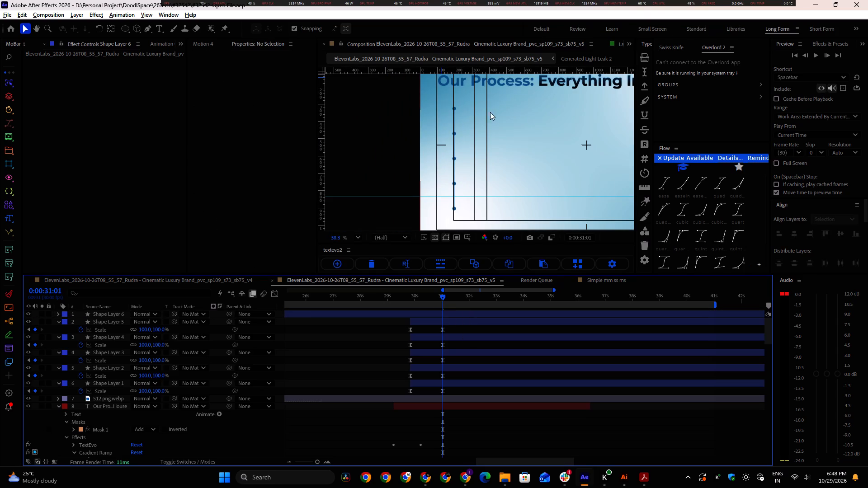
pyautogui.moveTo(492, 112); pyautogui.dragTo(446, 109, button='middle')
pyautogui.scroll(1, 410, 177)
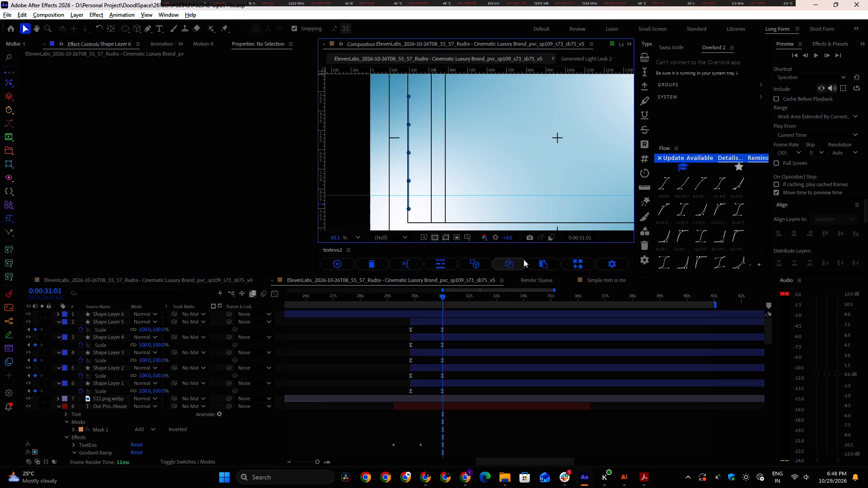
pyautogui.click(468, 237)
pyautogui.click(490, 247)
pyautogui.scroll(-2, 463, 120)
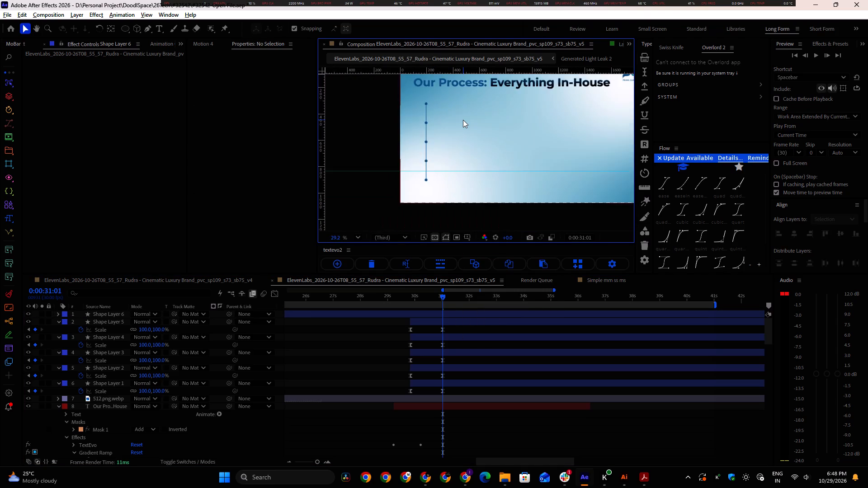
pyautogui.scroll(-2, 463, 120)
pyautogui.moveTo(463, 120); pyautogui.dragTo(420, 128, button='middle')
pyautogui.scroll(3, 406, 134)
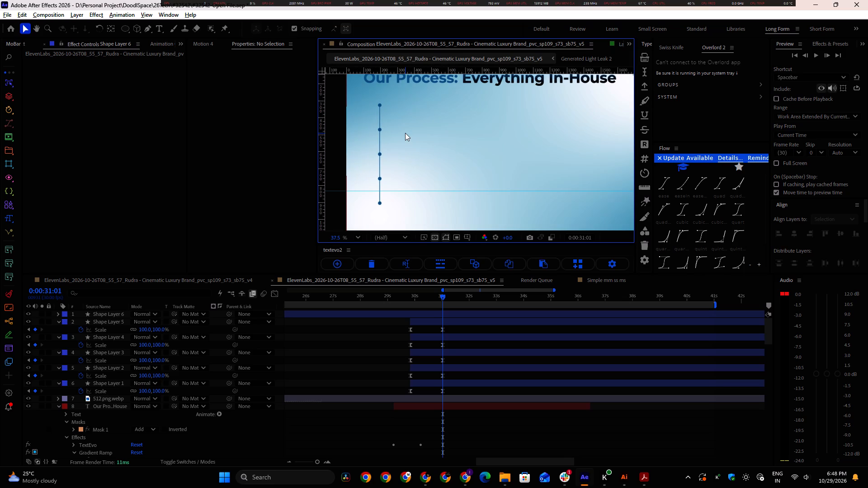
# Duplicate the upper Null 18 from the earlier statistics scene with its three child text layers, and bring the copies to the top of the stack.
pyautogui.keyDown('alt'); pyautogui.scroll(-2, 436, 348); pyautogui.keyUp('alt')
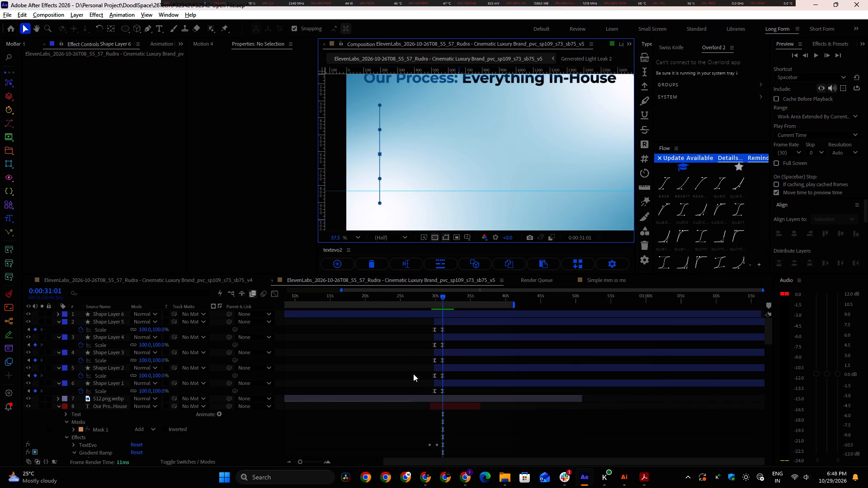
pyautogui.keyDown('shift'); pyautogui.scroll(5, 395, 377); pyautogui.keyUp('shift')
pyautogui.scroll(-5, 401, 374)
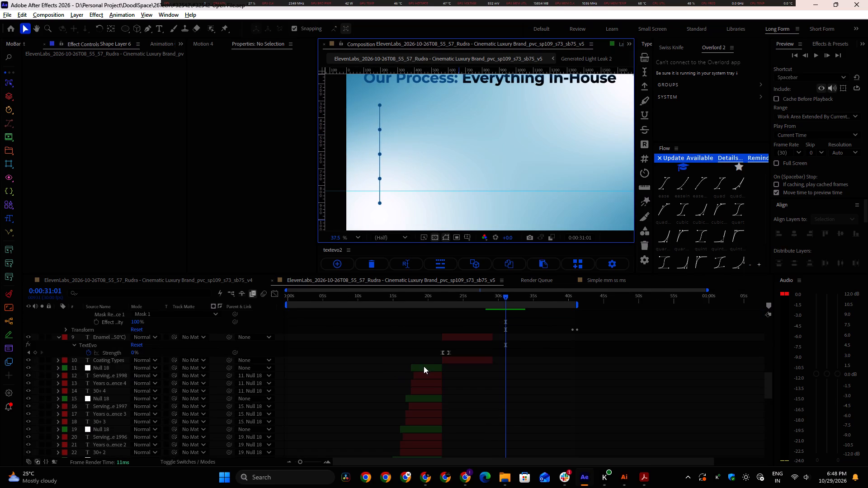
pyautogui.click(424, 366)
pyautogui.keyDown('shift'); pyautogui.click(427, 391); pyautogui.keyUp('shift')
pyautogui.hotkey('ctrl', 'd')
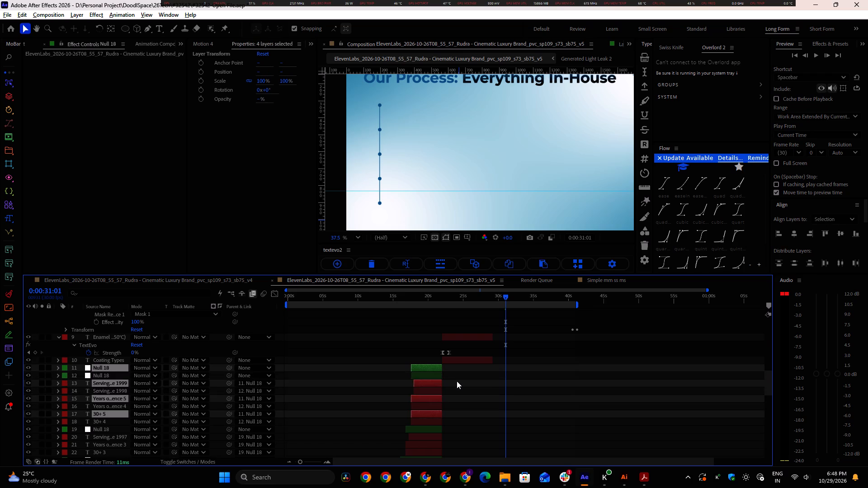
pyautogui.hotkey('ctrl', 'shift', ']')
# Shift the duplicated null and text layers in time so they start just before 0:00:31:01.
pyautogui.press(']')
pyautogui.keyDown('alt'); pyautogui.scroll(1, 517, 323); pyautogui.keyUp('alt')
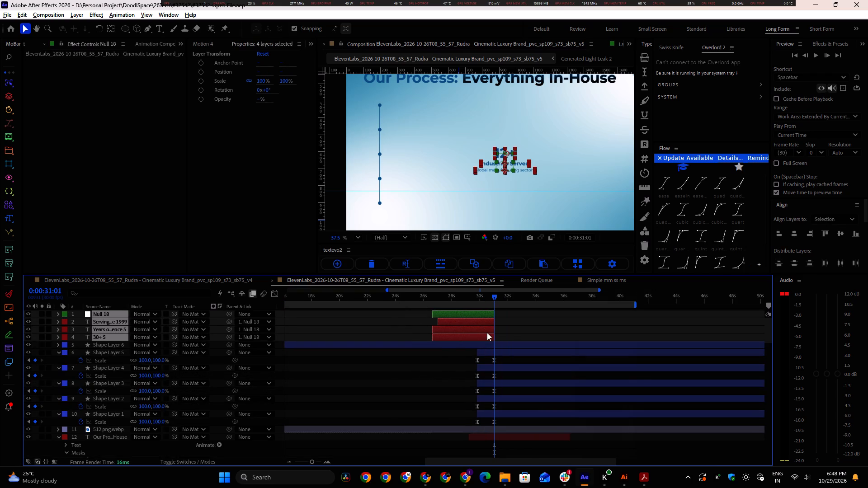
pyautogui.moveTo(481, 340); pyautogui.dragTo(528, 340)
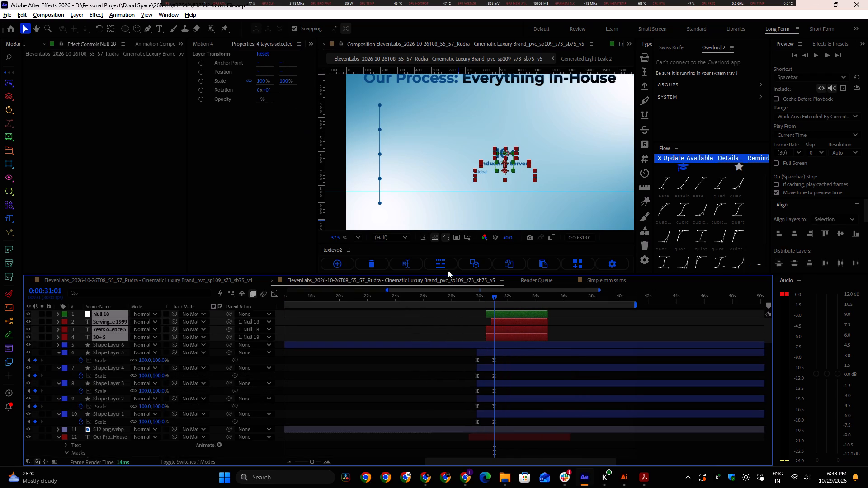
# Left-align the three duplicated text layers with one another.
pyautogui.click(466, 324)
pyautogui.click(514, 324)
pyautogui.keyDown('shift'); pyautogui.click(511, 336); pyautogui.keyUp('shift')
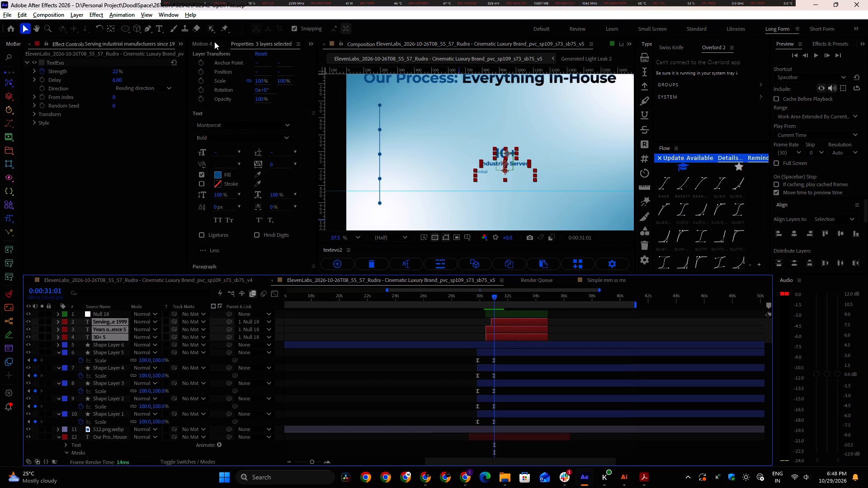
pyautogui.scroll(2, 209, 42)
pyautogui.scroll(-1, 240, 42)
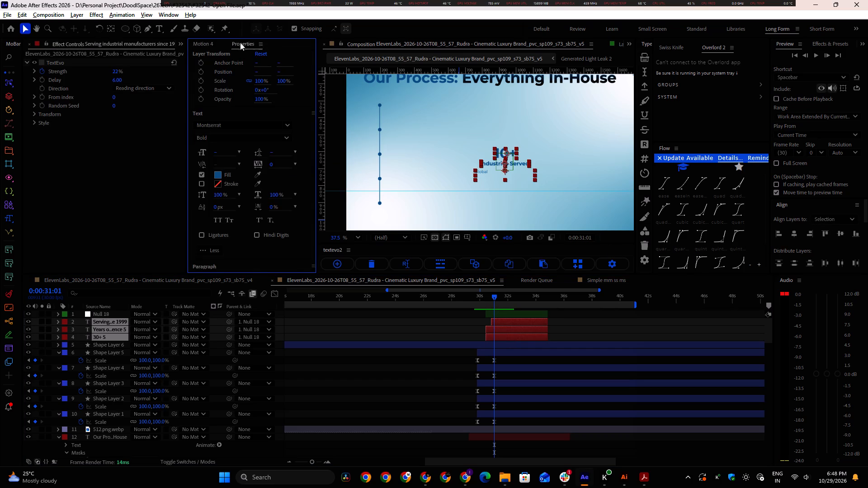
pyautogui.scroll(-5, 219, 242)
pyautogui.scroll(5, 245, 208)
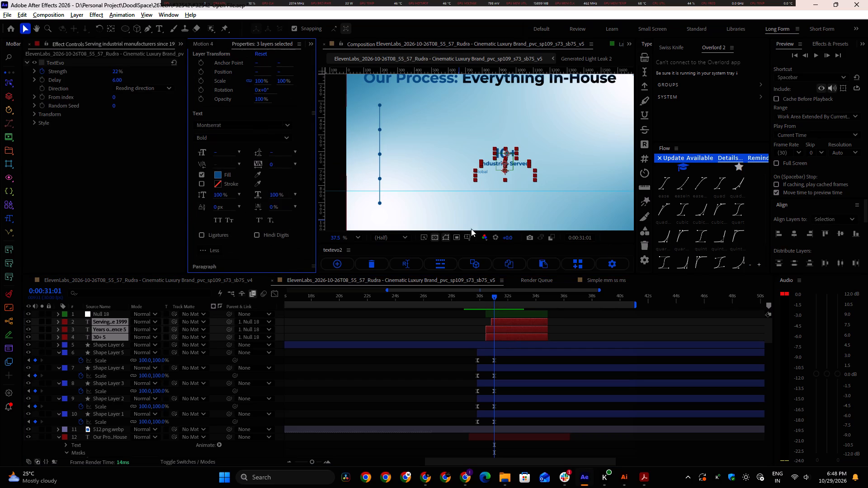
pyautogui.click(778, 232)
pyautogui.scroll(3, 457, 165)
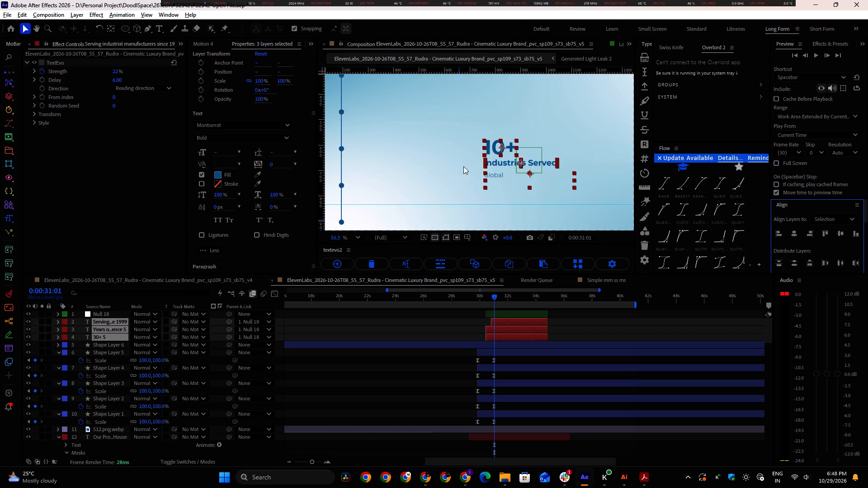
# Delete the duplicated "10+" number text layer.
pyautogui.scroll(-1, 491, 162)
pyautogui.click(452, 340)
pyautogui.click(514, 322)
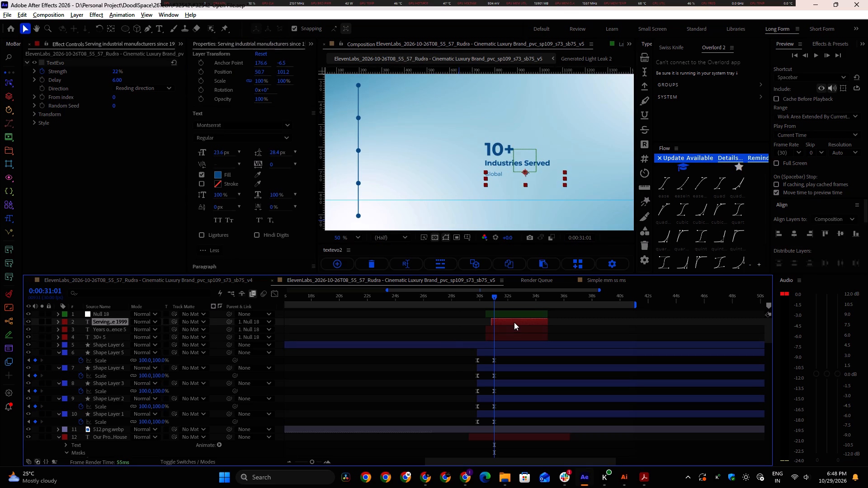
pyautogui.click(512, 330)
pyautogui.click(513, 335)
pyautogui.press('Delete')
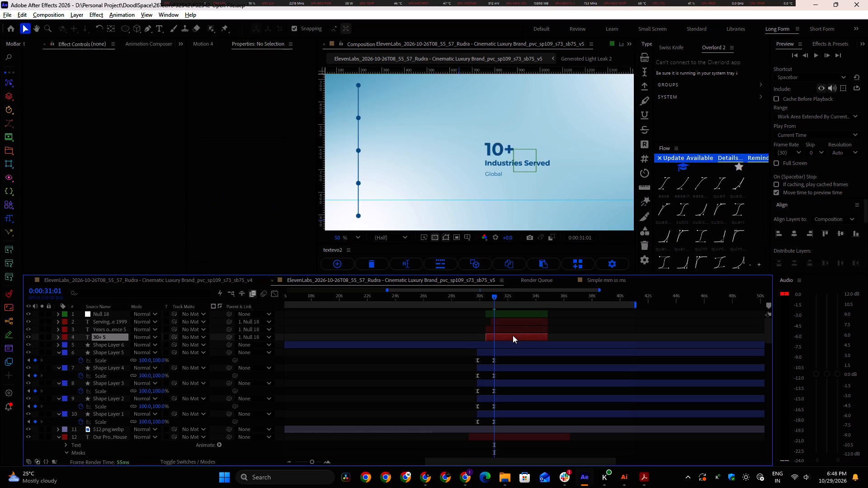
# Replace the "Industries Served" text with "Brief & Specification" copied from the Company Profile PDF.
pyautogui.click(509, 323)
pyautogui.hotkey('alt', 'Tab')
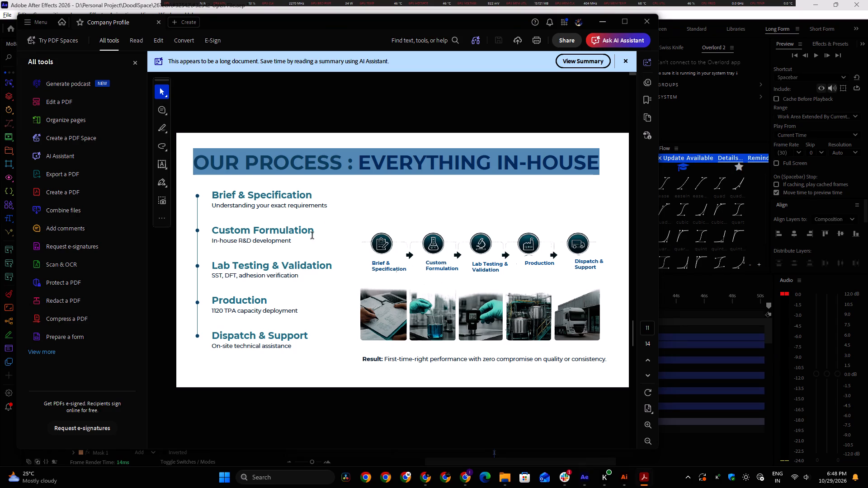
pyautogui.moveTo(213, 197); pyautogui.dragTo(313, 194)
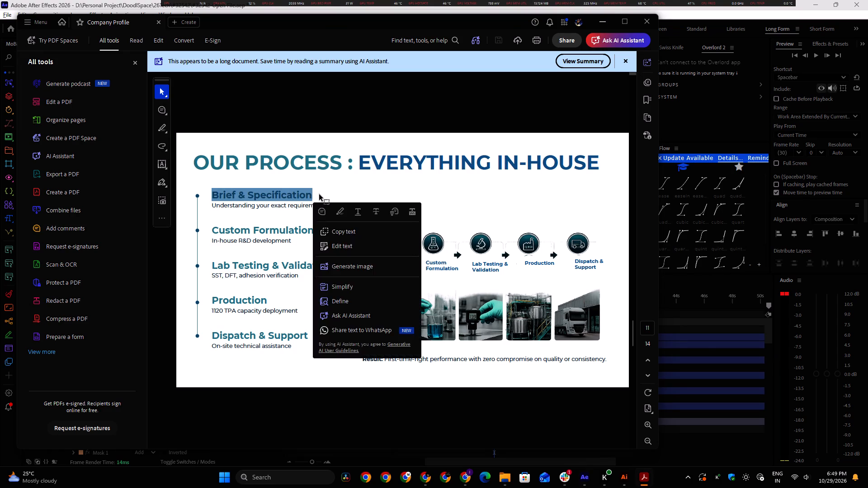
pyautogui.hotkey('ctrl', 'c')
pyautogui.hotkey('alt', 'Tab')
pyautogui.doubleClick(509, 328)
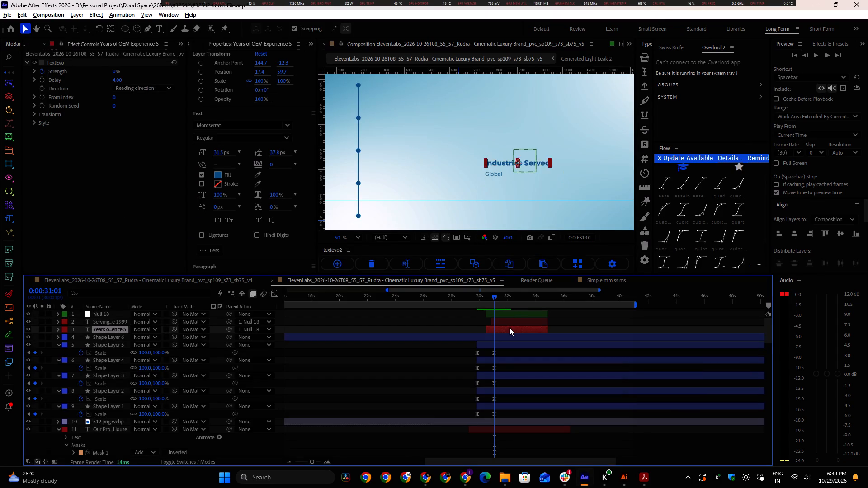
pyautogui.hotkey('ctrl', 'v')
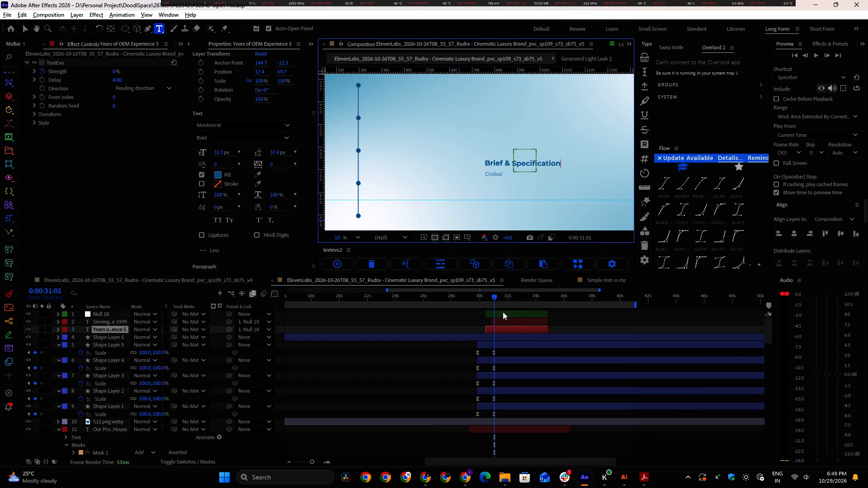
# Replace the smaller description text with "Understanding your exact requirements" copied from the Company Profile PDF.
pyautogui.hotkey('alt', 'Tab')
pyautogui.moveTo(211, 207); pyautogui.dragTo(340, 216)
pyautogui.hotkey('ctrl', 'c')
pyautogui.hotkey('alt', 'Tab')
pyautogui.doubleClick(505, 322)
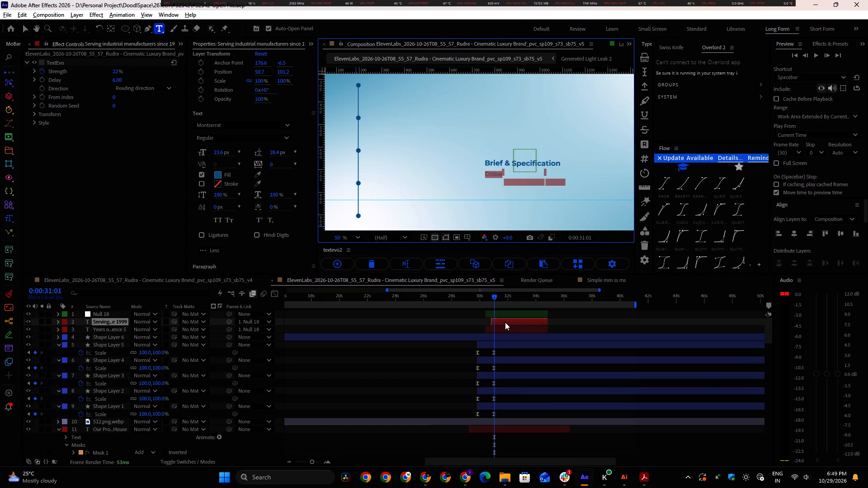
pyautogui.hotkey('ctrl', 'v')
pyautogui.click(24, 26)
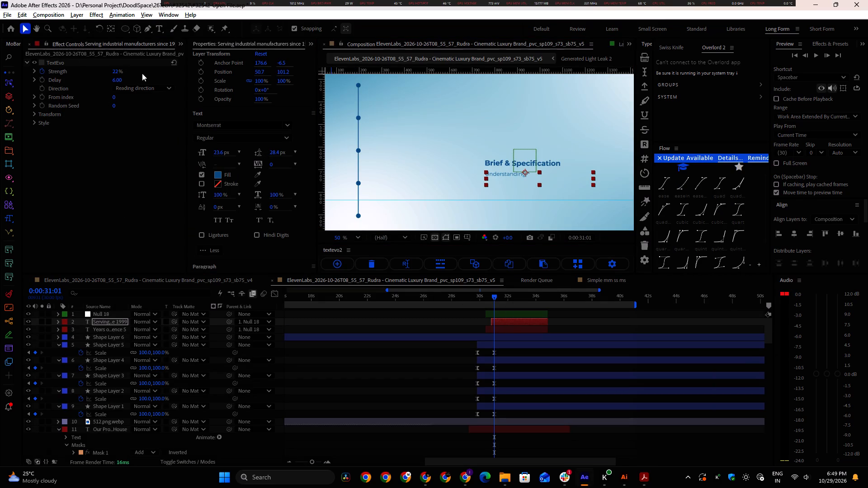
# Enlarge the "Brief & Specification" heading to 47.5 px and its "Understanding your exact requirements" description to 30.6 px.
pyautogui.click(507, 330)
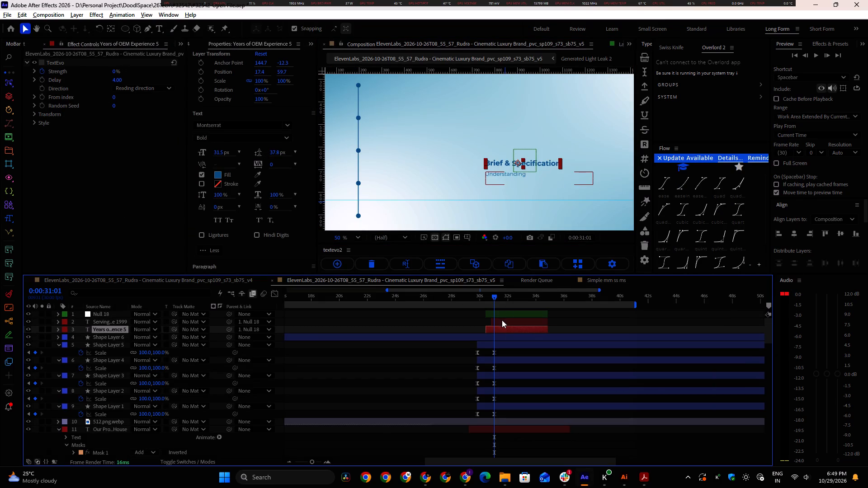
pyautogui.hotkey('alt', 'Tab')
pyautogui.hotkey('alt', 'Tab')
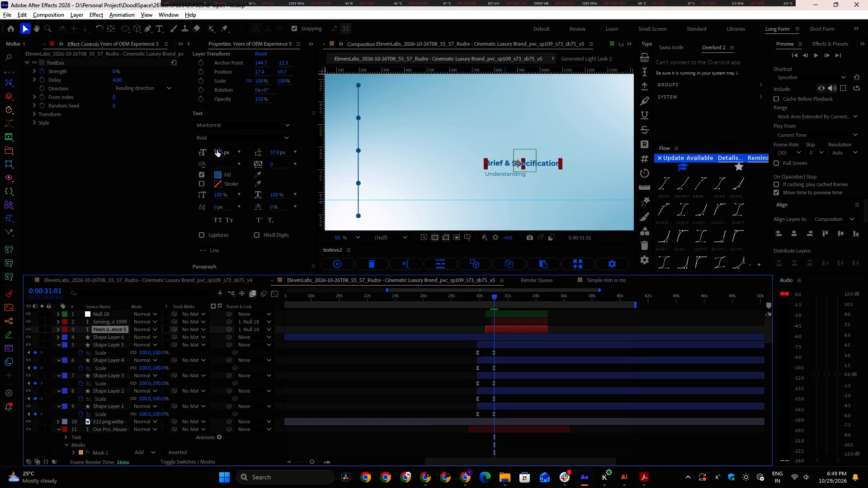
pyautogui.moveTo(217, 150); pyautogui.dragTo(226, 150)
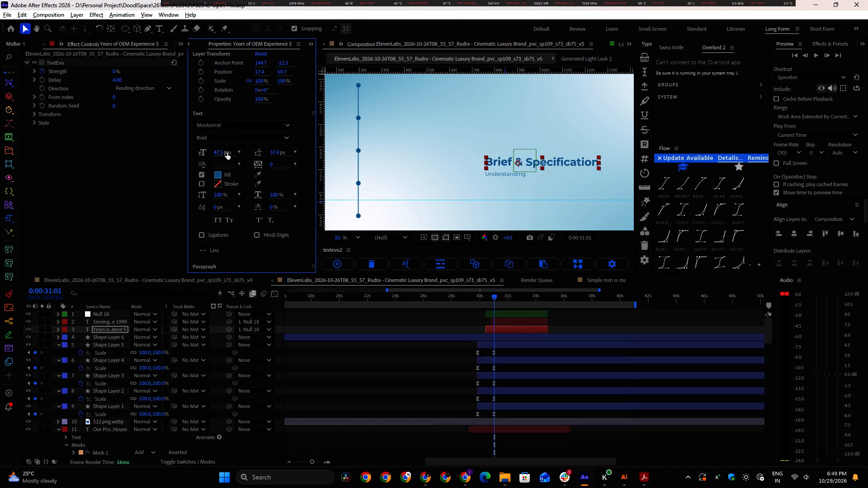
pyautogui.click(505, 321)
pyautogui.moveTo(217, 151); pyautogui.dragTo(218, 151)
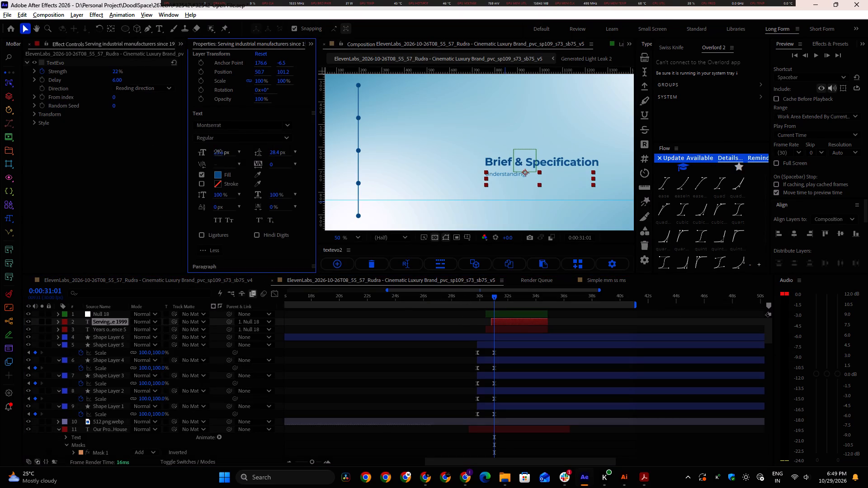
pyautogui.moveTo(218, 151); pyautogui.dragTo(222, 152)
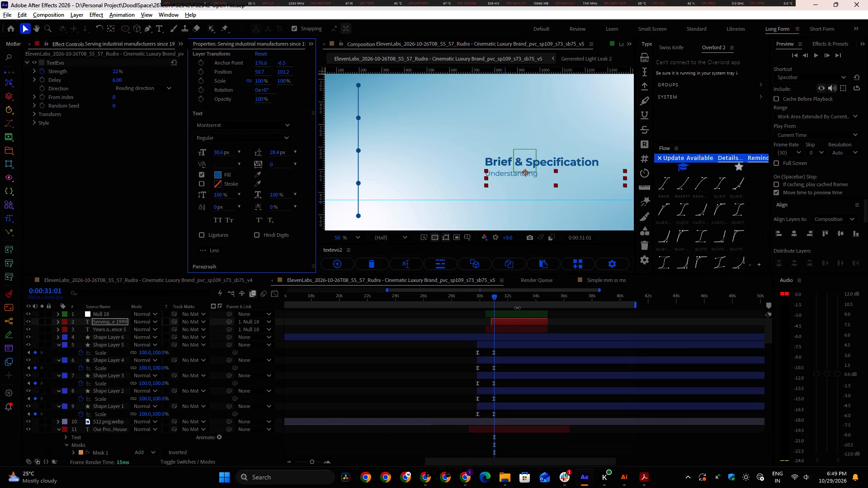
pyautogui.hotkey('alt', 'Tab')
pyautogui.hotkey('alt', 'Tab')
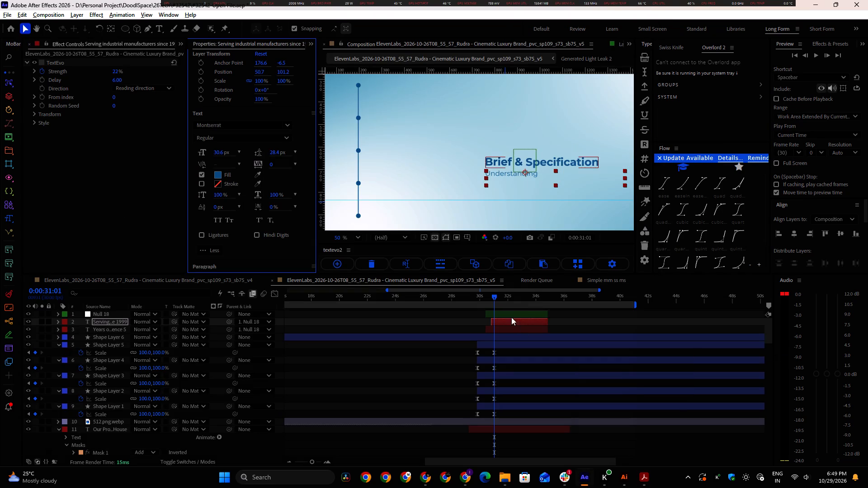
# Move the null controlling the "Brief & Specification" text pair to about 413.7, 321.1, beside the timeline's first dot.
pyautogui.click(509, 313)
pyautogui.moveTo(526, 159); pyautogui.dragTo(378, 96)
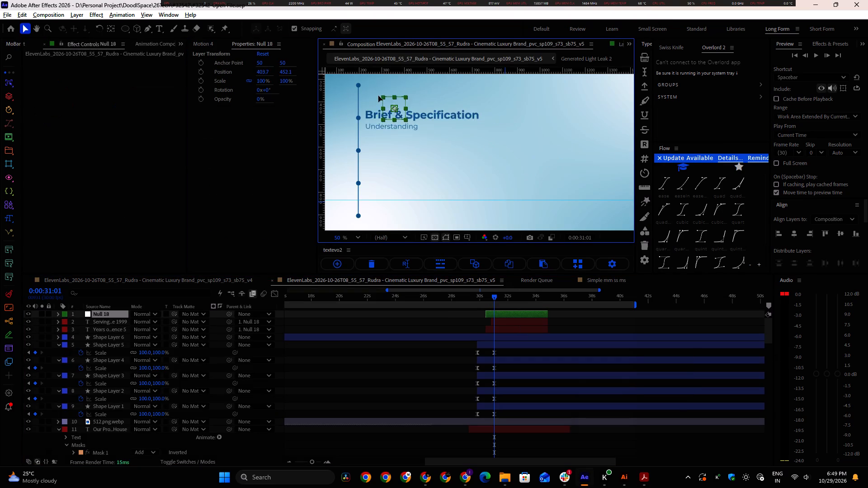
pyautogui.moveTo(378, 96); pyautogui.dragTo(406, 89)
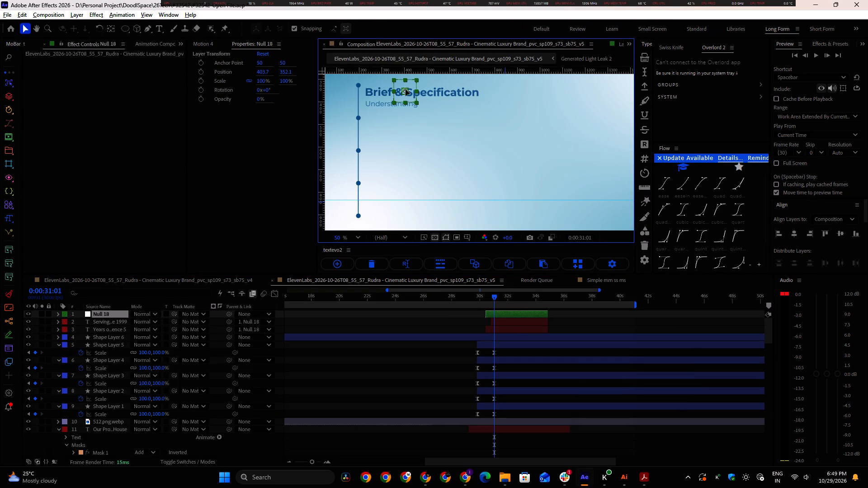
pyautogui.moveTo(406, 89); pyautogui.dragTo(406, 85)
pyautogui.scroll(3, 365, 84)
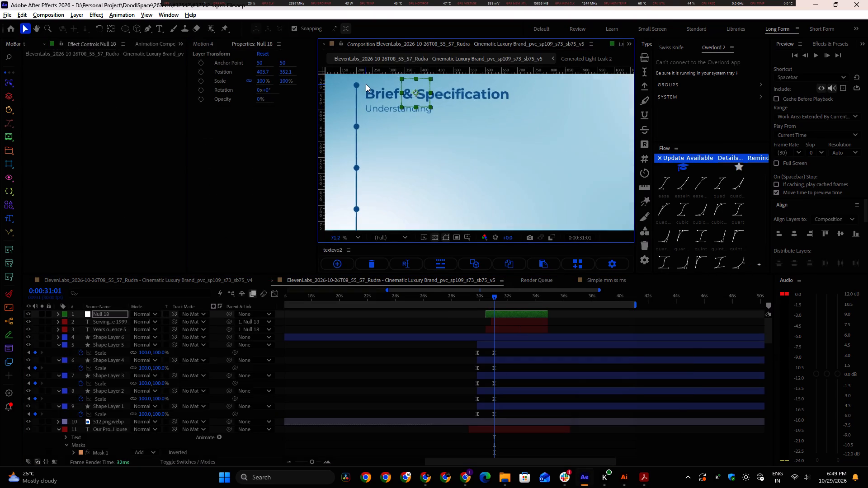
pyautogui.scroll(1, 366, 84)
pyautogui.moveTo(366, 84); pyautogui.dragTo(406, 129, button='middle')
pyautogui.hotkey('shift', 'Up')
pyautogui.press('Up')
pyautogui.hotkey('shift', 'Up')
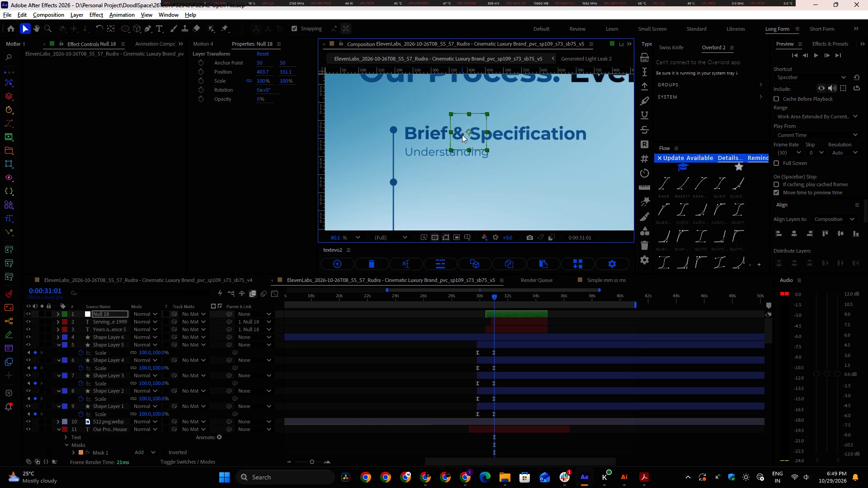
pyautogui.hotkey('shift', 'Up')
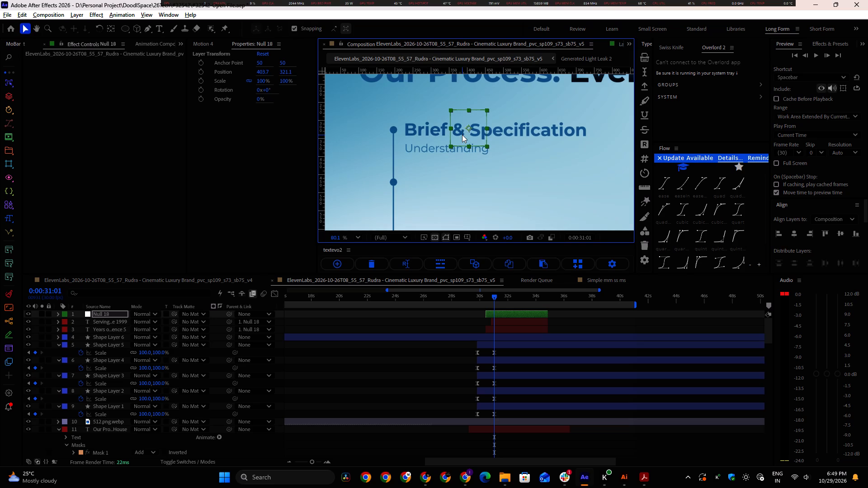
pyautogui.hotkey('shift', 'Right')
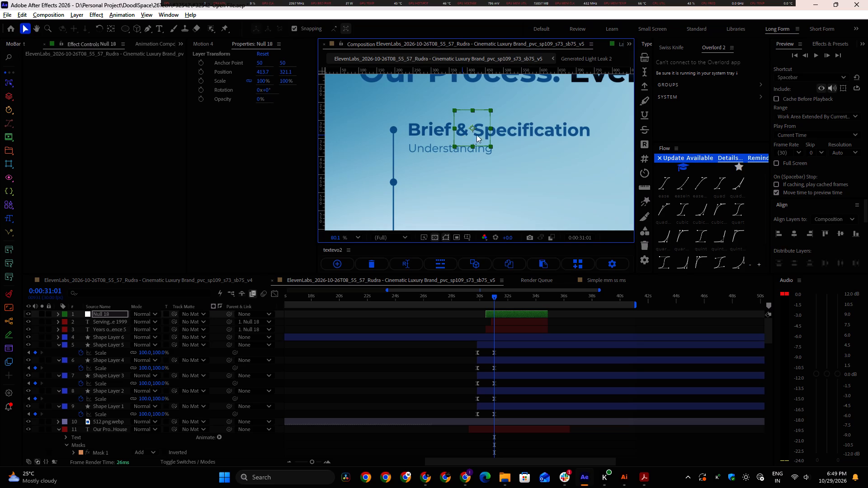
pyautogui.moveTo(495, 295); pyautogui.dragTo(536, 299)
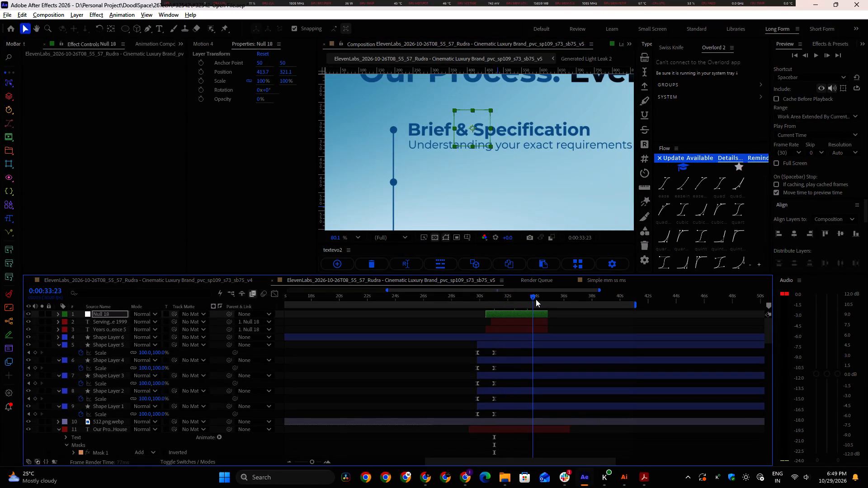
pyautogui.moveTo(536, 299); pyautogui.dragTo(539, 299)
pyautogui.click(538, 295)
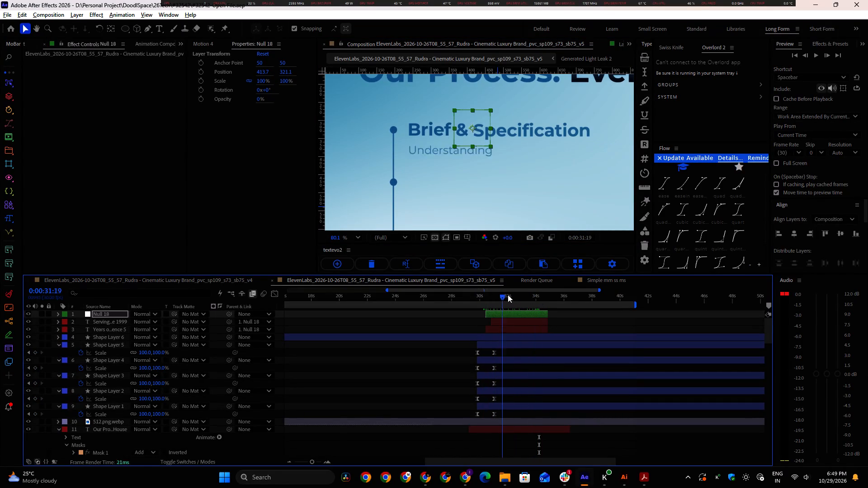
pyautogui.press('Down')
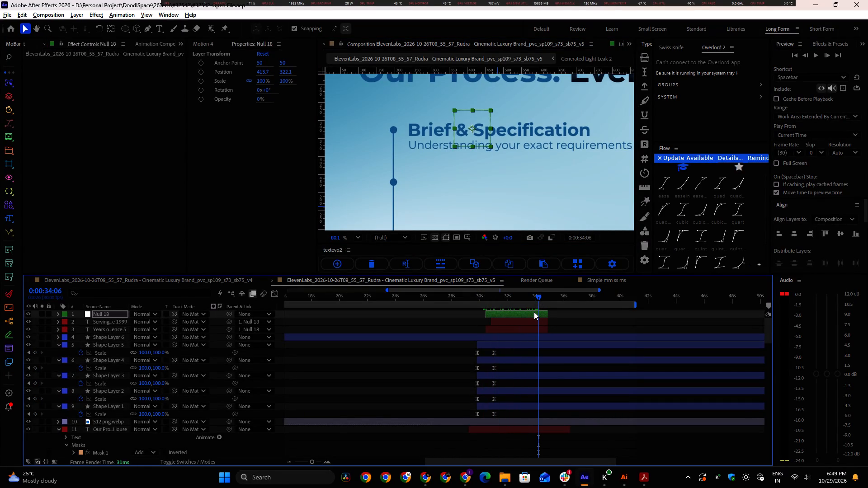
pyautogui.press('Up')
# Duplicate the null with its two "Brief & Specification" text layers and bring the copies to the top of the layer stack.
pyautogui.scroll(-6, 524, 165)
pyautogui.moveTo(526, 167); pyautogui.dragTo(456, 110, button='middle')
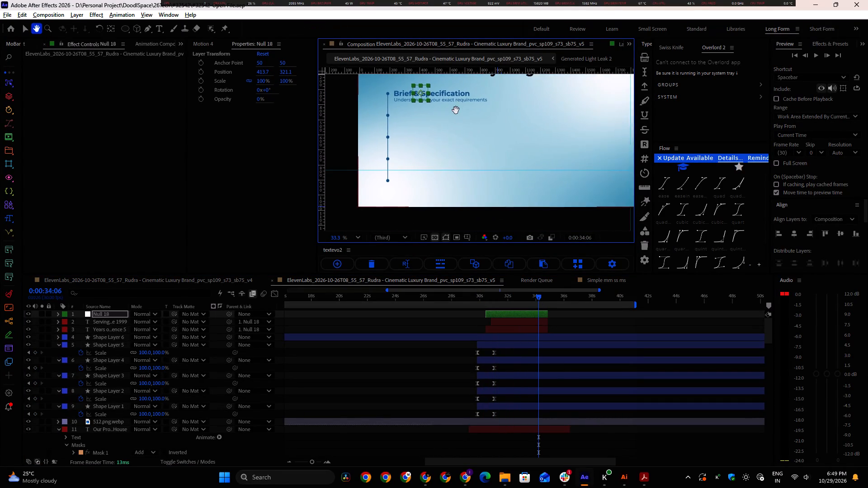
pyautogui.moveTo(456, 110); pyautogui.dragTo(475, 120, button='middle')
pyautogui.keyDown('shift'); pyautogui.click(530, 329); pyautogui.keyUp('shift')
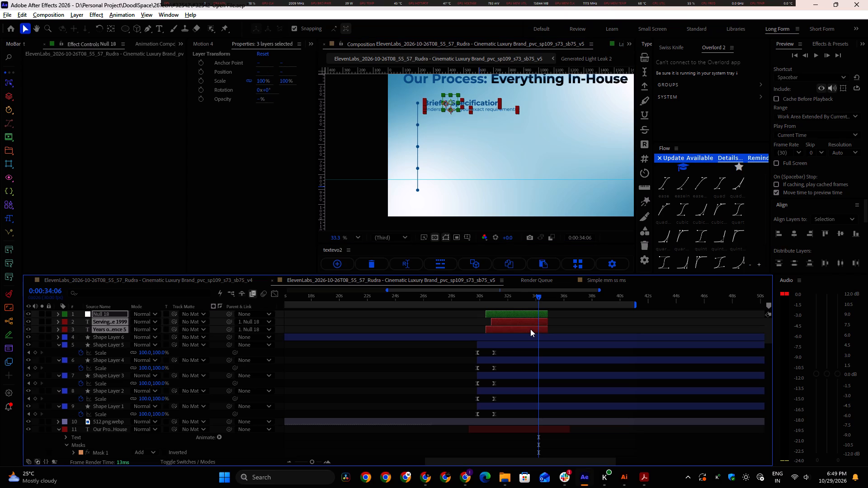
pyautogui.hotkey('ctrl', 'd')
pyautogui.hotkey('ctrl', ']')
pyautogui.hotkey('ctrl', '[')
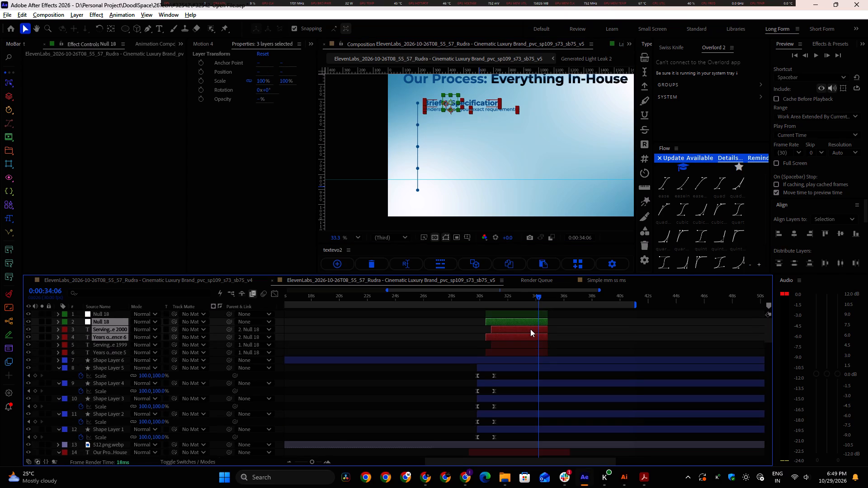
pyautogui.hotkey('ctrl', ']')
# Move the duplicated null straight down to about 413.7, 465.1 so its text pair sits beside the second dot.
pyautogui.click(446, 328)
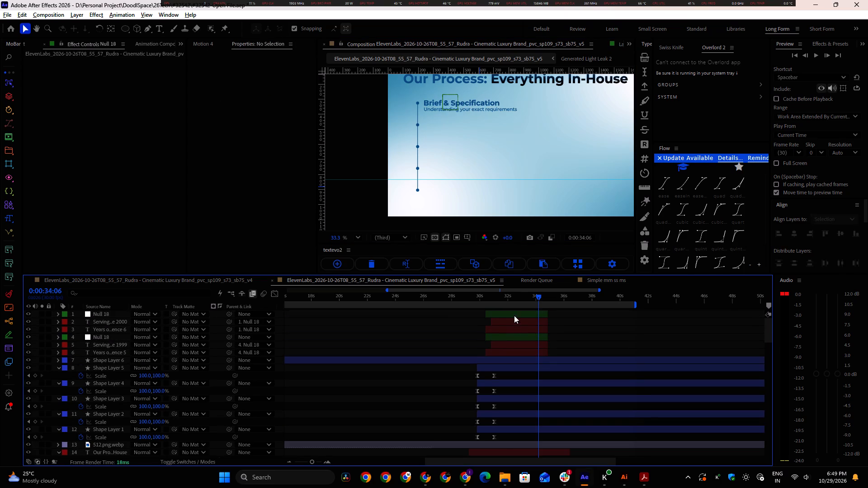
pyautogui.click(514, 313)
pyautogui.scroll(4, 453, 103)
pyautogui.moveTo(450, 100); pyautogui.dragTo(448, 137)
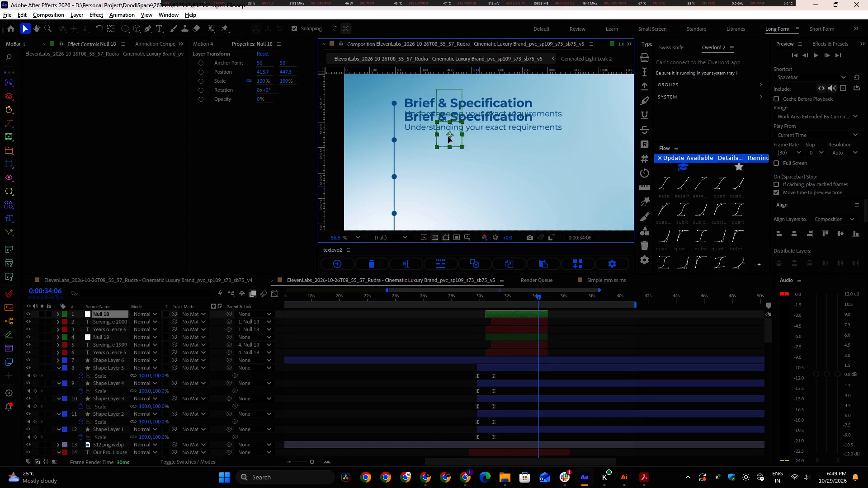
pyautogui.moveTo(448, 137); pyautogui.dragTo(448, 137)
# Replace the second dot's heading with "Custom Formulation" copied from the Company Profile PDF.
pyautogui.hotkey('alt', 'Tab')
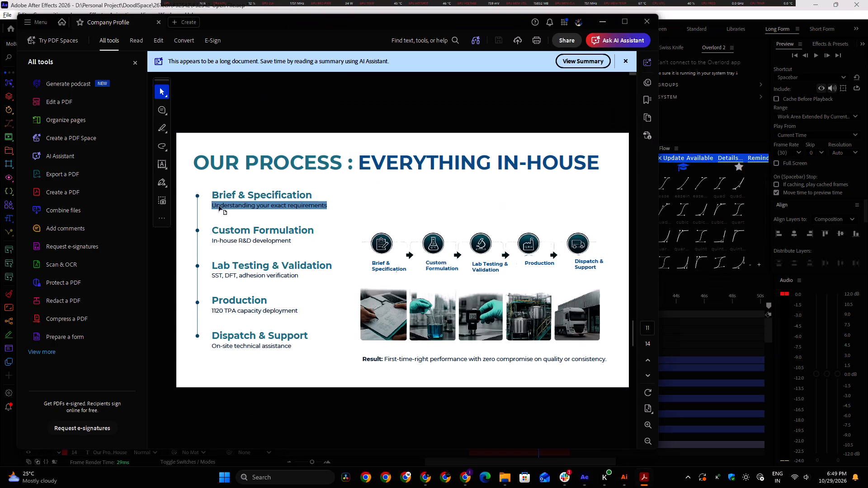
pyautogui.moveTo(213, 230); pyautogui.dragTo(313, 231)
pyautogui.hotkey('ctrl', 'c')
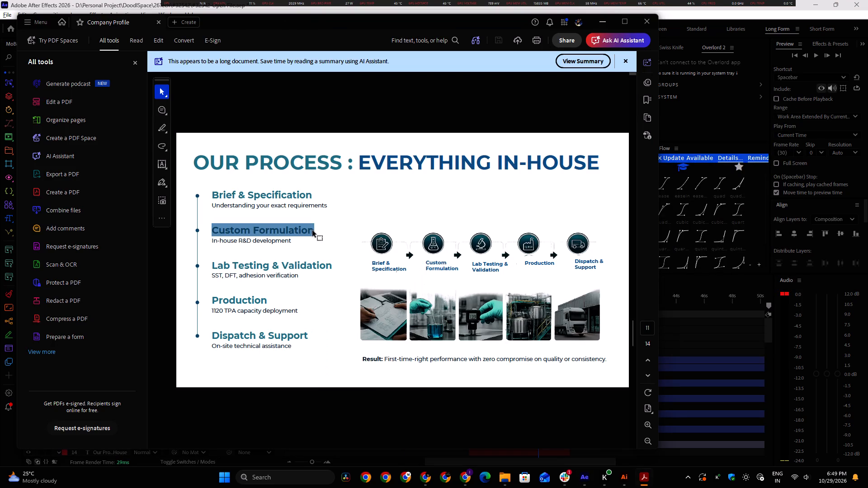
pyautogui.hotkey('ctrl', 'c')
pyautogui.hotkey('alt', 'Tab')
pyautogui.doubleClick(414, 139)
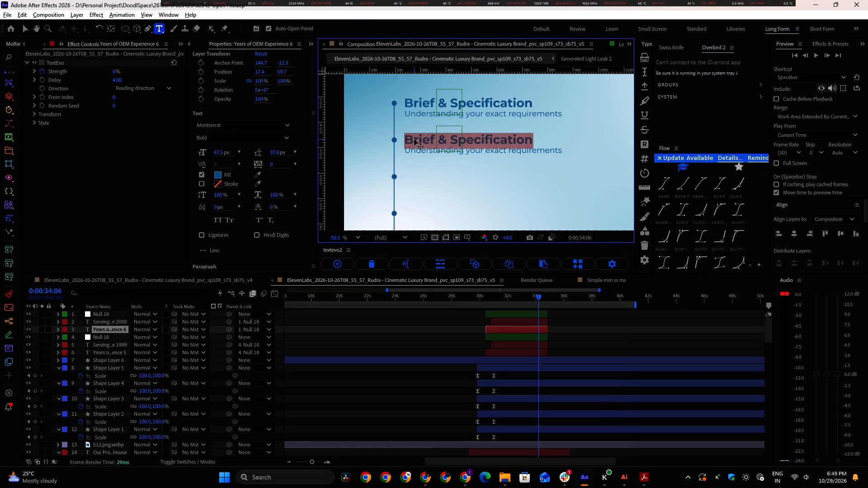
pyautogui.hotkey('ctrl', 'v')
# Replace the description under "Custom Formulation" with "In-house R&D development" copied from the Company Profile PDF.
pyautogui.click(516, 321)
pyautogui.hotkey('alt', 'Tab')
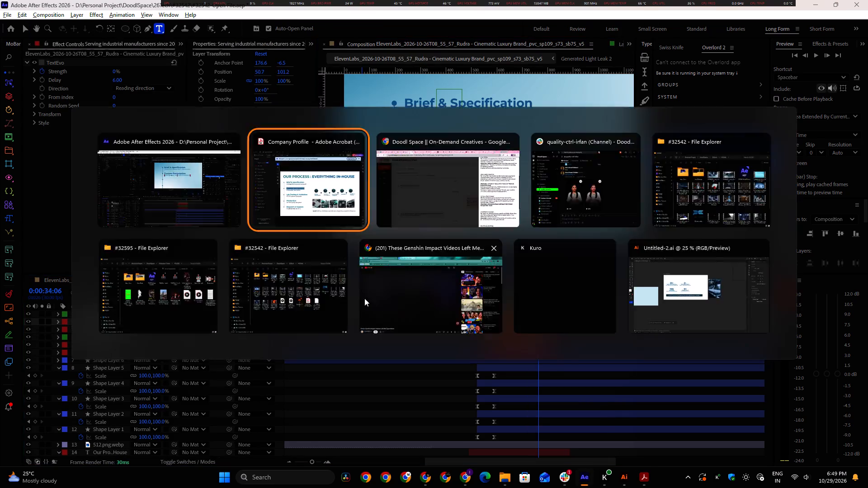
pyautogui.moveTo(211, 242); pyautogui.dragTo(294, 245)
pyautogui.hotkey('ctrl', 'c')
pyautogui.hotkey('alt', 'Tab')
pyautogui.click(532, 152)
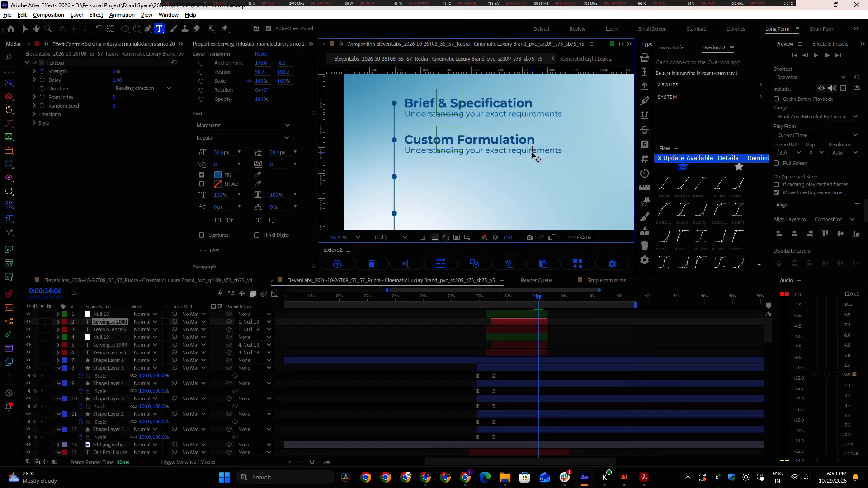
pyautogui.hotkey('ctrl', 'a')
pyautogui.hotkey('ctrl', 'v')
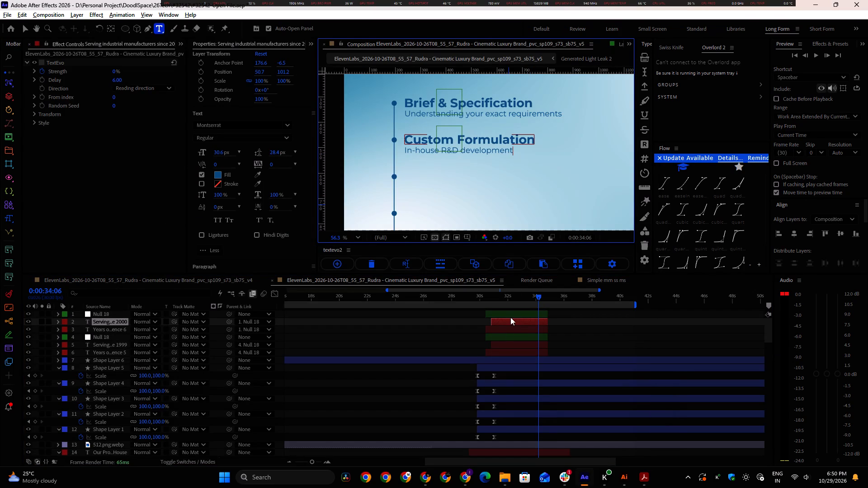
# Duplicate the "Custom Formulation" null and its two text layers, stacking the copies above the originals.
pyautogui.click(511, 315)
pyautogui.keyDown('shift'); pyautogui.click(516, 328); pyautogui.keyUp('shift')
pyautogui.hotkey('ctrl', 'd')
pyautogui.hotkey('ctrl', ']')
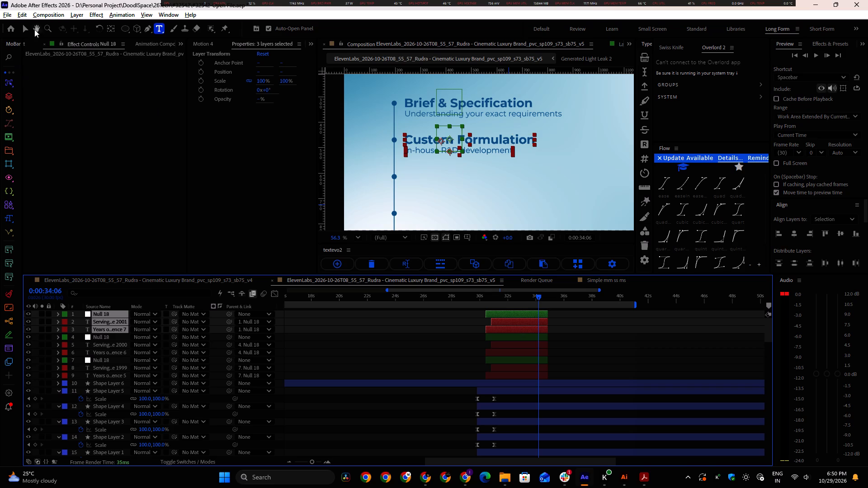
# Move the newest duplicated null straight down so its text pair lines up with the timeline's third dot.
pyautogui.click(26, 27)
pyautogui.click(425, 324)
pyautogui.click(523, 315)
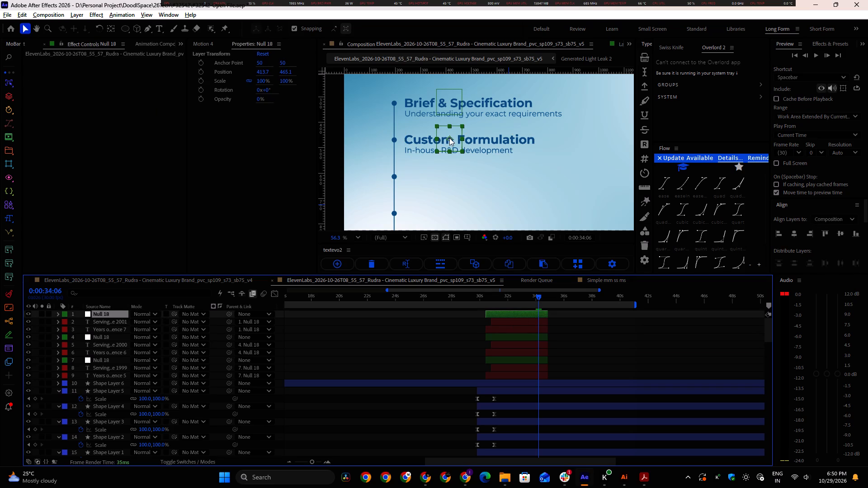
pyautogui.moveTo(449, 138); pyautogui.dragTo(452, 174)
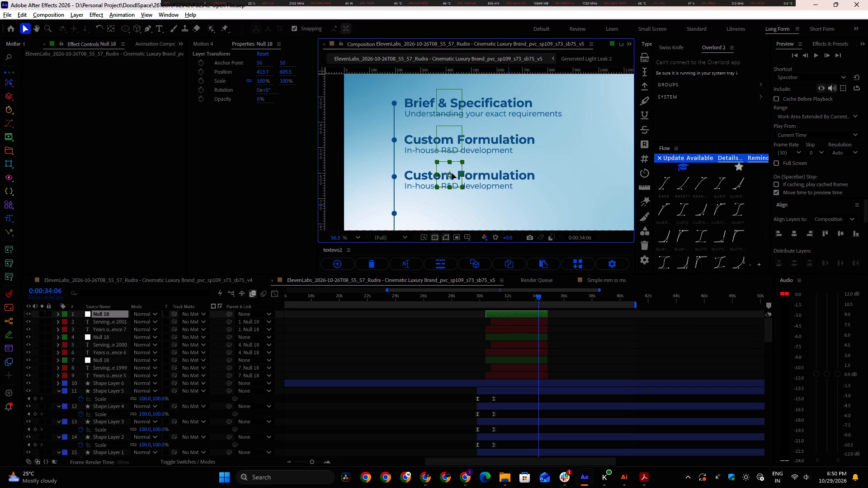
pyautogui.moveTo(452, 174); pyautogui.dragTo(452, 174)
# Replace the third dot's heading with "Lab Testing & Validation" copied from the Company Profile PDF.
pyautogui.hotkey('alt', 'Tab')
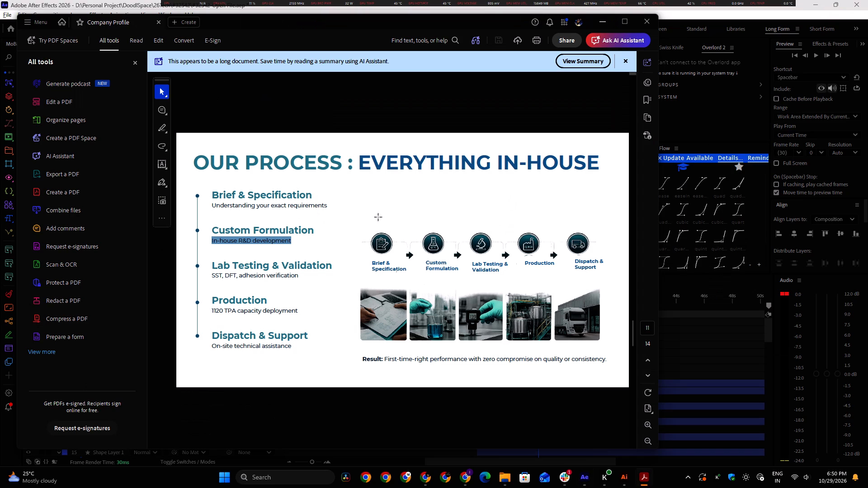
pyautogui.moveTo(212, 263); pyautogui.dragTo(333, 263)
pyautogui.hotkey('ctrl', 'c')
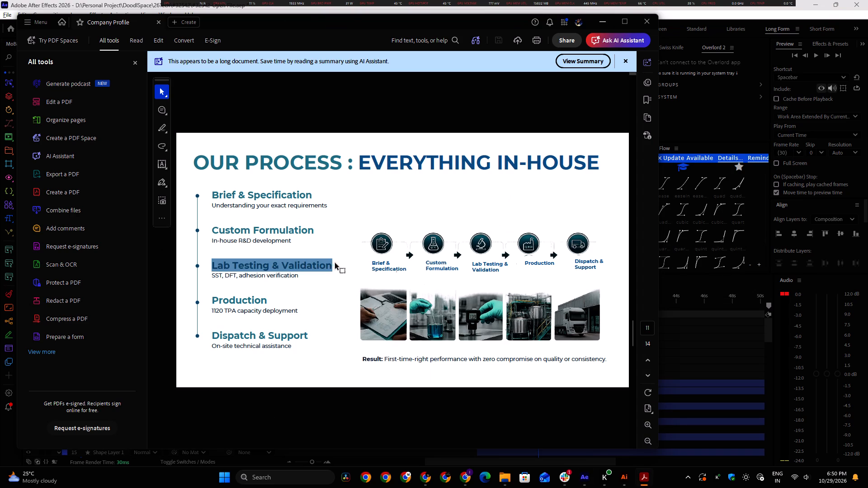
pyautogui.hotkey('alt', 'Tab')
pyautogui.doubleClick(419, 175)
pyautogui.hotkey('ctrl', 'v')
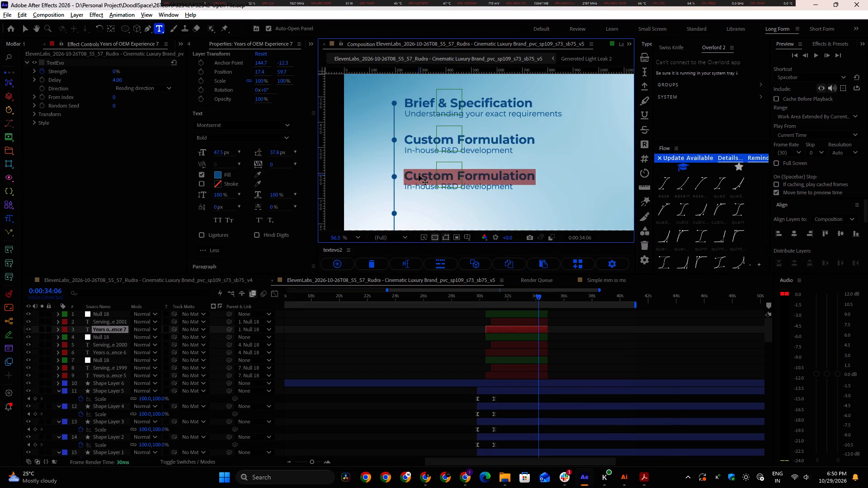
pyautogui.click(26, 28)
# Replace the description under "Lab Testing & Validation" with "SST, DFT, adhesion verification" copied from the Company Profile PDF.
pyautogui.hotkey('alt', 'Tab')
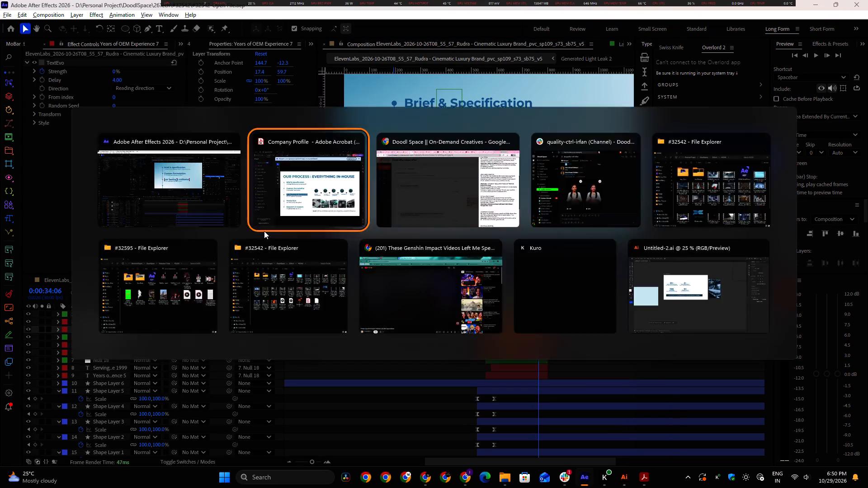
pyautogui.moveTo(210, 279); pyautogui.dragTo(297, 281)
pyautogui.hotkey('ctrl', 'c')
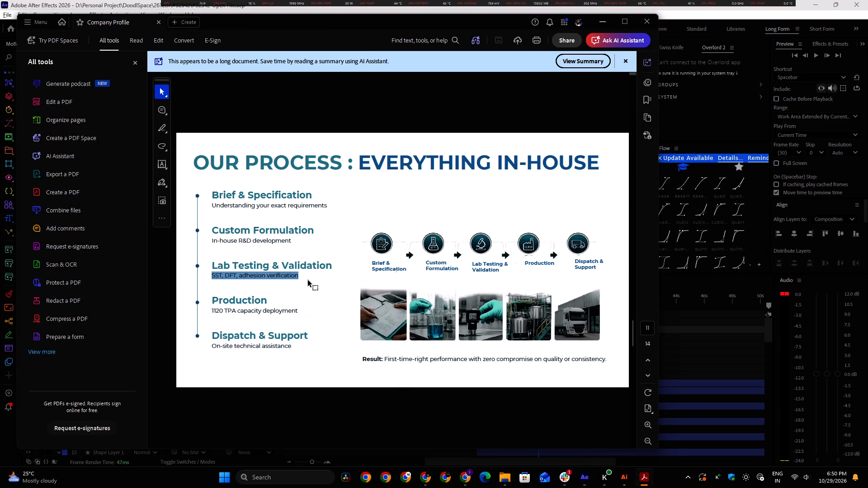
pyautogui.hotkey('alt', 'Tab')
pyautogui.doubleClick(517, 324)
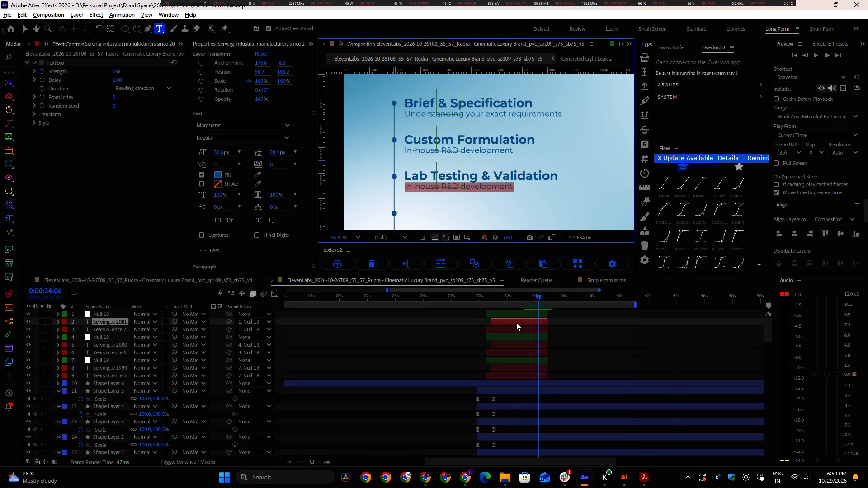
pyautogui.hotkey('ctrl', 'v')
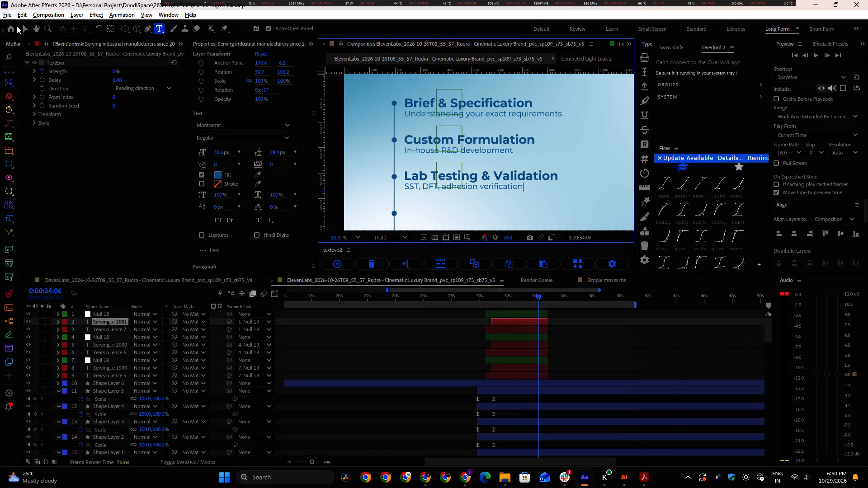
pyautogui.click(26, 27)
# Duplicate the "Lab Testing & Validation" null and its two text layers, stacking the copies above the originals.
pyautogui.scroll(-7, 470, 155)
pyautogui.moveTo(528, 154); pyautogui.dragTo(513, 148, button='middle')
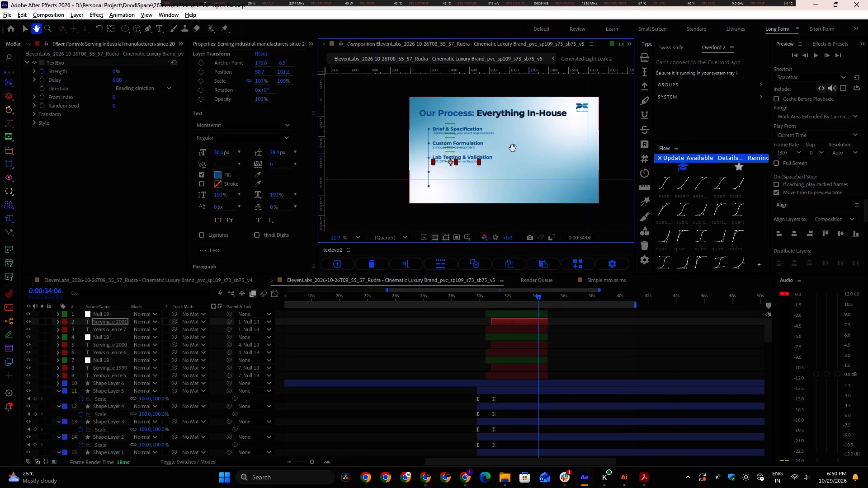
pyautogui.moveTo(513, 148); pyautogui.dragTo(524, 148, button='middle')
pyautogui.keyDown('alt'); pyautogui.scroll(-1, 602, 352); pyautogui.keyUp('alt')
pyautogui.scroll(-3, 588, 352)
pyautogui.scroll(3, 583, 367)
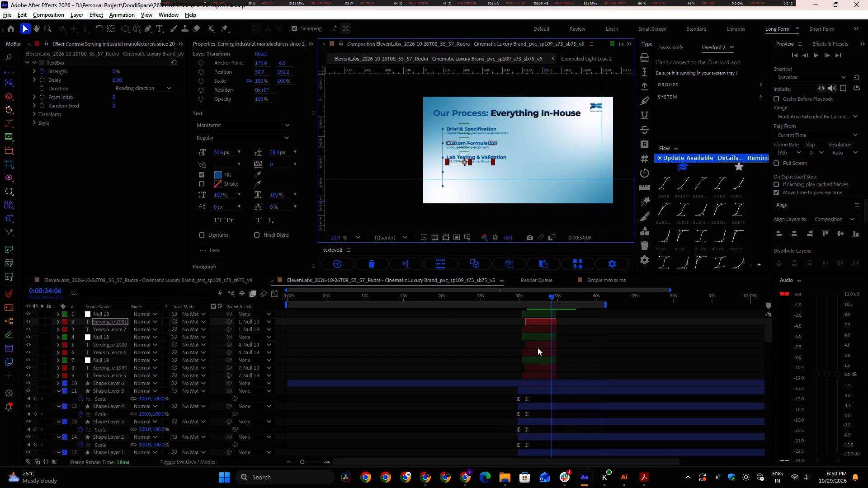
pyautogui.keyDown('shift'); pyautogui.scroll(-7, 590, 341); pyautogui.keyUp('shift')
pyautogui.keyDown('shift'); pyautogui.scroll(5, 451, 334); pyautogui.keyUp('shift')
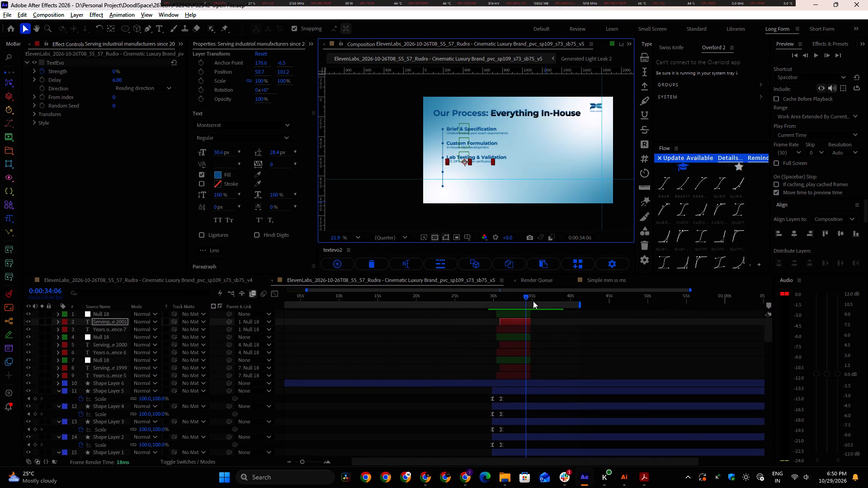
pyautogui.keyDown('alt'); pyautogui.scroll(2, 514, 346); pyautogui.keyUp('alt')
pyautogui.scroll(6, 462, 155)
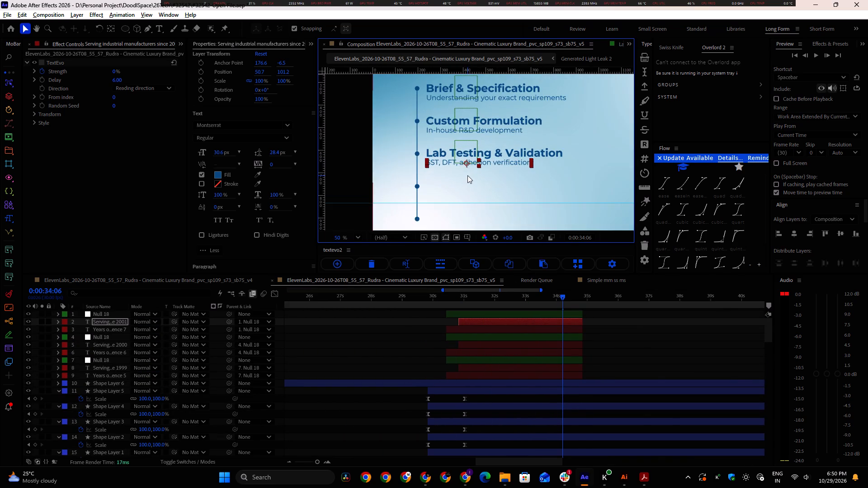
pyautogui.hotkey('alt', 'Tab')
pyautogui.hotkey('alt', 'Tab')
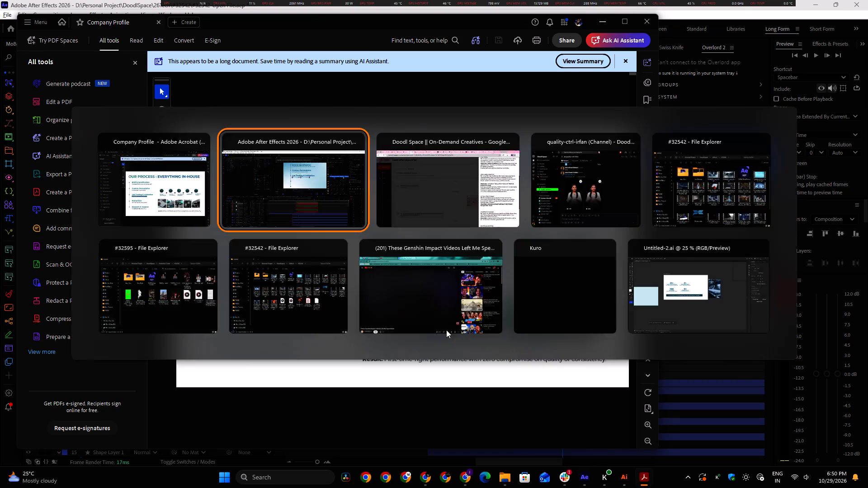
pyautogui.click(520, 314)
pyautogui.keyDown('shift'); pyautogui.click(520, 328); pyautogui.keyUp('shift')
pyautogui.hotkey('ctrl', 'd')
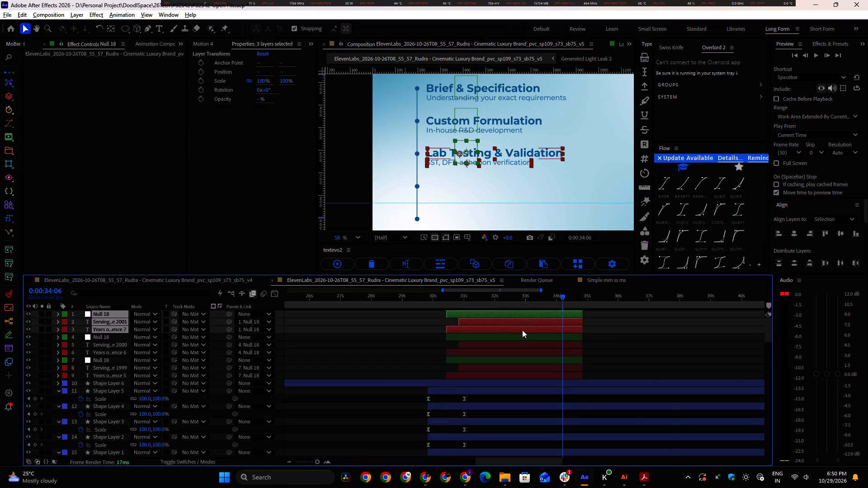
pyautogui.hotkey('ctrl', ']')
# Move the newest duplicated null straight down to about Y 753, lining its text pair up with the timeline's fourth dot.
pyautogui.click(401, 322)
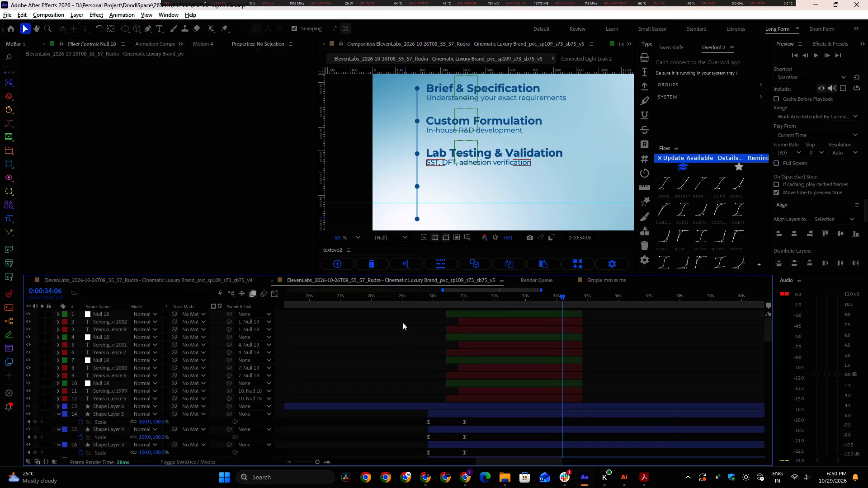
pyautogui.click(478, 315)
pyautogui.moveTo(467, 150); pyautogui.dragTo(467, 151)
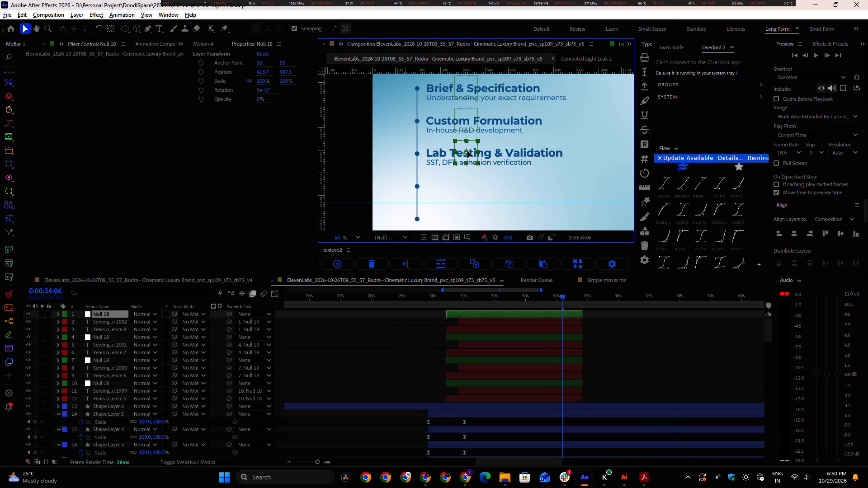
pyautogui.moveTo(467, 151); pyautogui.dragTo(462, 183)
# Replace the fourth dot's heading with "Production" copied from the Company Profile PDF.
pyautogui.scroll(-4, 462, 183)
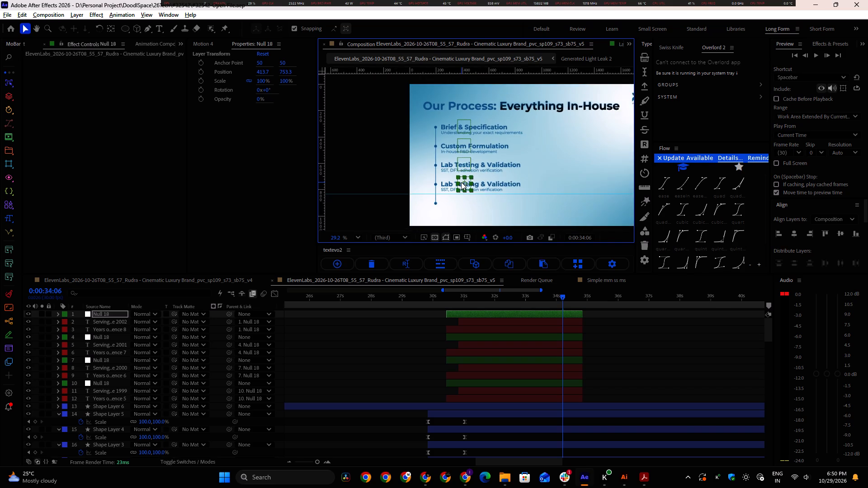
pyautogui.hotkey('alt', 'Tab')
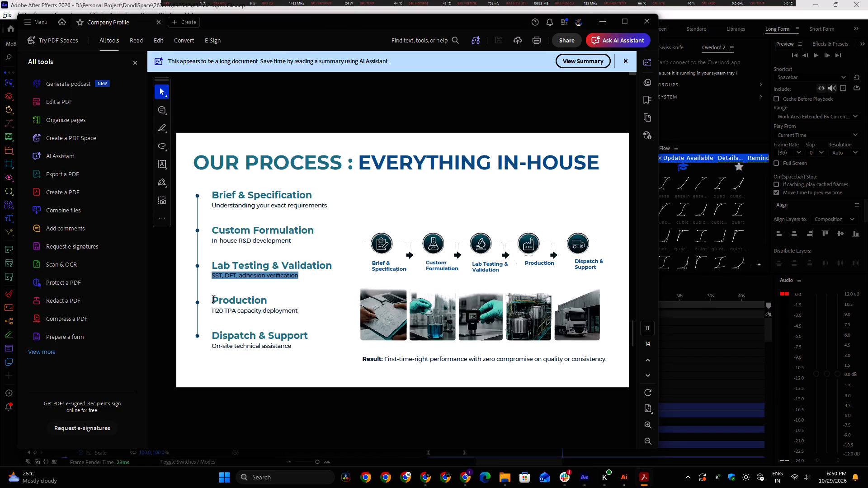
pyautogui.moveTo(214, 300); pyautogui.dragTo(274, 299)
pyautogui.hotkey('ctrl', 'c')
pyautogui.hotkey('alt', 'Tab')
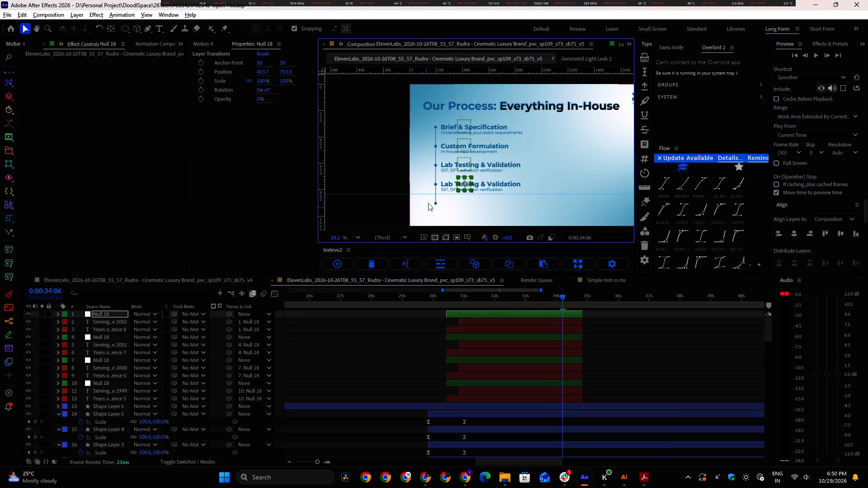
pyautogui.doubleClick(446, 183)
pyautogui.hotkey('ctrl', 'v')
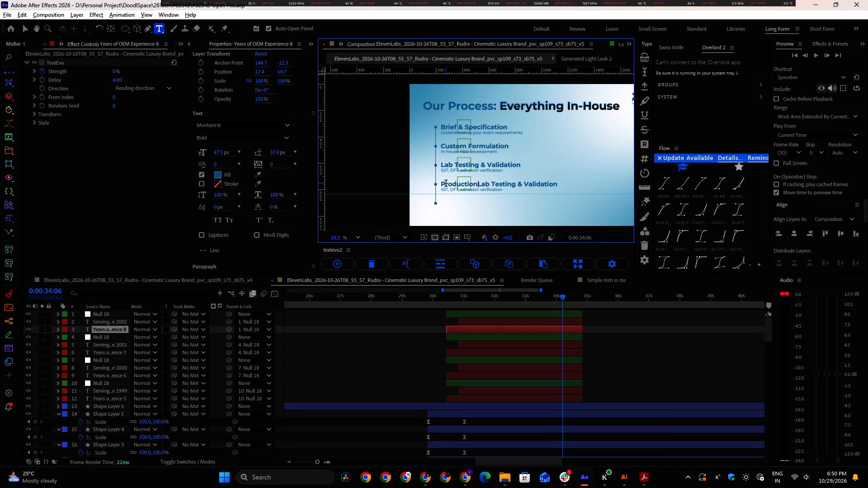
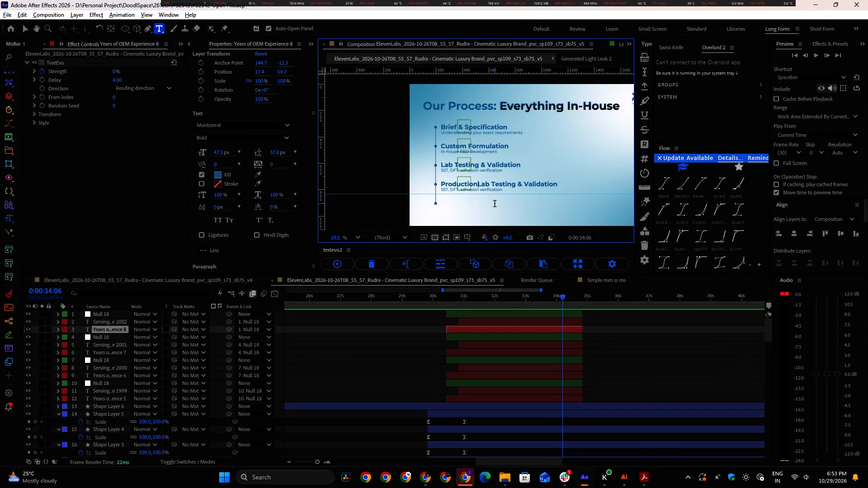
# Replace the whole combined heading at the timeline's fourth dot with just "Production".
pyautogui.hotkey('alt', 'Tab')
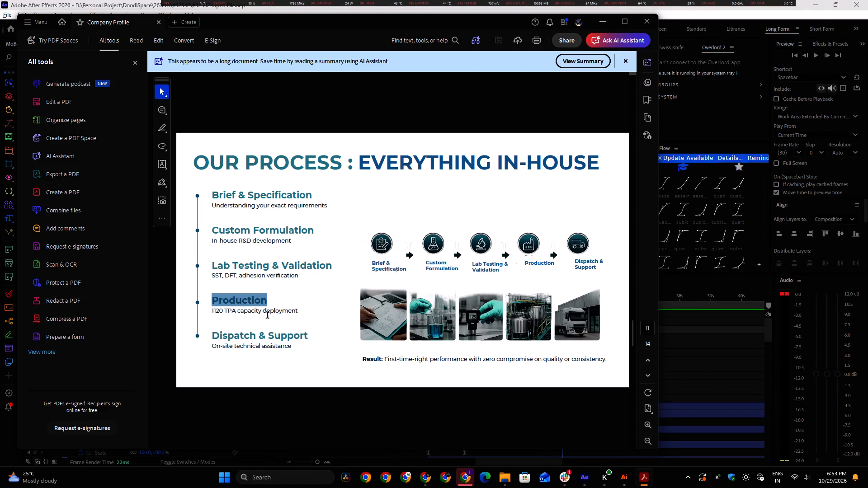
pyautogui.hotkey('alt', 'Tab')
pyautogui.click(500, 185)
pyautogui.hotkey('ctrl', 'a')
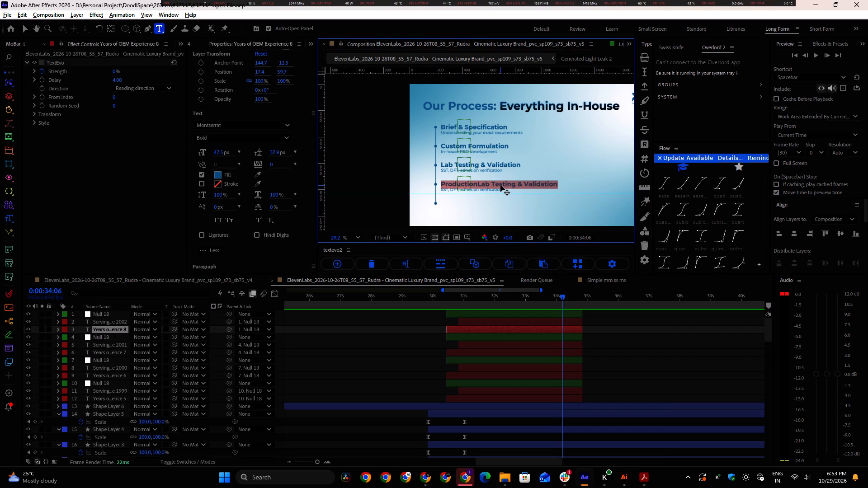
pyautogui.hotkey('ctrl', 'v')
# Replace the description under "Production" with "1120 TPA capacity deployment" copied from the Company Profile PDF.
pyautogui.hotkey('alt', 'Tab')
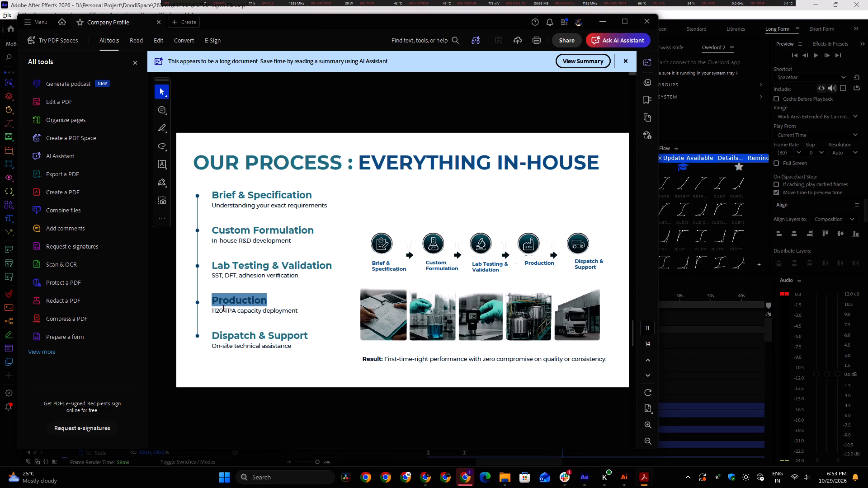
pyautogui.moveTo(210, 310); pyautogui.dragTo(300, 312)
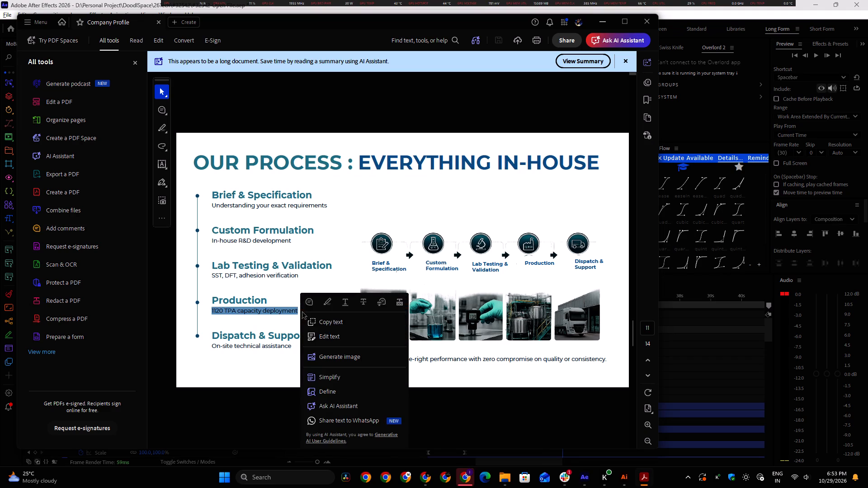
pyautogui.hotkey('ctrl', 'c')
pyautogui.hotkey('ctrl', 'c')
pyautogui.hotkey('ctrl', 'c')
pyautogui.hotkey('ctrl', 'c')
pyautogui.hotkey('alt', 'Tab')
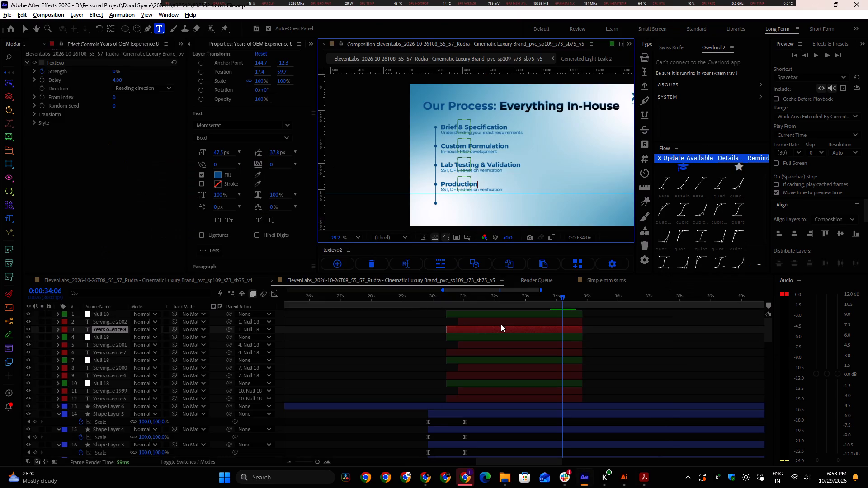
pyautogui.doubleClick(501, 323)
pyautogui.doubleClick(501, 323)
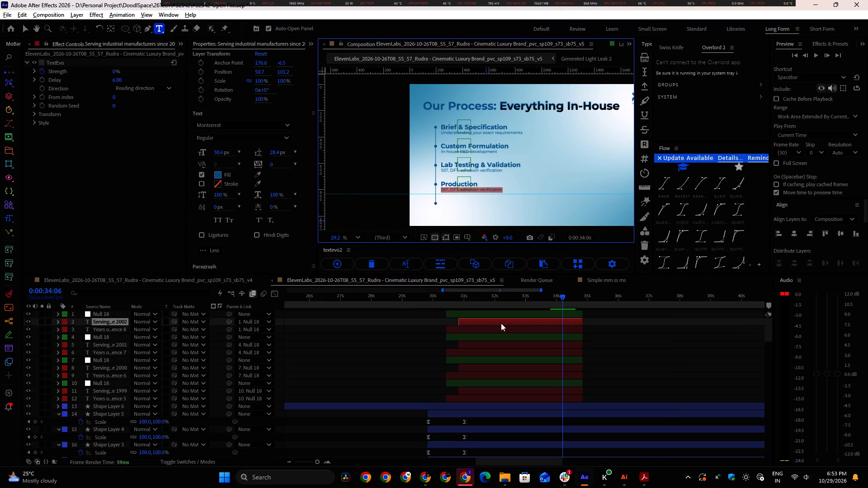
pyautogui.hotkey('ctrl', 'v')
pyautogui.click(26, 28)
# Duplicate the "Production" null and its two text layers, stacking the copies above all other layers.
pyautogui.scroll(4, 434, 184)
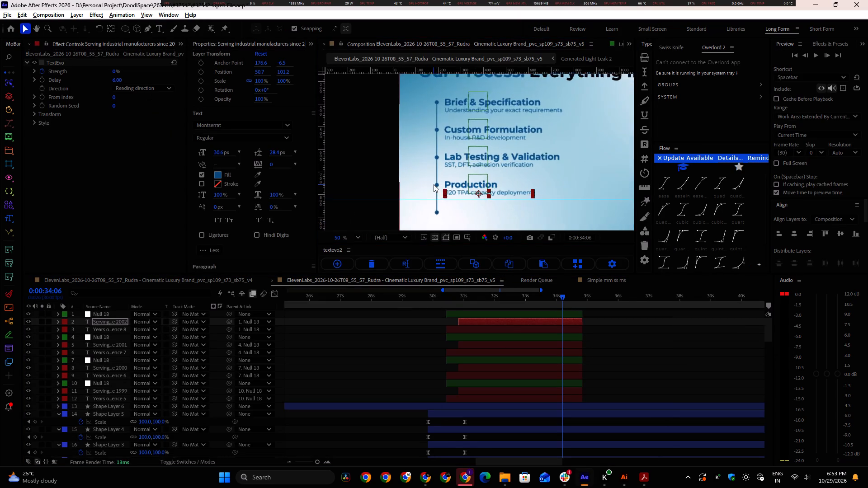
pyautogui.moveTo(509, 194); pyautogui.dragTo(486, 159, button='middle')
pyautogui.click(493, 313)
pyautogui.keyDown('shift'); pyautogui.click(495, 329); pyautogui.keyUp('shift')
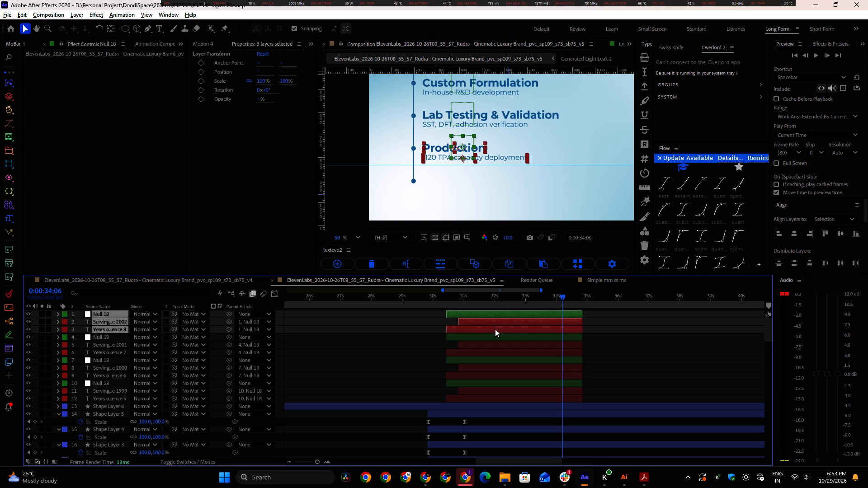
pyautogui.hotkey('ctrl', 'd')
pyautogui.hotkey('ctrl', 'shift', ']')
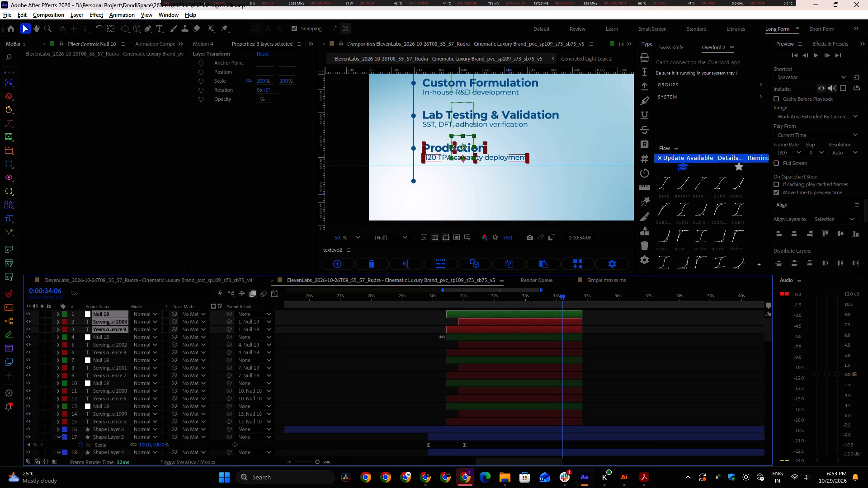
# Move the newest duplicated null straight down to about Y 899, lining its text pair up with the timeline's fifth dot.
pyautogui.click(440, 324)
pyautogui.click(463, 310)
pyautogui.click(467, 314)
pyautogui.scroll(2, 456, 152)
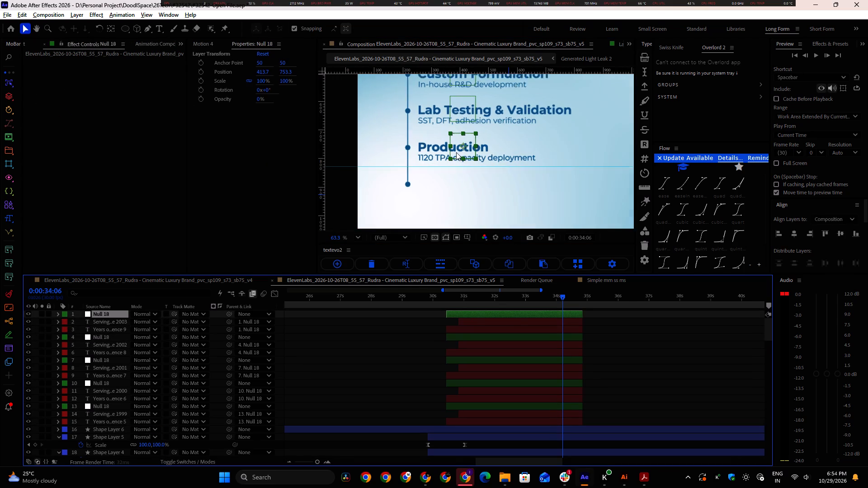
pyautogui.moveTo(465, 145); pyautogui.dragTo(459, 189)
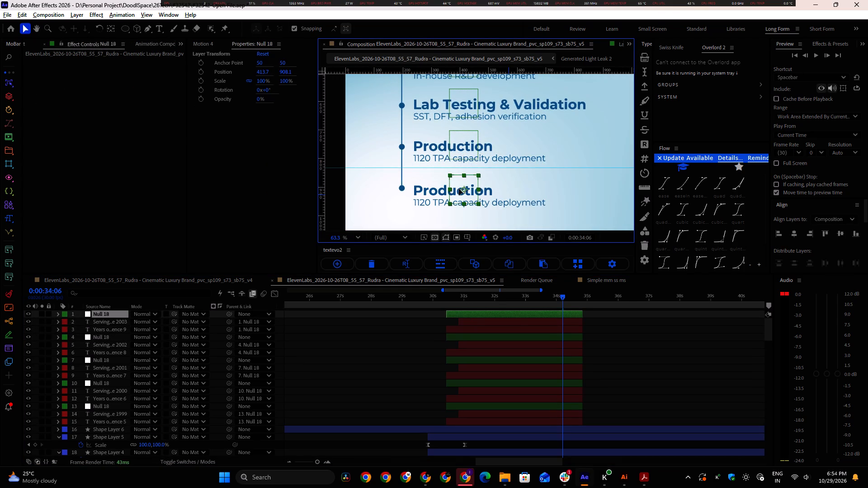
pyautogui.moveTo(459, 189); pyautogui.dragTo(459, 188)
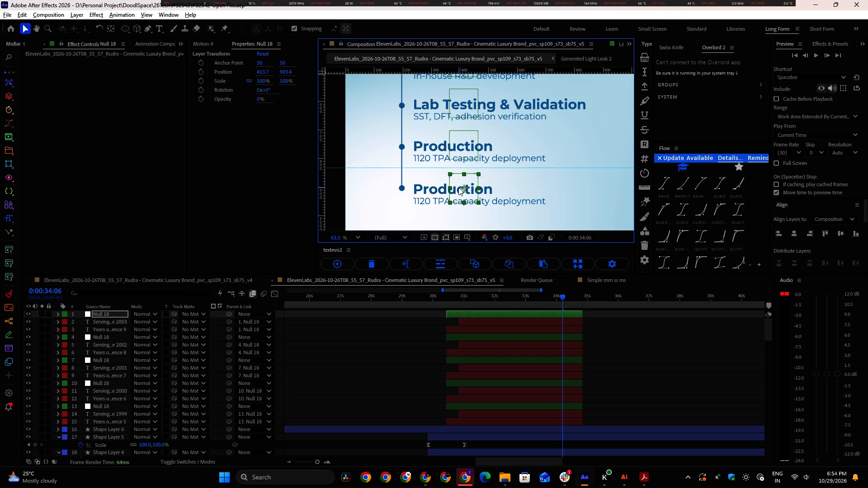
pyautogui.press('Up')
pyautogui.press('Up')
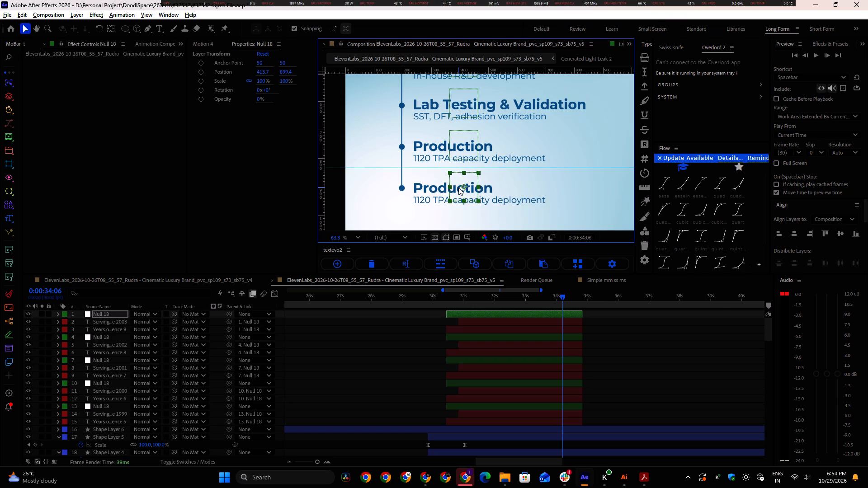
# Replace the fifth dot's heading with "Dispatch & Support" copied from the Company Profile PDF.
pyautogui.hotkey('alt', 'Tab')
pyautogui.moveTo(213, 336); pyautogui.dragTo(293, 334)
pyautogui.hotkey('ctrl', 'c')
pyautogui.hotkey('alt', 'Tab')
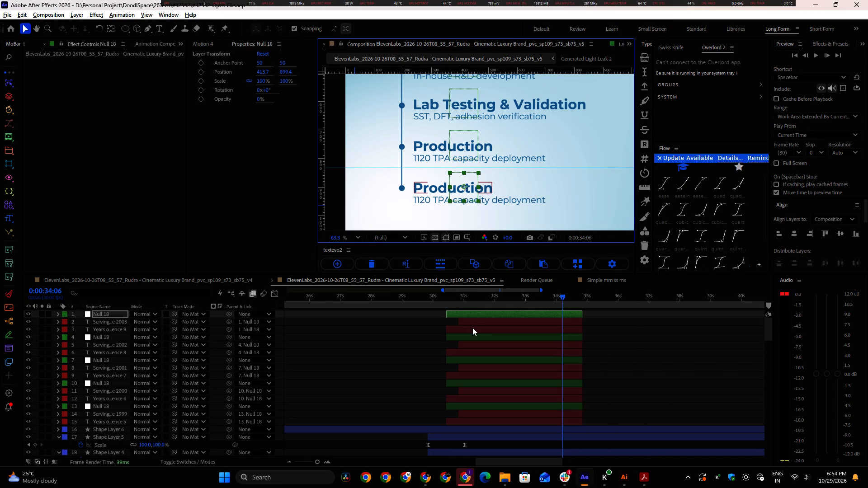
pyautogui.doubleClick(472, 331)
pyautogui.hotkey('ctrl', 'v')
# Replace the description under "Dispatch & Support" with "On-site technical assistance" copied from the Company Profile PDF.
pyautogui.click(475, 323)
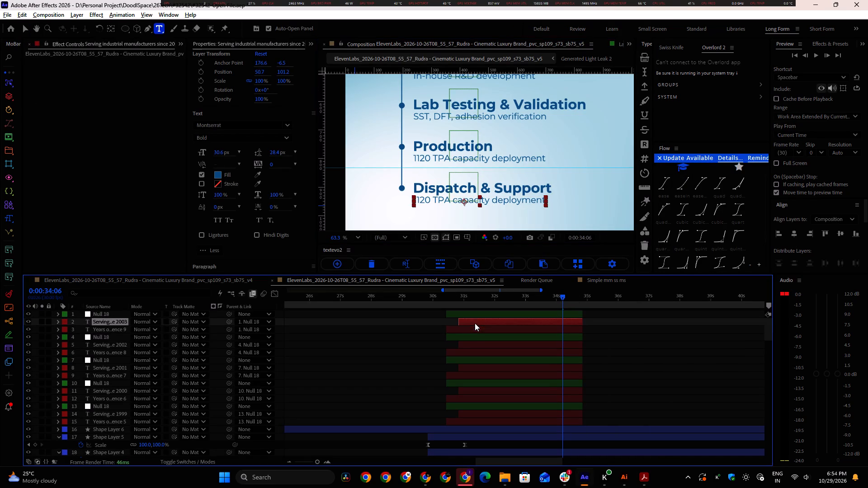
pyautogui.hotkey('alt', 'Tab')
pyautogui.moveTo(213, 347); pyautogui.dragTo(301, 350)
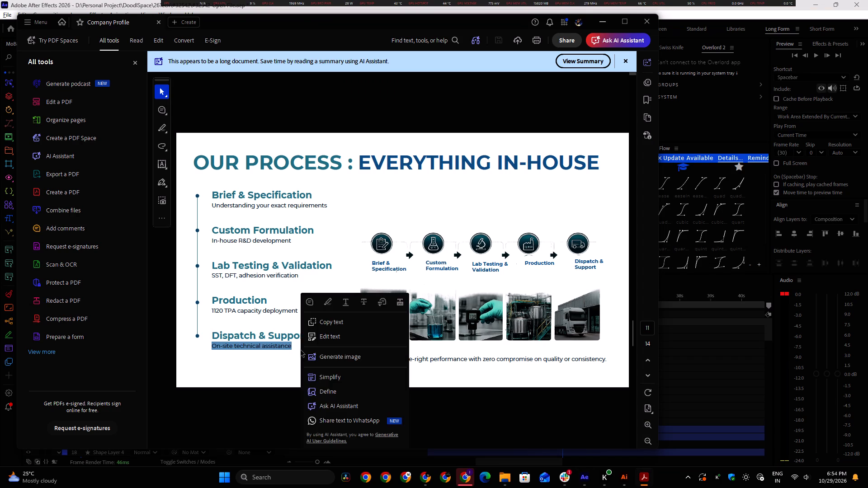
pyautogui.hotkey('ctrl', 'c')
pyautogui.hotkey('ctrl', 'c')
pyautogui.hotkey('alt', 'Tab')
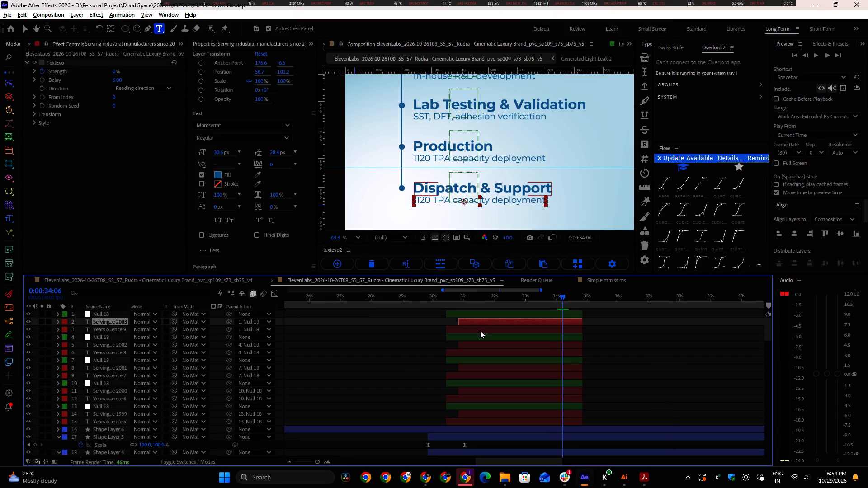
pyautogui.doubleClick(481, 322)
pyautogui.hotkey('ctrl', 'v')
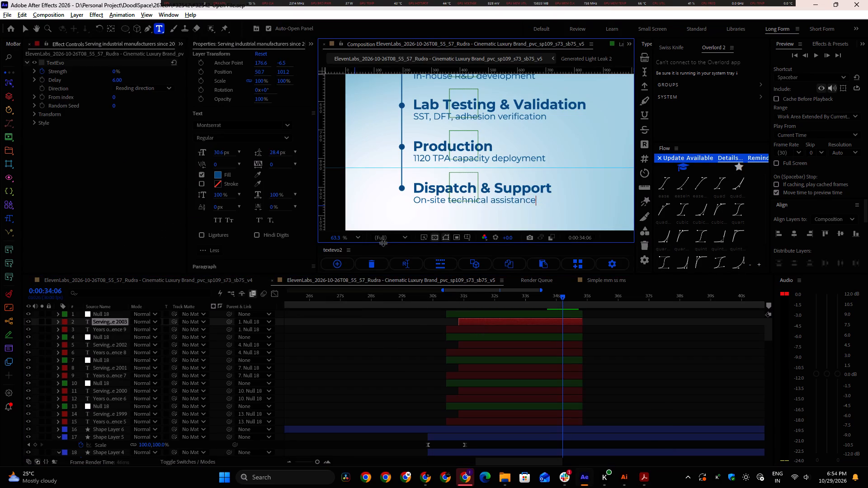
pyautogui.click(26, 28)
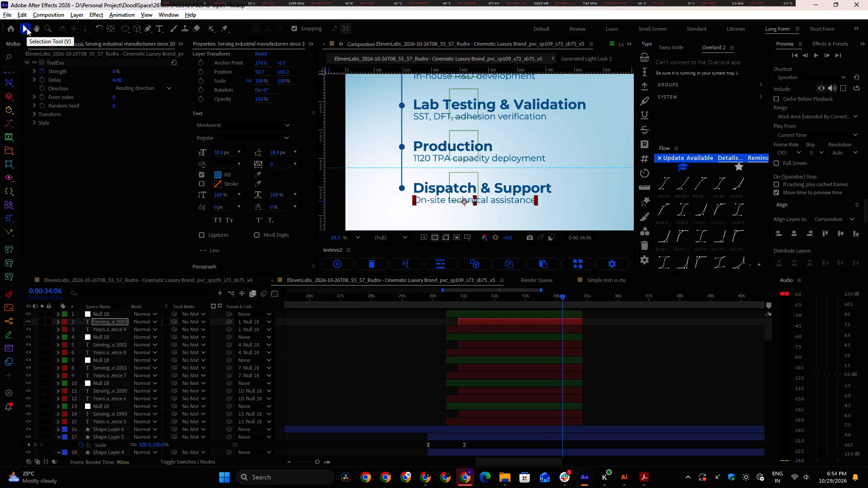
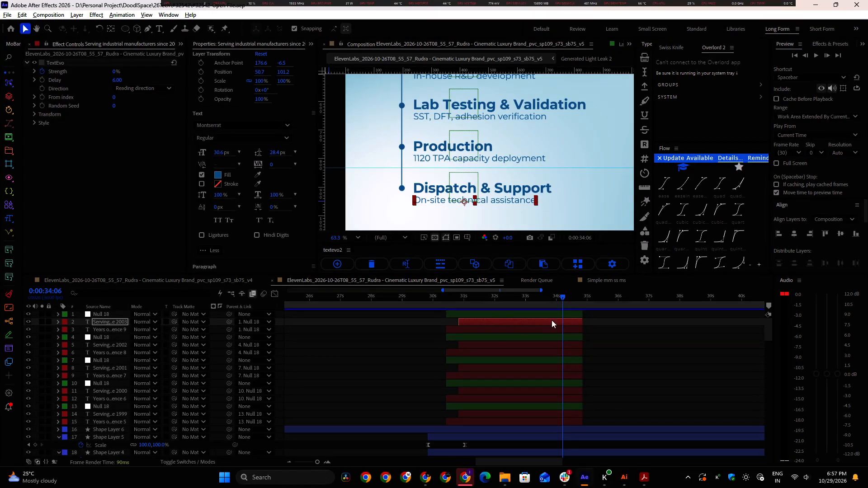
# Move the start of the vertical timeline line's layer, Shape Layer 6, to 0:00:29:25, in line with the dot layers.
pyautogui.moveTo(471, 296); pyautogui.dragTo(443, 296)
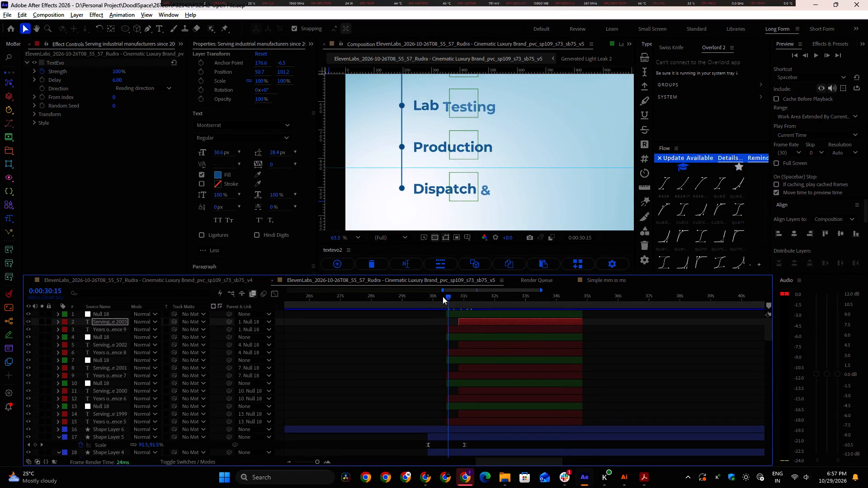
pyautogui.moveTo(443, 296); pyautogui.dragTo(446, 290)
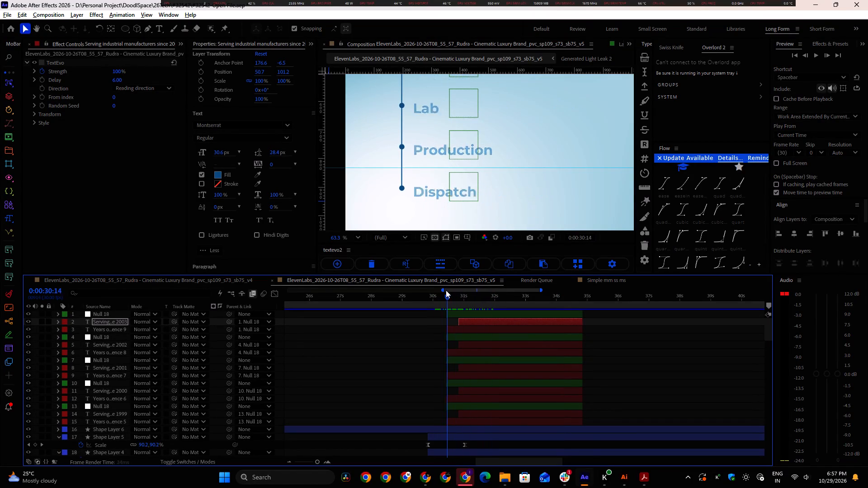
pyautogui.moveTo(446, 290); pyautogui.dragTo(430, 290)
pyautogui.click(450, 425)
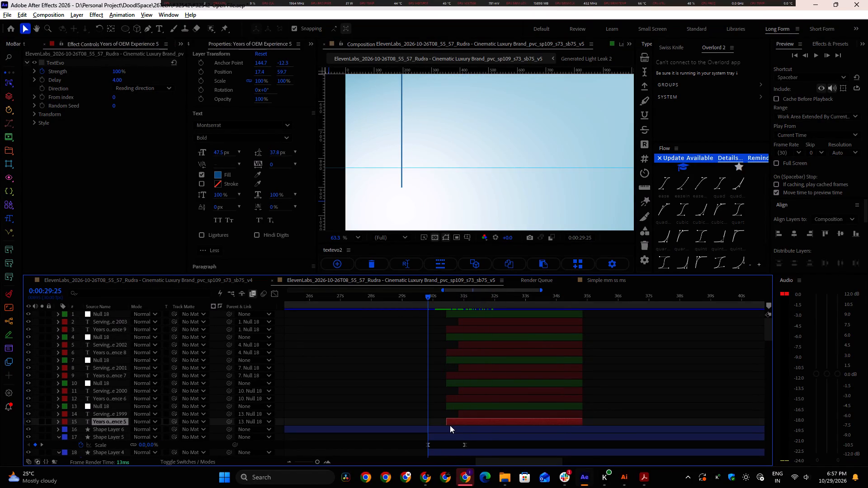
pyautogui.click(450, 428)
pyautogui.press('[')
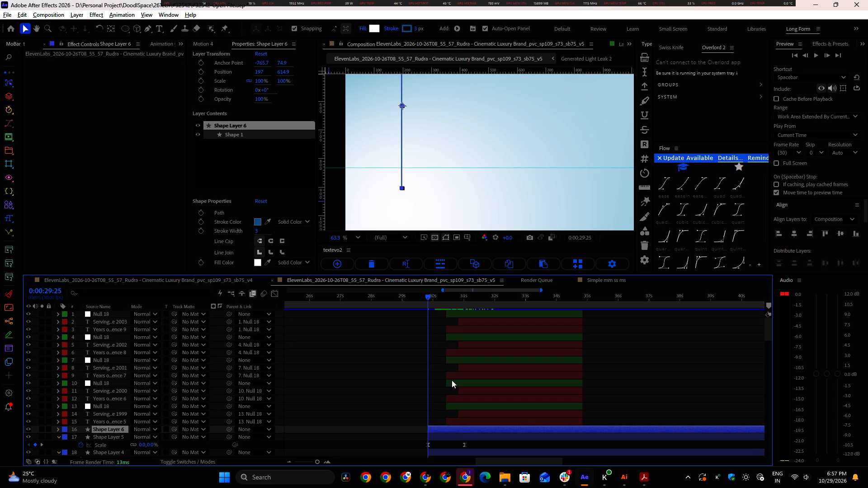
# Add Trim Paths to the vertical timeline line in Shape Layer 6.
pyautogui.scroll(-1, 452, 380)
pyautogui.keyDown('alt'); pyautogui.scroll(-1, 458, 371); pyautogui.keyUp('alt')
pyautogui.keyDown('alt'); pyautogui.scroll(1, 458, 371); pyautogui.keyUp('alt')
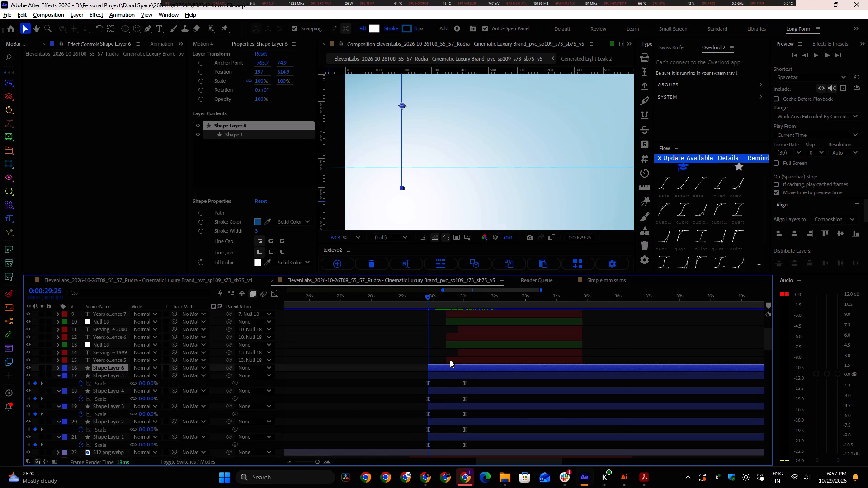
pyautogui.click(56, 369)
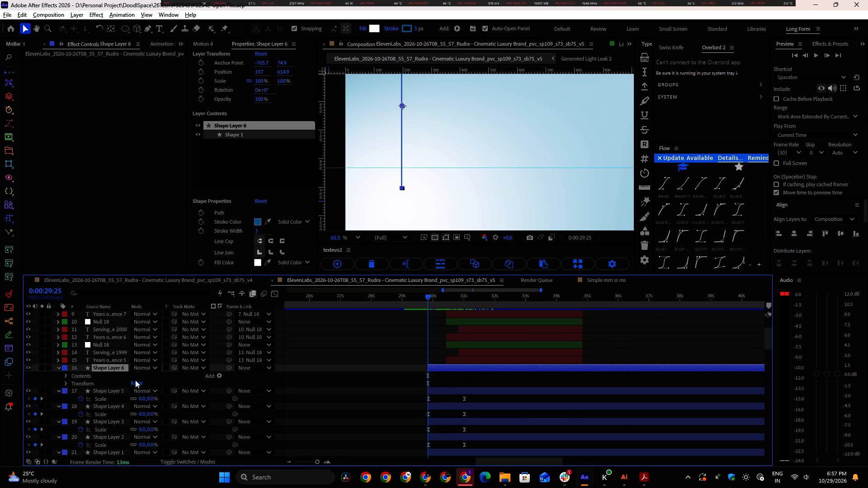
pyautogui.click(223, 375)
pyautogui.click(218, 376)
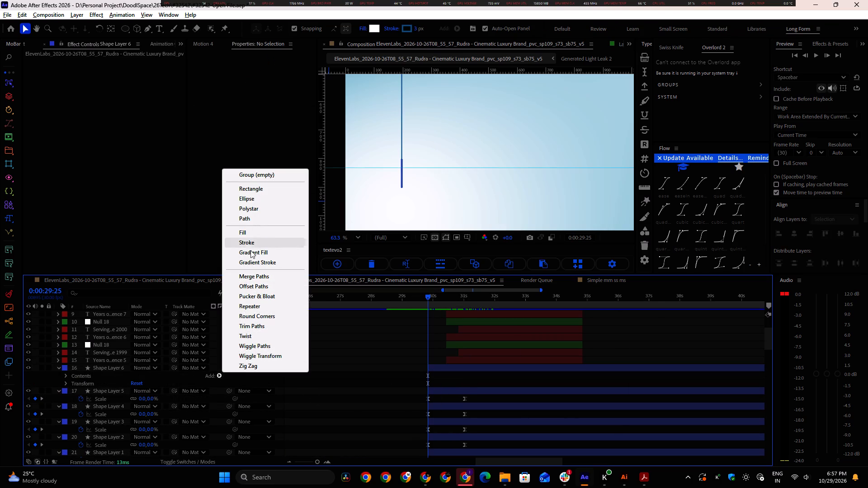
pyautogui.click(246, 325)
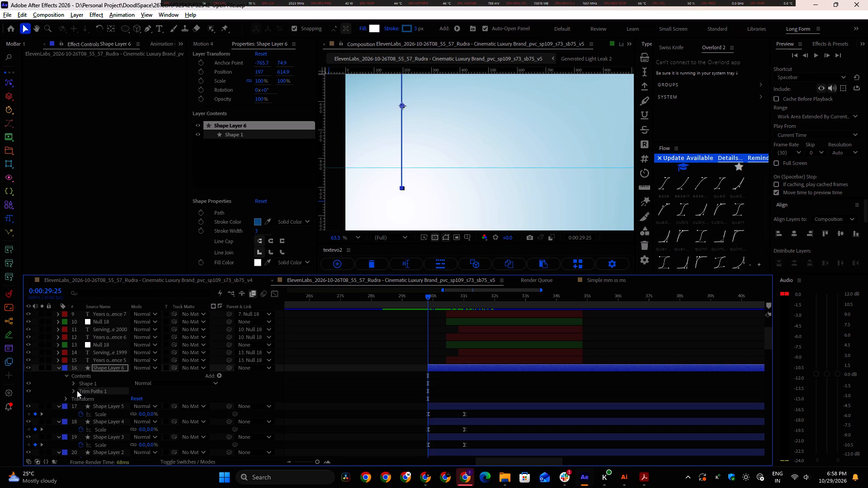
# Keyframe the line's Trim Paths End from 0% at 0:00:29:25 to 100% about two seconds later, and select both keyframes.
pyautogui.click(74, 390)
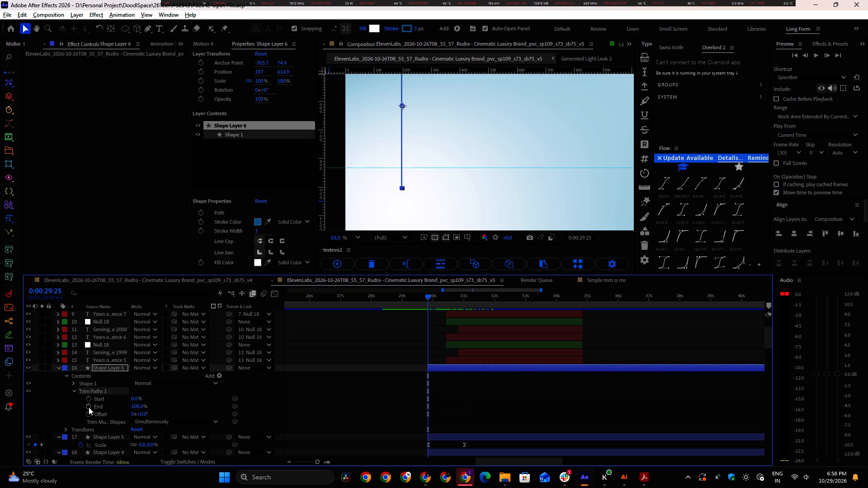
pyautogui.click(89, 407)
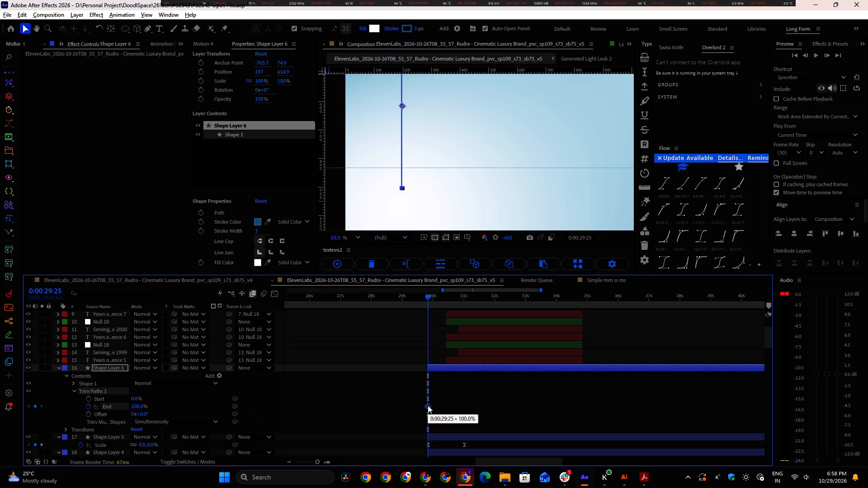
pyautogui.moveTo(428, 405); pyautogui.dragTo(487, 405)
pyautogui.moveTo(136, 406); pyautogui.dragTo(113, 408)
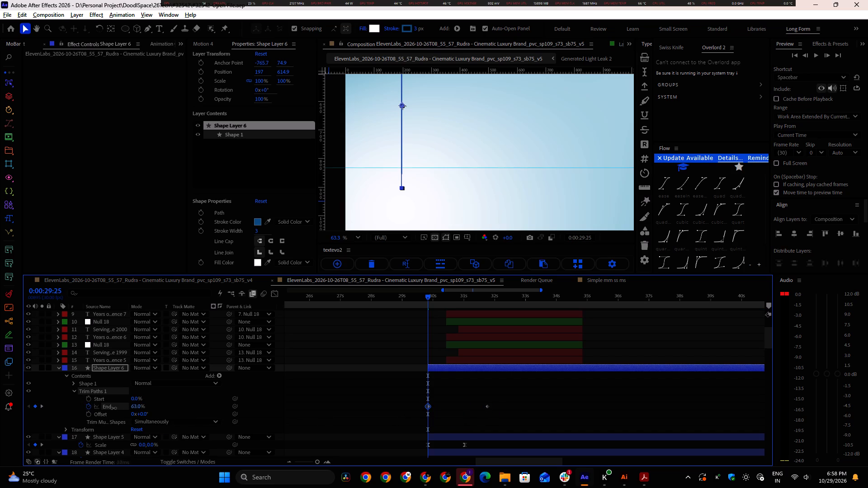
pyautogui.moveTo(113, 408); pyautogui.dragTo(14, 408)
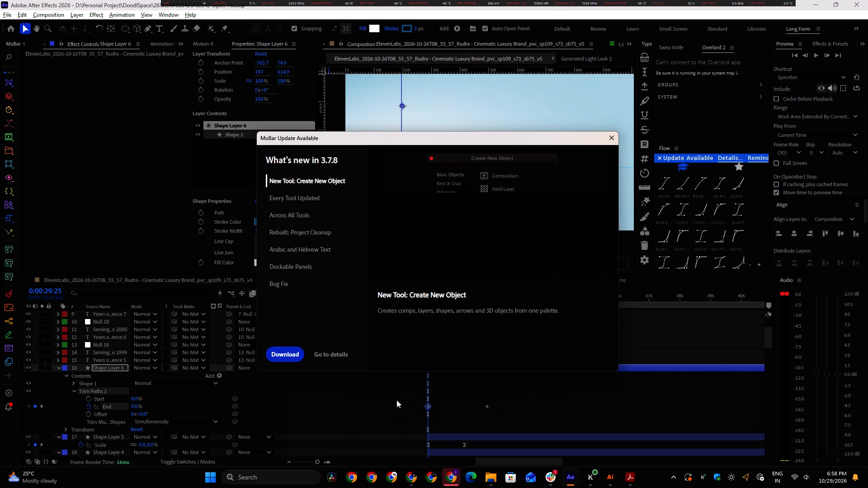
pyautogui.click(611, 137)
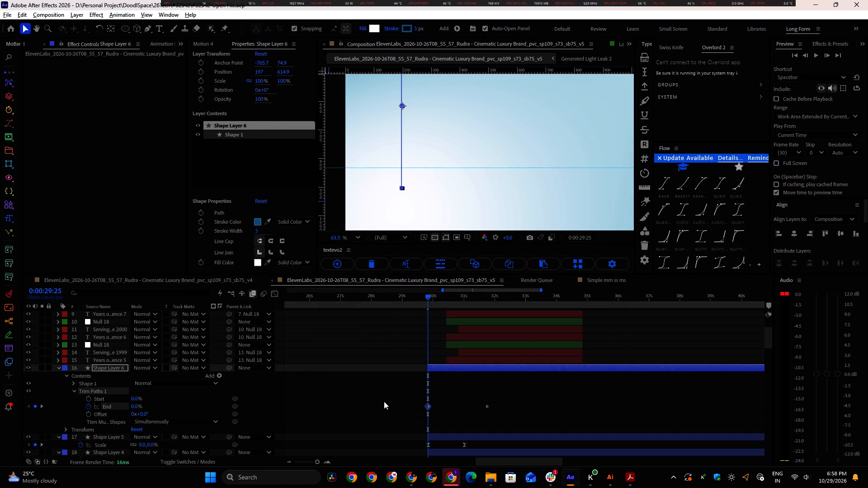
pyautogui.moveTo(384, 401); pyautogui.dragTo(529, 406)
# Play back the process timeline scene from 0:00:29:25 to review the line's draw-on against the dots and text, through the scene's end.
pyautogui.scroll(-1, 481, 405)
pyautogui.press('space')
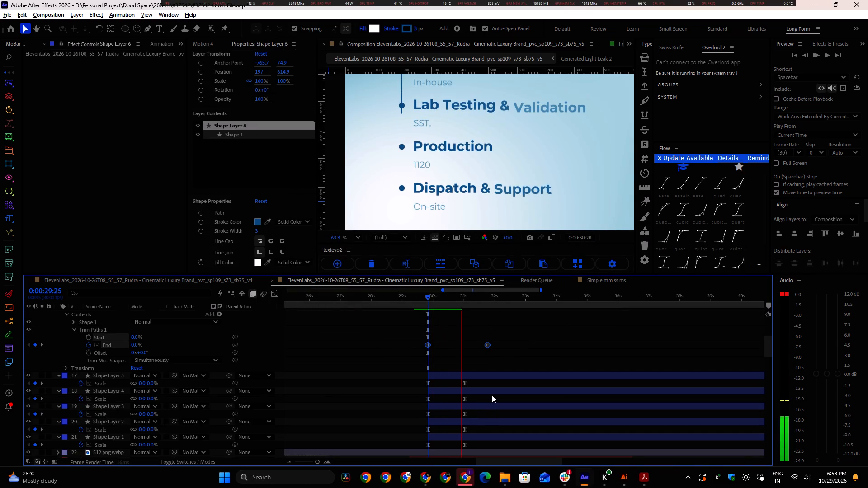
pyautogui.press('space')
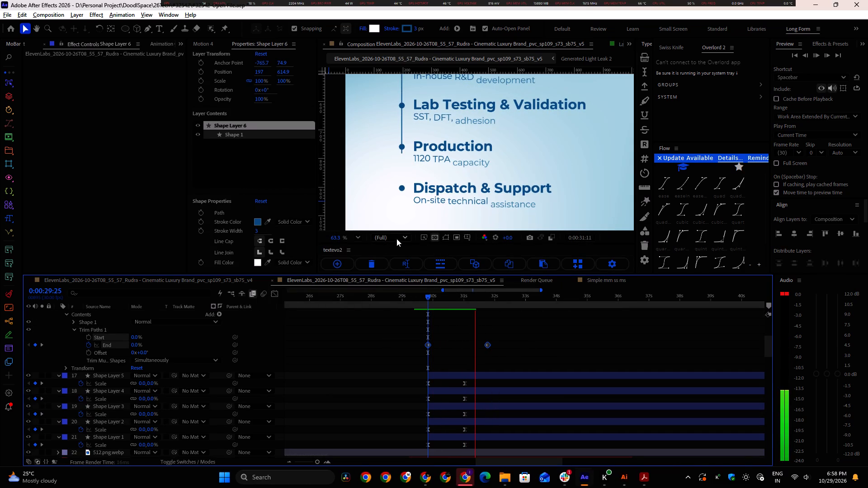
pyautogui.click(397, 238)
pyautogui.click(397, 238)
pyautogui.press('space')
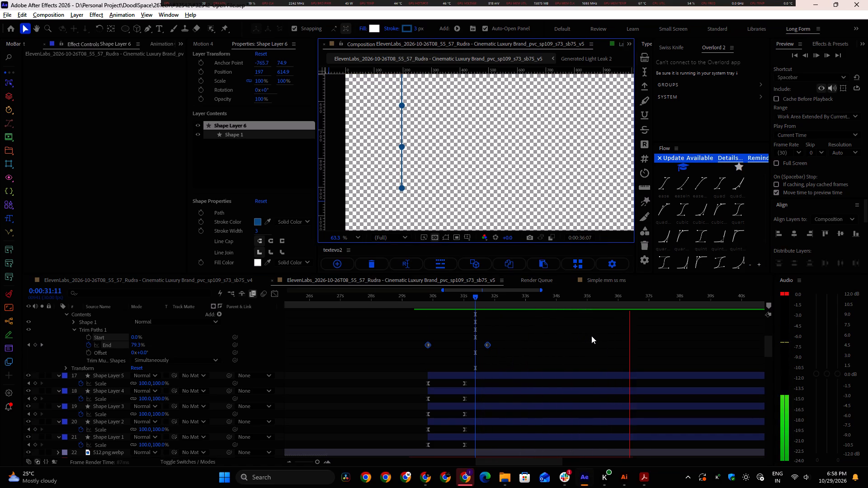
pyautogui.keyDown('shift'); pyautogui.scroll(-2, 591, 336); pyautogui.keyUp('shift')
pyautogui.press('space')
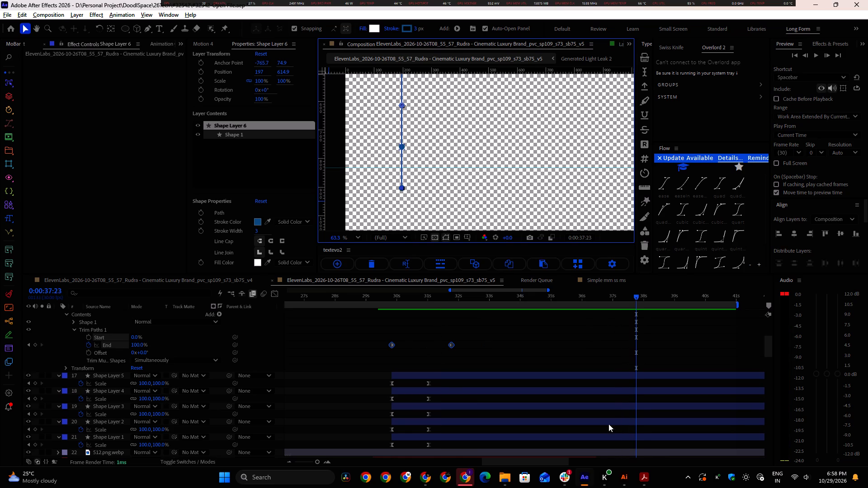
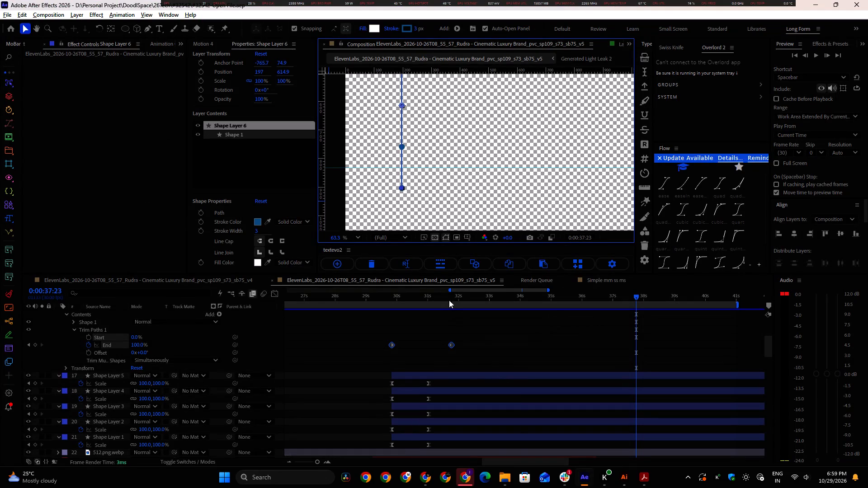
# Switch to Chrome and read the Pearl Coating request's script and visual cues from The Context through the Call to Action.
pyautogui.click(462, 476)
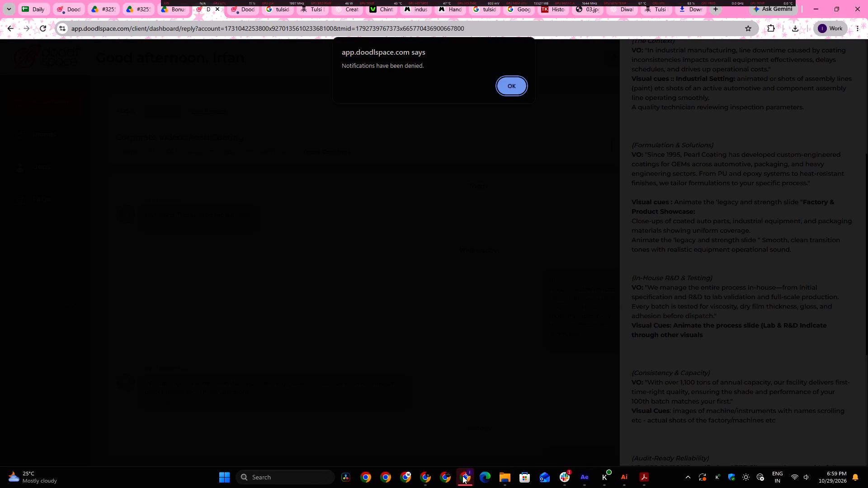
pyautogui.click(513, 88)
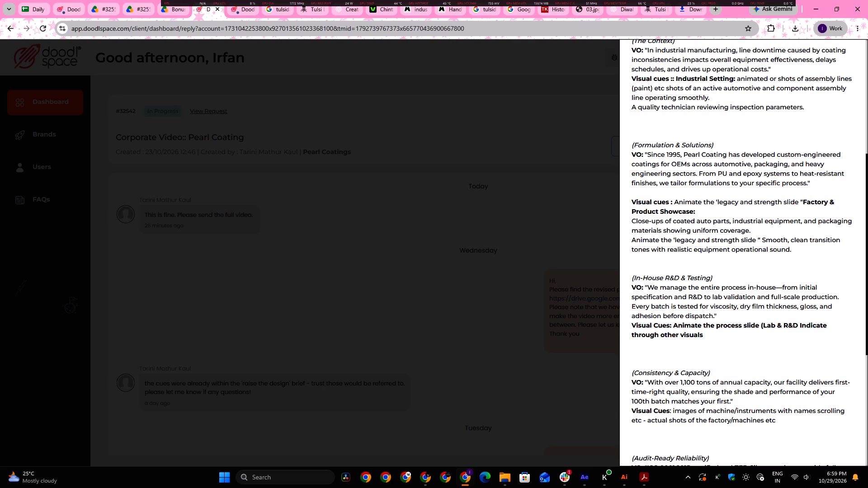
pyautogui.scroll(-1, 750, 357)
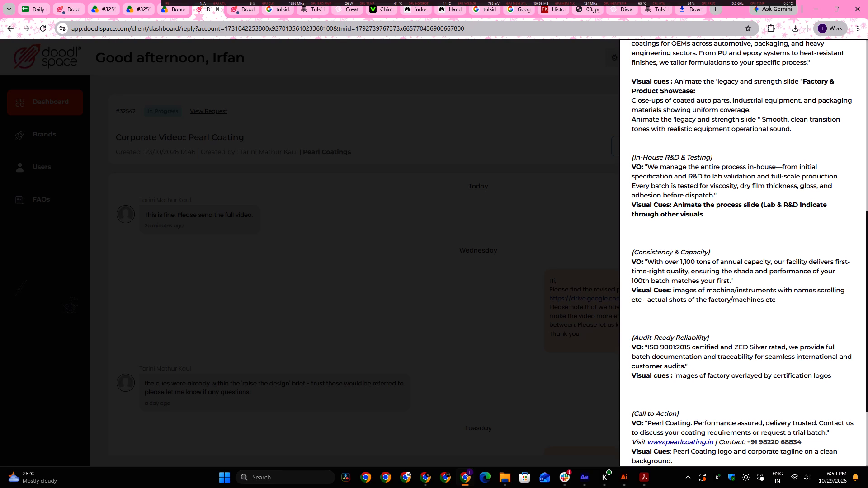
pyautogui.hotkey('alt', 'Tab')
# Delay the vertical line's Trim Paths End 100% keyframe to 0:00:34:26, at the end of the text layers.
pyautogui.keyDown('alt'); pyautogui.scroll(-1, 604, 352); pyautogui.keyUp('alt')
pyautogui.keyDown('alt'); pyautogui.scroll(1, 567, 353); pyautogui.keyUp('alt')
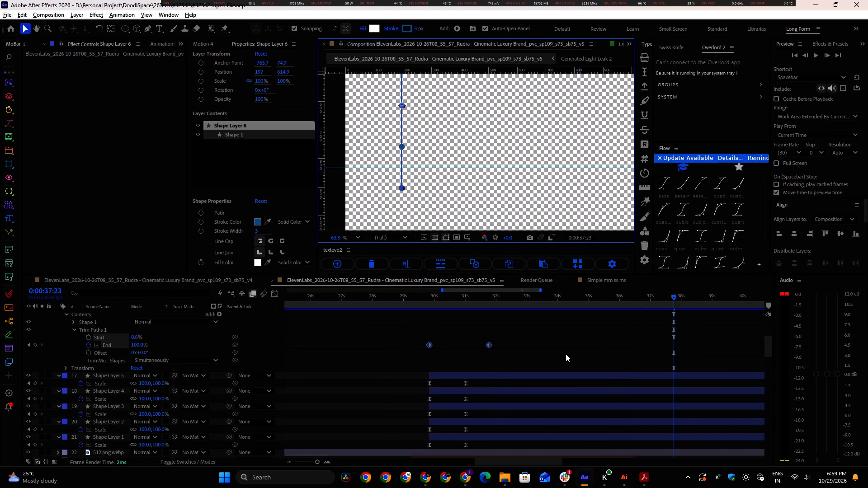
pyautogui.moveTo(389, 337); pyautogui.dragTo(514, 352)
pyautogui.keyDown('alt'); pyautogui.moveTo(488, 344); pyautogui.dragTo(585, 347); pyautogui.keyUp('alt')
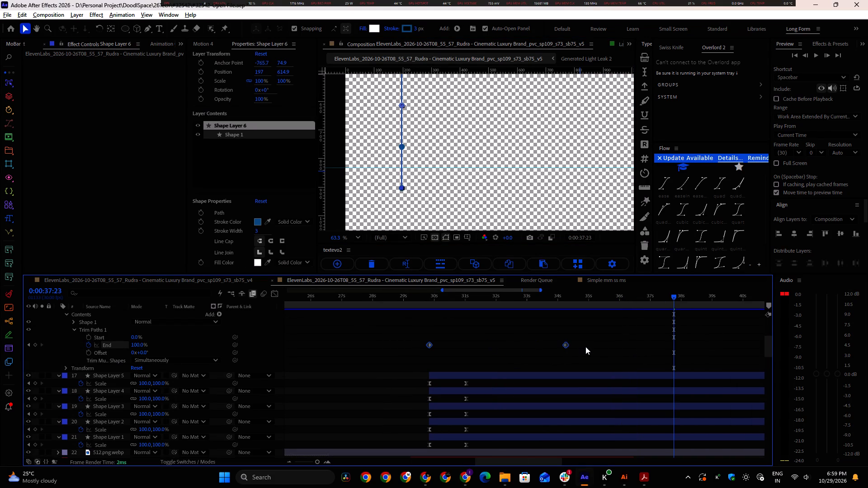
pyautogui.keyDown('alt'); pyautogui.moveTo(585, 347); pyautogui.dragTo(592, 347); pyautogui.keyUp('alt')
pyautogui.moveTo(425, 296); pyautogui.dragTo(517, 313)
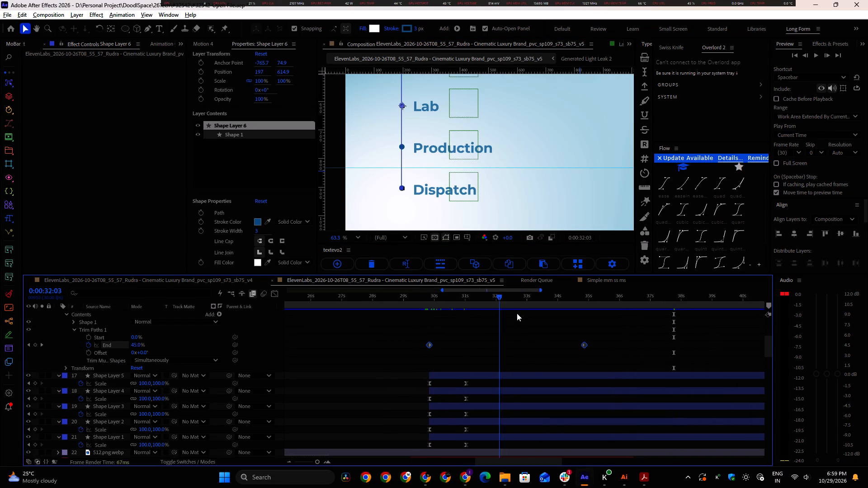
pyautogui.moveTo(517, 313); pyautogui.dragTo(506, 321)
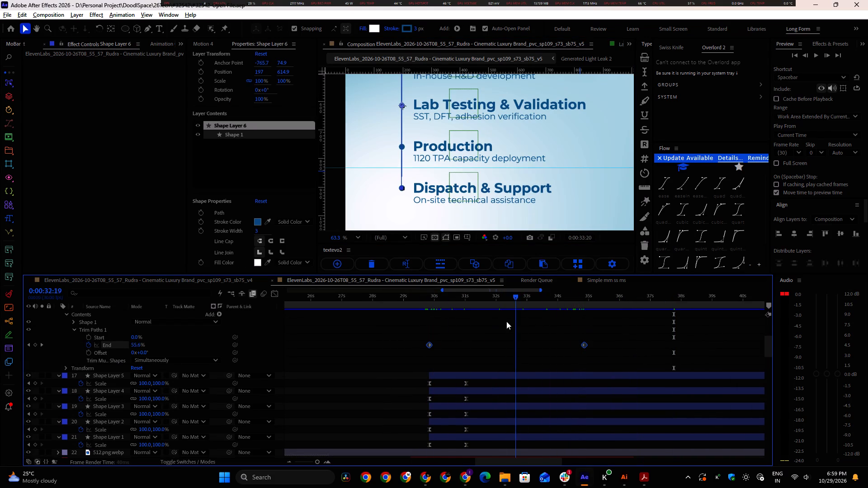
pyautogui.moveTo(506, 321); pyautogui.dragTo(429, 318)
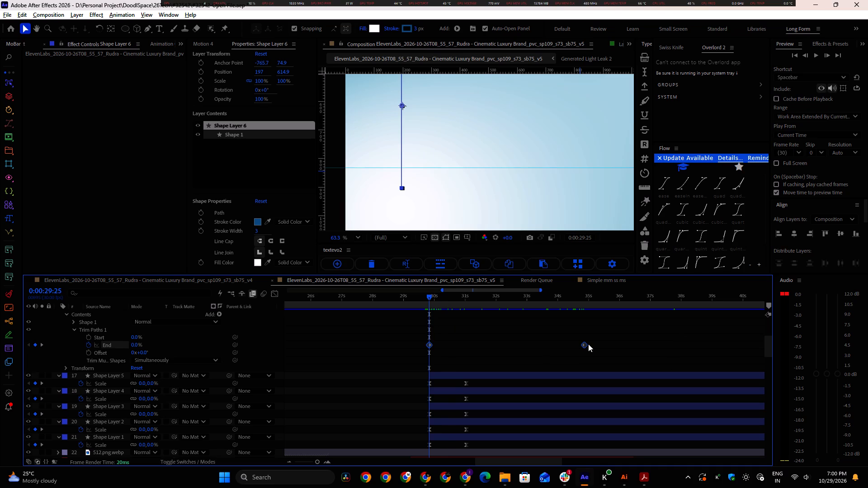
pyautogui.keyDown('alt'); pyautogui.moveTo(585, 344); pyautogui.dragTo(592, 345); pyautogui.keyUp('alt')
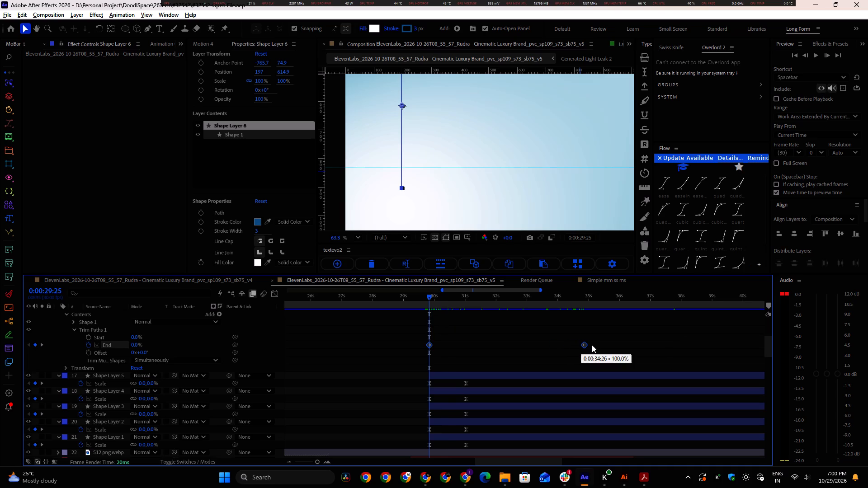
pyautogui.keyDown('alt'); pyautogui.moveTo(592, 345); pyautogui.dragTo(591, 345); pyautogui.keyUp('alt')
# Play back the process scene from 0:00:29:25 to review the line's slower draw-on against the dots and headings.
pyautogui.scroll(1, 488, 349)
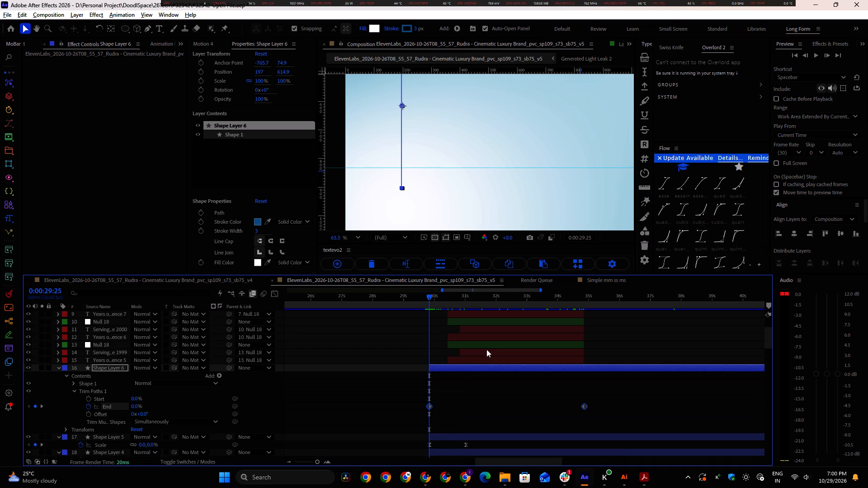
pyautogui.scroll(1, 213, 46)
pyautogui.scroll(4, 436, 154)
pyautogui.scroll(-7, 434, 154)
pyautogui.moveTo(445, 125); pyautogui.dragTo(457, 189, button='middle')
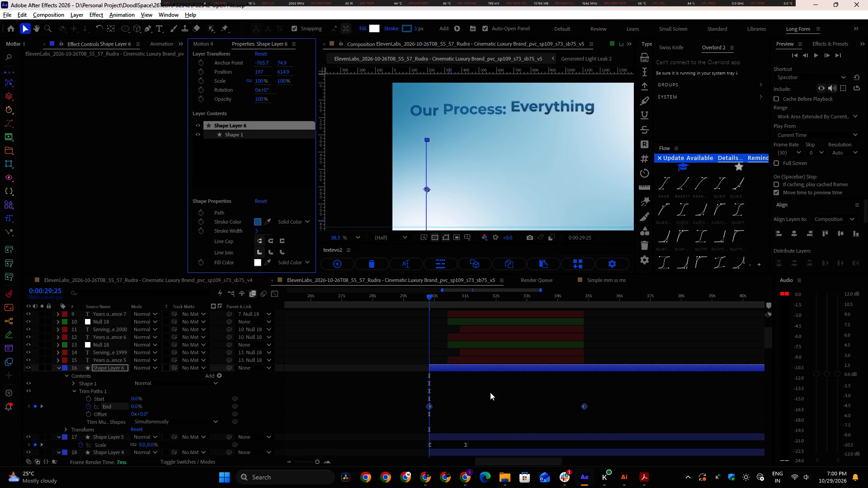
pyautogui.click(476, 390)
pyautogui.press('space')
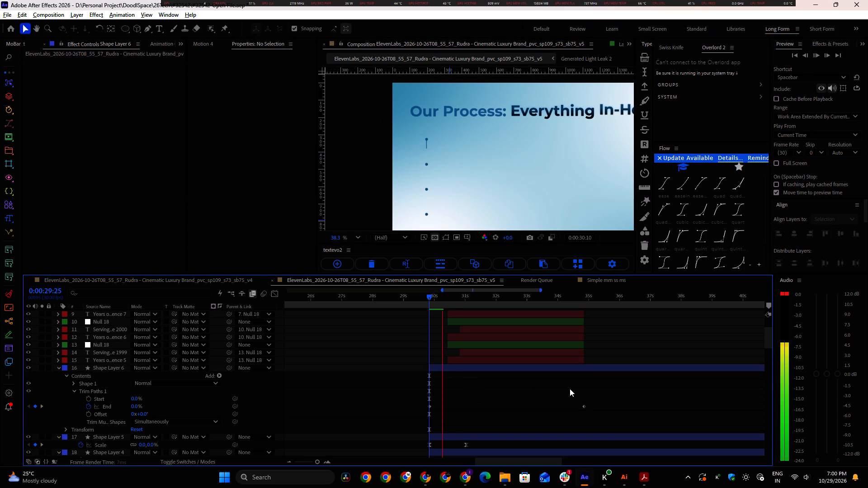
pyautogui.press('space')
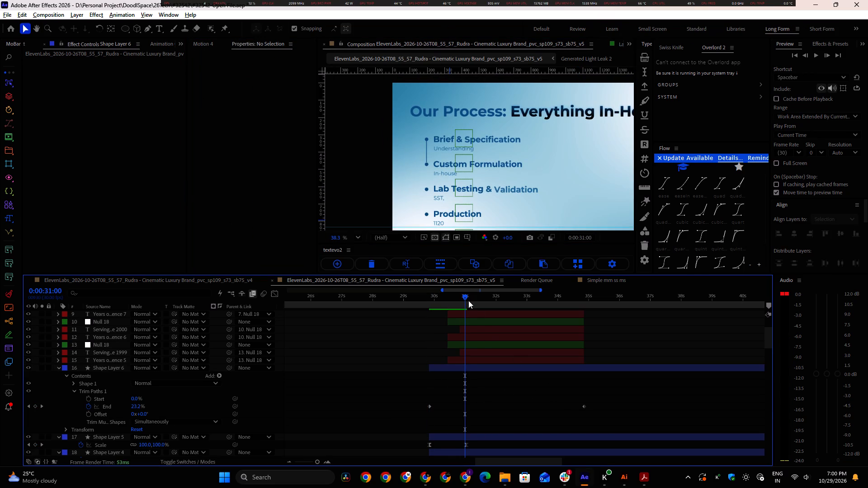
# Move the start of the Custom Formulation dot's layer, Shape Layer 2, to 0:00:31:01, when the line reaches it.
pyautogui.moveTo(464, 297); pyautogui.dragTo(468, 297)
pyautogui.scroll(-1, 487, 410)
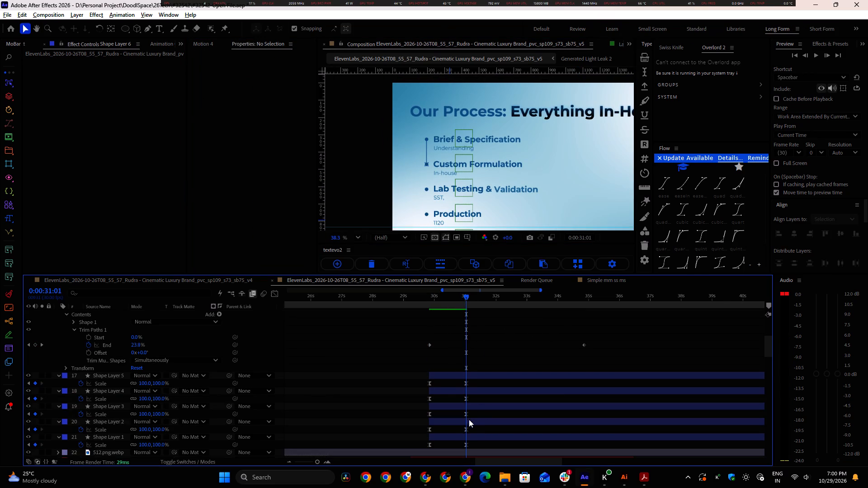
pyautogui.click(469, 422)
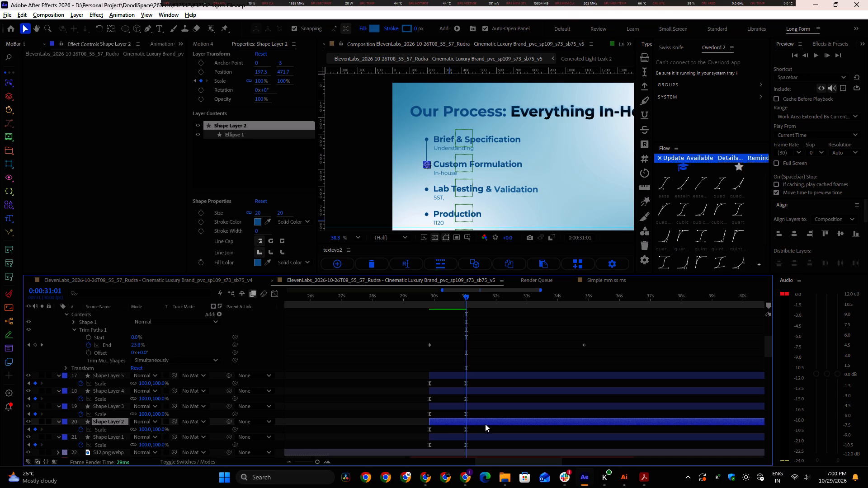
pyautogui.press('[')
# Move the start of the Lab Testing & Validation dot's layer, Shape Layer 3, to 0:00:32:09, when the line reaches it.
pyautogui.moveTo(465, 296); pyautogui.dragTo(469, 296)
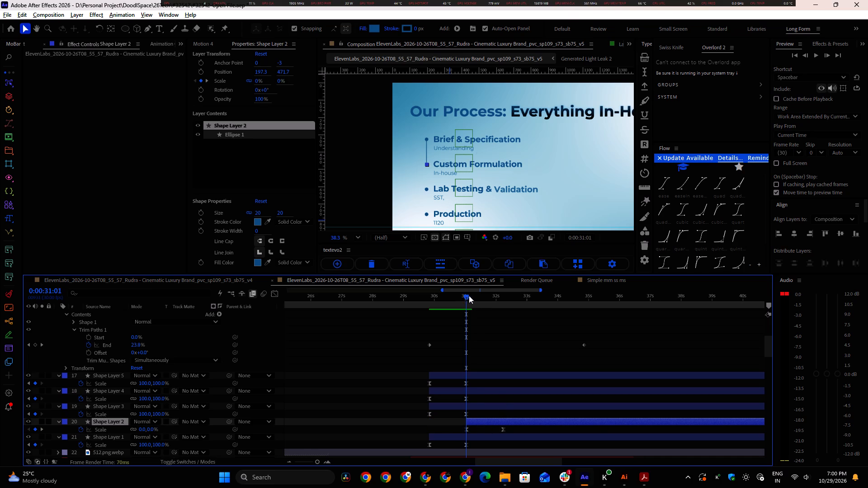
pyautogui.moveTo(469, 296); pyautogui.dragTo(500, 302)
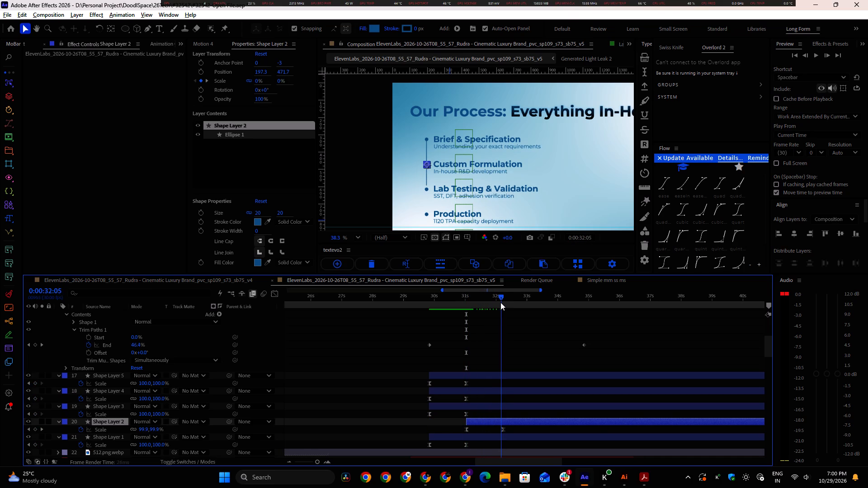
pyautogui.moveTo(500, 302); pyautogui.dragTo(504, 303)
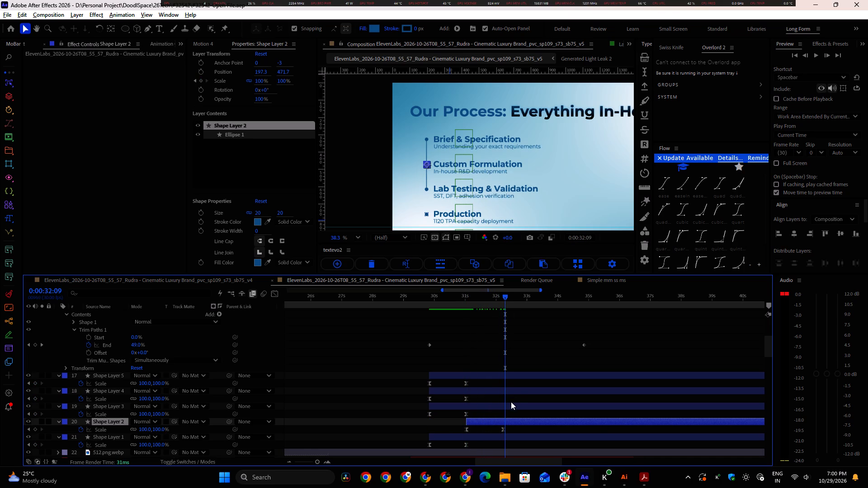
pyautogui.click(511, 405)
pyautogui.press('[')
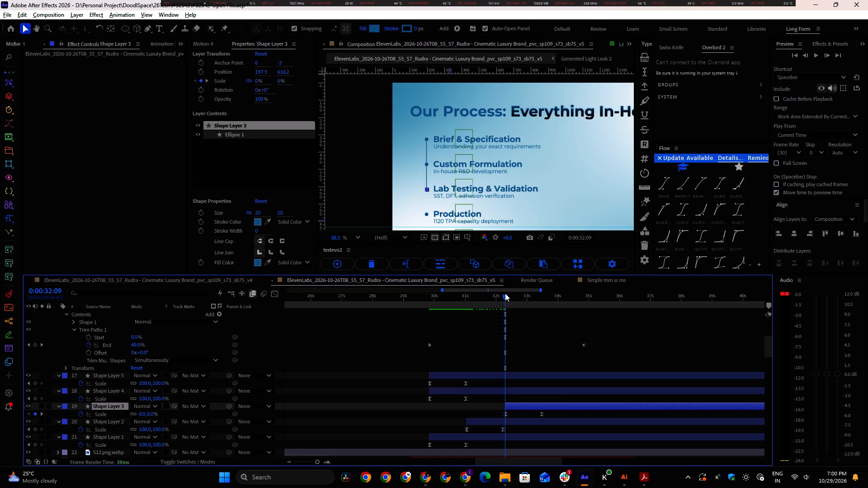
# Move the start of the Production dot's layer, Shape Layer 4, to 0:00:33:15, when the line reaches it.
pyautogui.moveTo(505, 293); pyautogui.dragTo(547, 303)
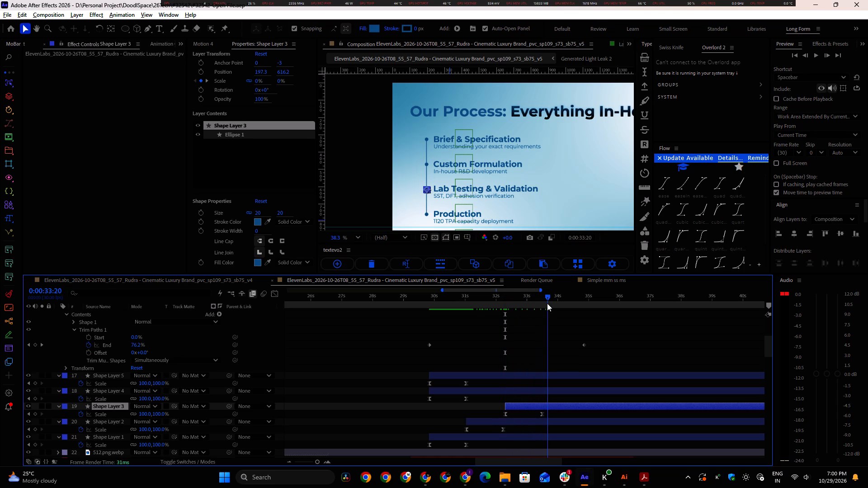
pyautogui.moveTo(547, 303); pyautogui.dragTo(542, 303)
pyautogui.click(547, 392)
pyautogui.press('[')
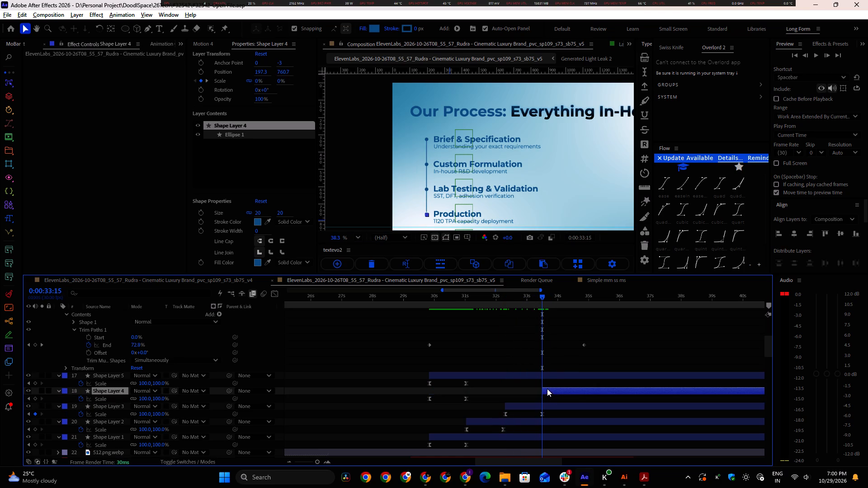
# Move the start of the Dispatch & Support dot's layer, Shape Layer 5, to 0:00:34:26, when the line is fully drawn.
pyautogui.moveTo(543, 295); pyautogui.dragTo(563, 301)
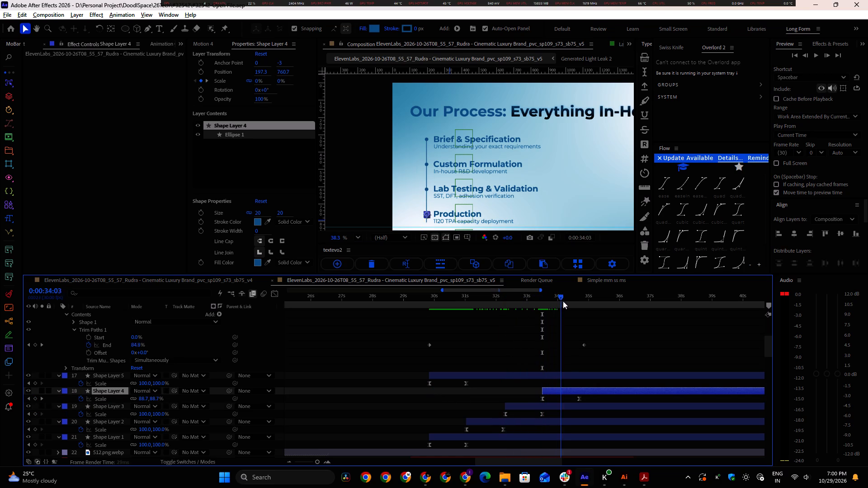
pyautogui.moveTo(563, 301); pyautogui.dragTo(576, 304)
pyautogui.moveTo(444, 192); pyautogui.dragTo(451, 153, button='middle')
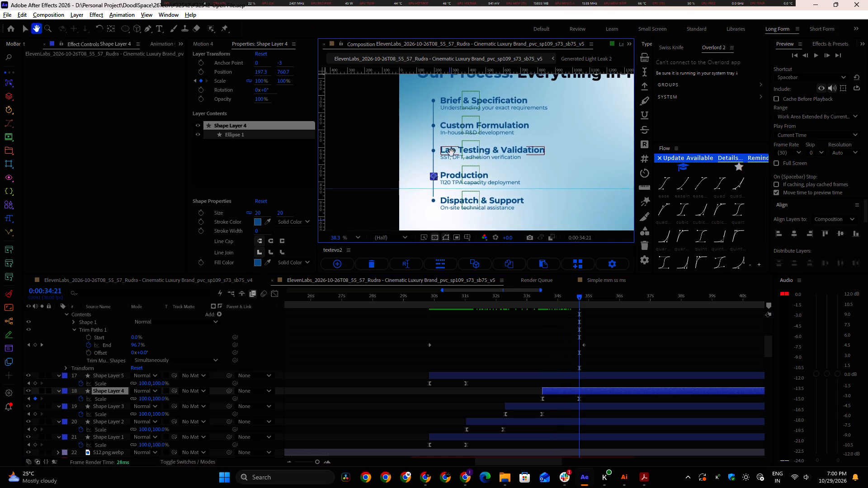
pyautogui.moveTo(451, 153); pyautogui.dragTo(447, 152, button='middle')
pyautogui.moveTo(578, 296); pyautogui.dragTo(586, 297)
pyautogui.doubleClick(571, 371)
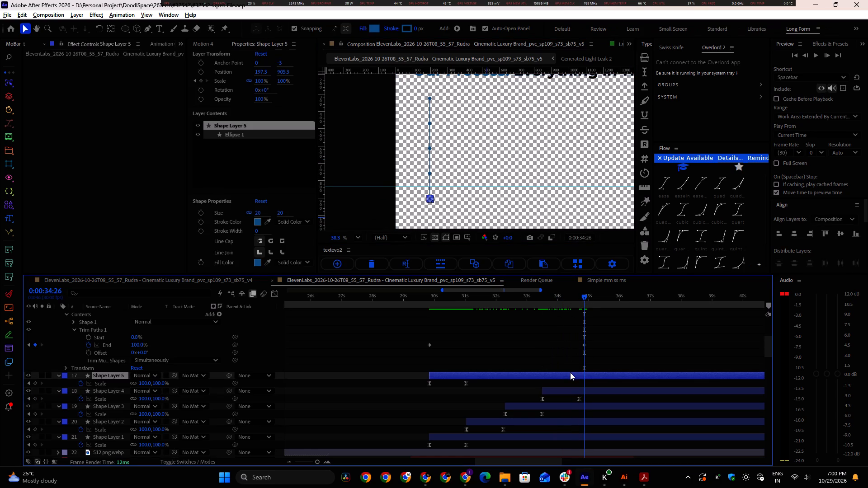
pyautogui.press('[')
# Shift the Brief & Specification null and its two text layers (13–15) earlier, starting just before 0:00:30:07.
pyautogui.keyDown('alt'); pyautogui.scroll(-2, 615, 370); pyautogui.keyUp('alt')
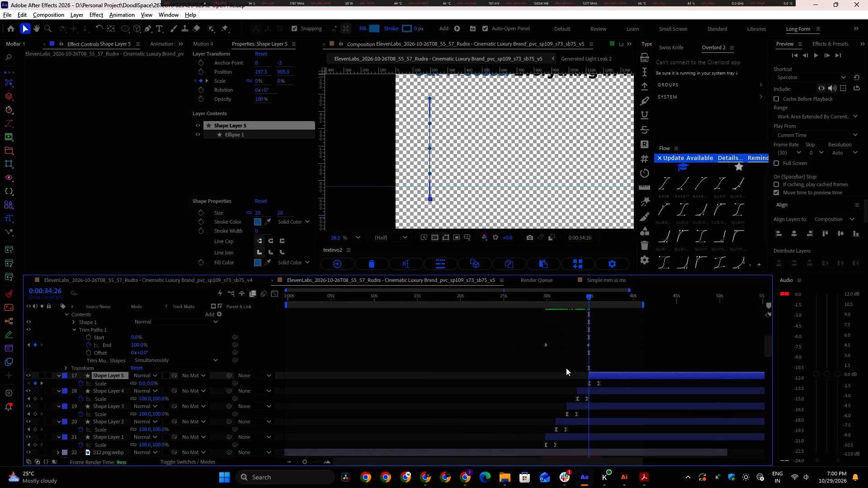
pyautogui.keyDown('alt'); pyautogui.scroll(2, 566, 368); pyautogui.keyUp('alt')
pyautogui.moveTo(482, 300); pyautogui.dragTo(496, 301)
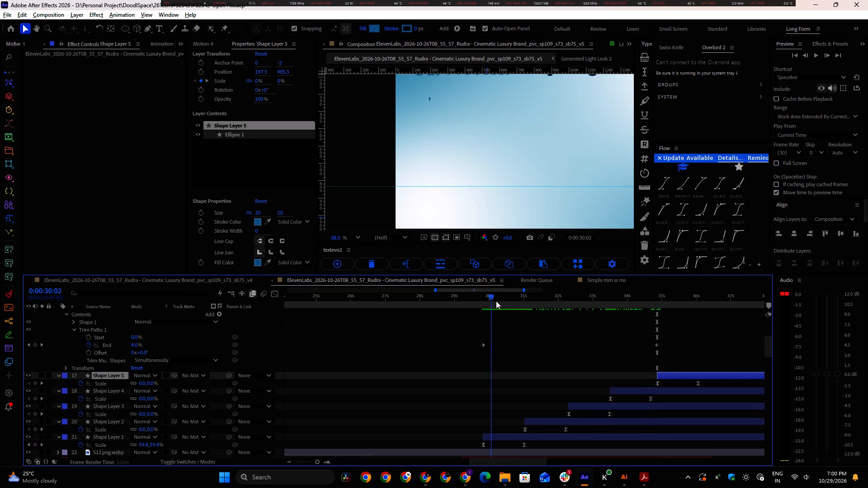
pyautogui.moveTo(496, 301); pyautogui.dragTo(488, 300)
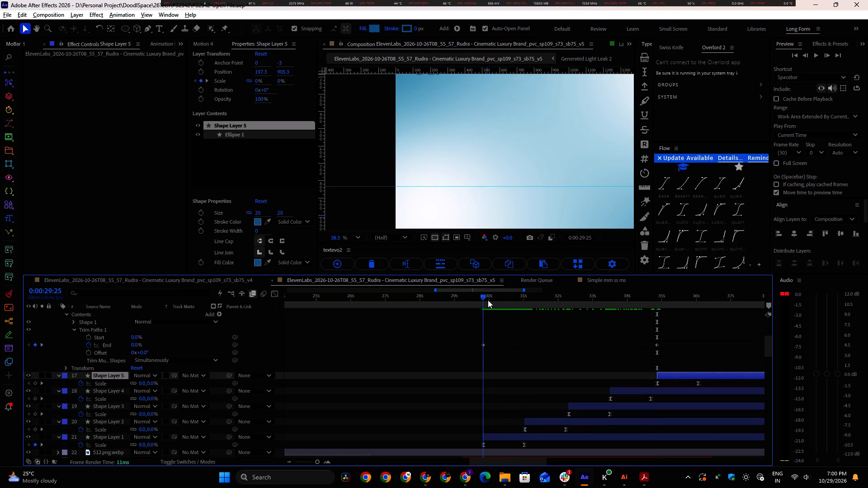
pyautogui.moveTo(488, 300); pyautogui.dragTo(497, 301)
pyautogui.scroll(2, 503, 360)
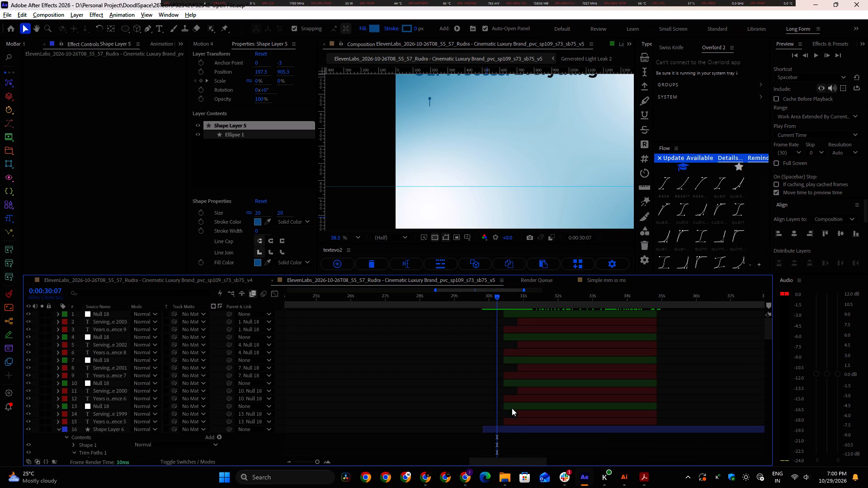
pyautogui.click(512, 408)
pyautogui.keyDown('shift'); pyautogui.click(515, 419); pyautogui.keyUp('shift')
pyautogui.moveTo(523, 421); pyautogui.dragTo(512, 420)
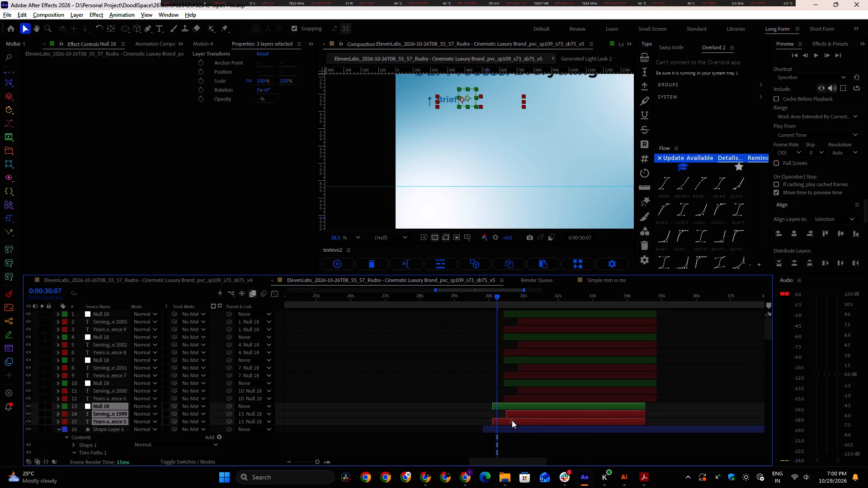
pyautogui.moveTo(512, 420); pyautogui.dragTo(513, 420)
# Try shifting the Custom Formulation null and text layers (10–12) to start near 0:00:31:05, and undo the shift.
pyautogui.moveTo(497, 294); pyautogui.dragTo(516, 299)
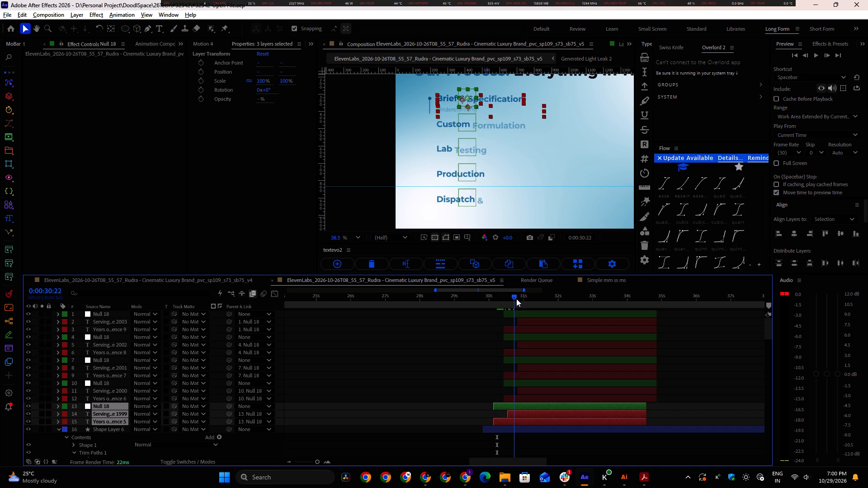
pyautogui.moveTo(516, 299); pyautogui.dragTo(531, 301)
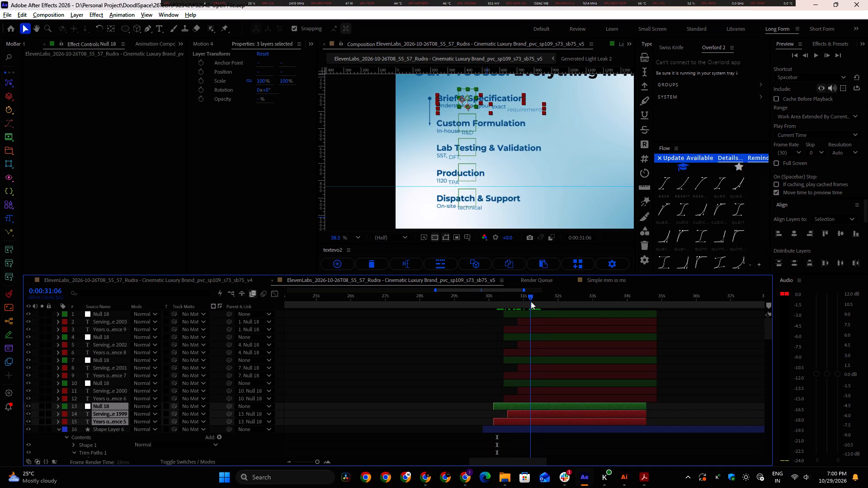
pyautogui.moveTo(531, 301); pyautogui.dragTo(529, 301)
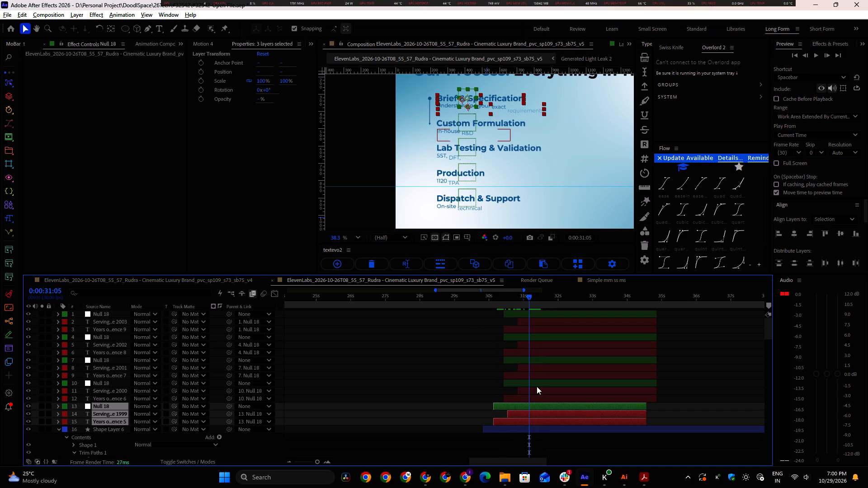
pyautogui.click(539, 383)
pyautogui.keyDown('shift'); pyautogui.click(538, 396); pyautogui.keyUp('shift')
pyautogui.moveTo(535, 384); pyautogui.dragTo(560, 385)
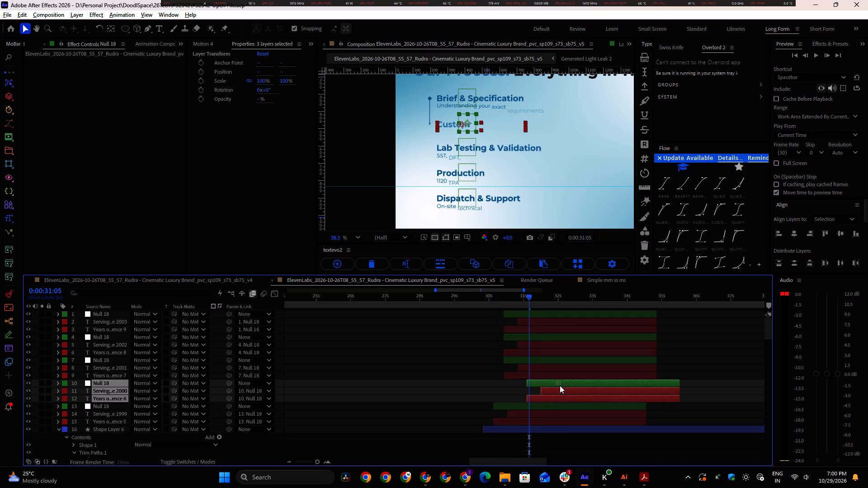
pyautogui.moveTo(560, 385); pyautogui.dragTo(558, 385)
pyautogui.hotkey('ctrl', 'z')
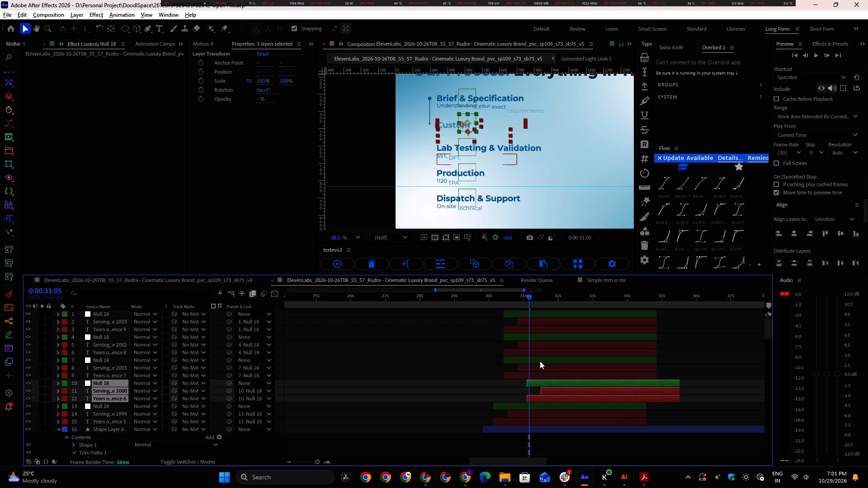
# Shift the Custom Formulation through Dispatch & Support nulls and text layers (1–12) to start just before 0:00:31:05.
pyautogui.scroll(2, 540, 320)
pyautogui.click(540, 314)
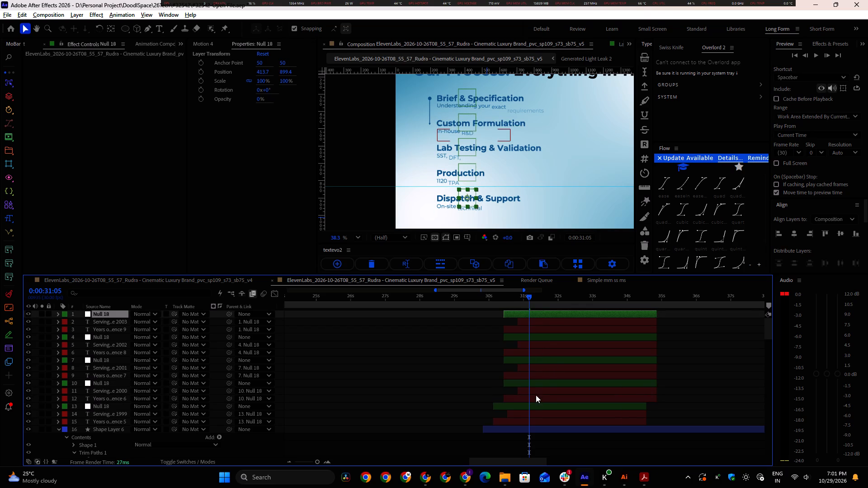
pyautogui.keyDown('shift'); pyautogui.click(536, 395); pyautogui.keyUp('shift')
pyautogui.moveTo(533, 382); pyautogui.dragTo(554, 385)
# Shift the Lab Testing, Production and Dispatch & Support nulls and text layers (1–9) to start just before 0:00:32:13.
pyautogui.moveTo(529, 296); pyautogui.dragTo(542, 301)
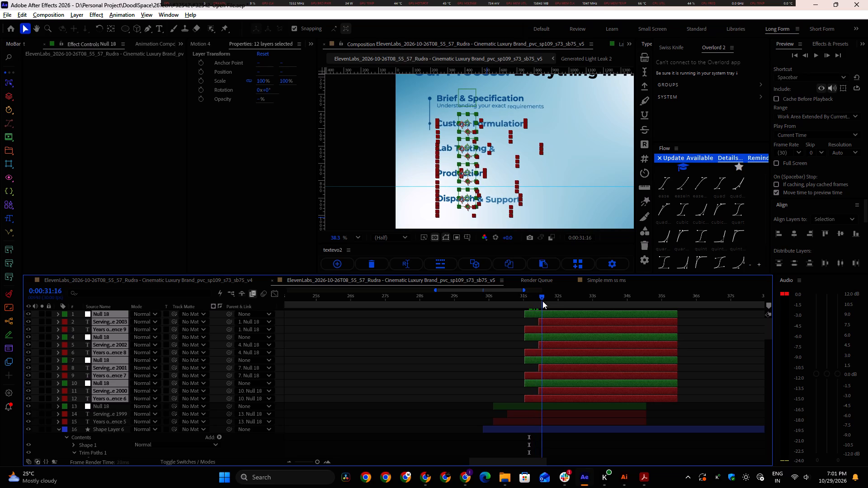
pyautogui.moveTo(542, 301); pyautogui.dragTo(571, 308)
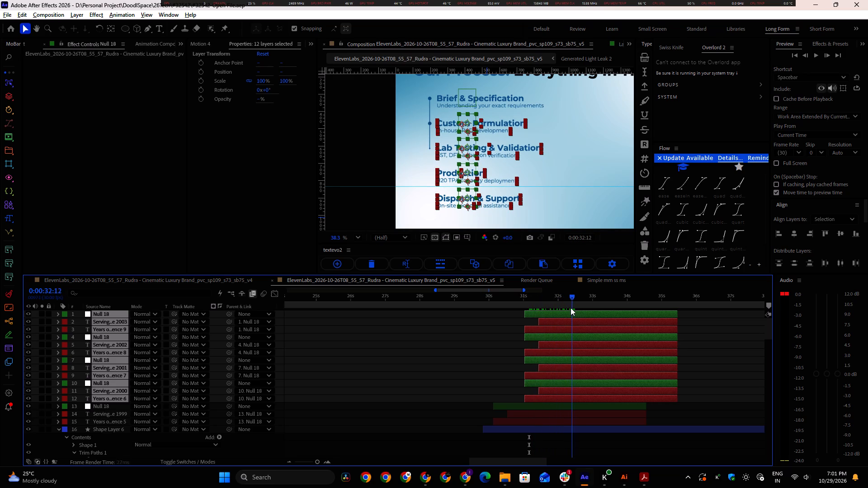
pyautogui.moveTo(571, 308); pyautogui.dragTo(573, 308)
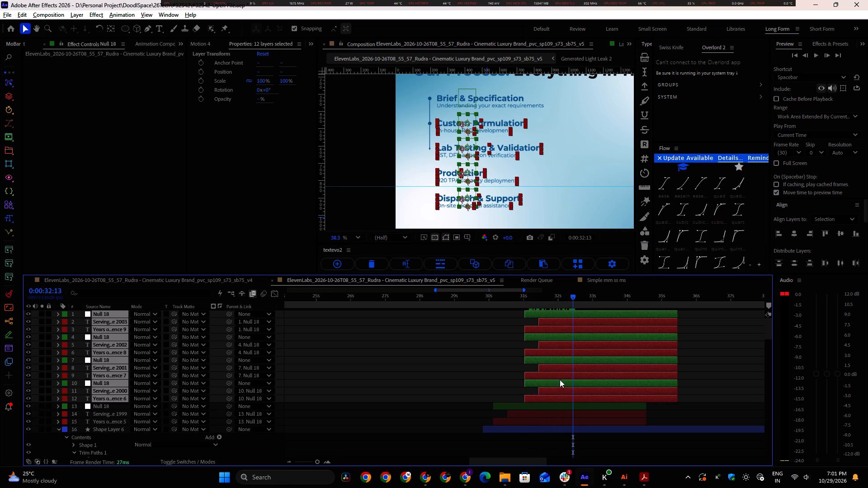
pyautogui.keyDown('ctrl'); pyautogui.click(559, 382); pyautogui.keyUp('ctrl')
pyautogui.keyDown('ctrl'); pyautogui.click(560, 391); pyautogui.keyUp('ctrl')
pyautogui.keyDown('ctrl'); pyautogui.click(560, 398); pyautogui.keyUp('ctrl')
pyautogui.moveTo(559, 374); pyautogui.dragTo(583, 376)
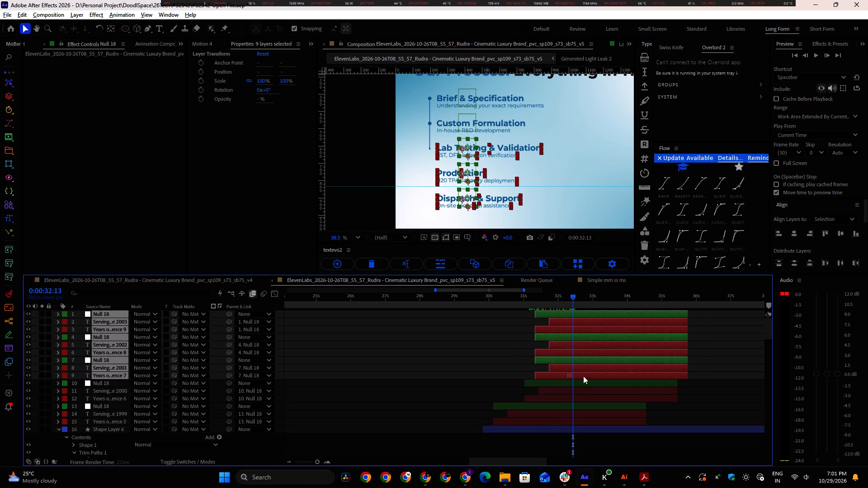
pyautogui.moveTo(583, 376); pyautogui.dragTo(603, 376)
# Shift the Production and Dispatch & Support nulls and text layers (1–6) to start just before 0:00:33:22.
pyautogui.keyDown('shift'); pyautogui.scroll(-4, 590, 349); pyautogui.keyUp('shift')
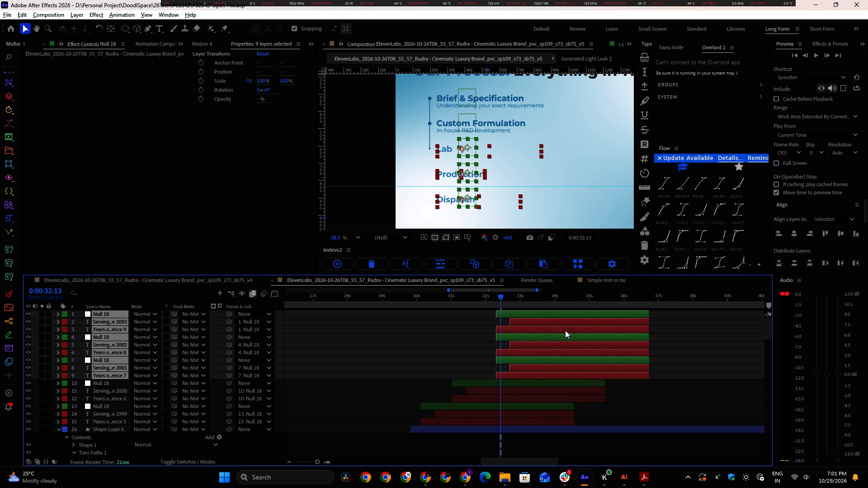
pyautogui.moveTo(501, 295); pyautogui.dragTo(539, 301)
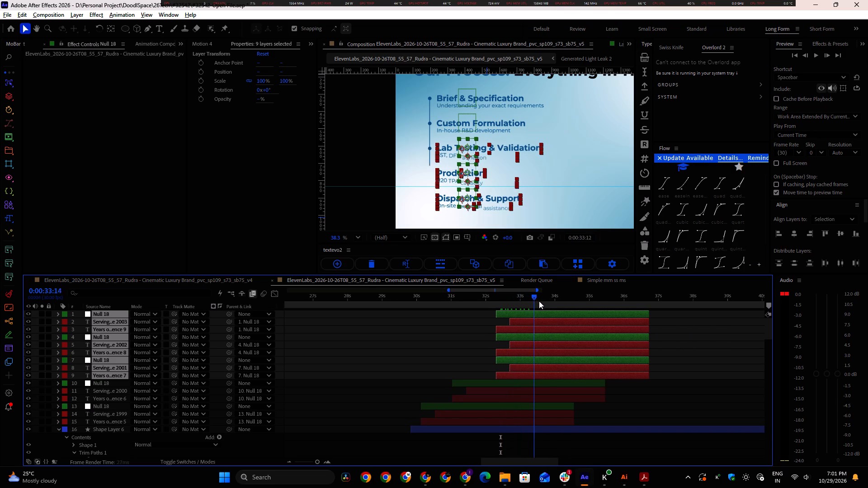
pyautogui.moveTo(539, 301); pyautogui.dragTo(547, 303)
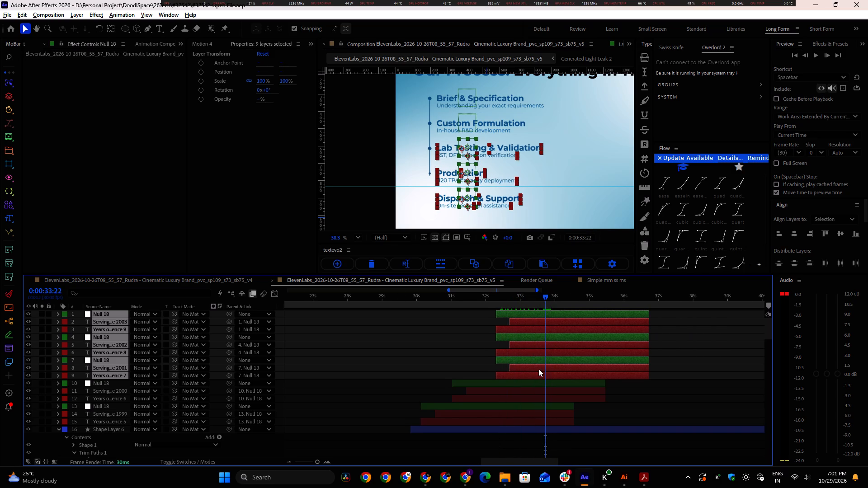
pyautogui.keyDown('ctrl'); pyautogui.click(540, 361); pyautogui.keyUp('ctrl')
pyautogui.keyDown('ctrl'); pyautogui.click(542, 369); pyautogui.keyUp('ctrl')
pyautogui.keyDown('ctrl'); pyautogui.click(542, 376); pyautogui.keyUp('ctrl')
pyautogui.moveTo(542, 352); pyautogui.dragTo(581, 353)
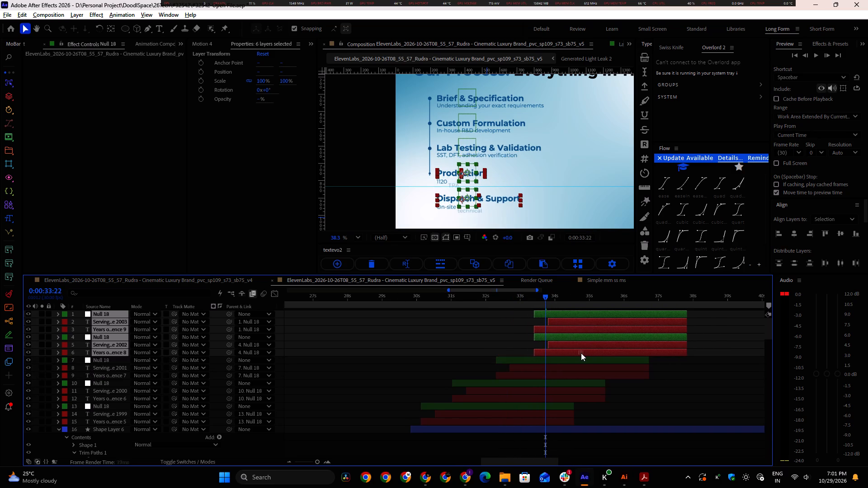
pyautogui.moveTo(581, 353); pyautogui.dragTo(587, 352)
# Shift only the Dispatch & Support null and its two text layers (1–3) to start just before 0:00:35:03.
pyautogui.moveTo(544, 295); pyautogui.dragTo(566, 305)
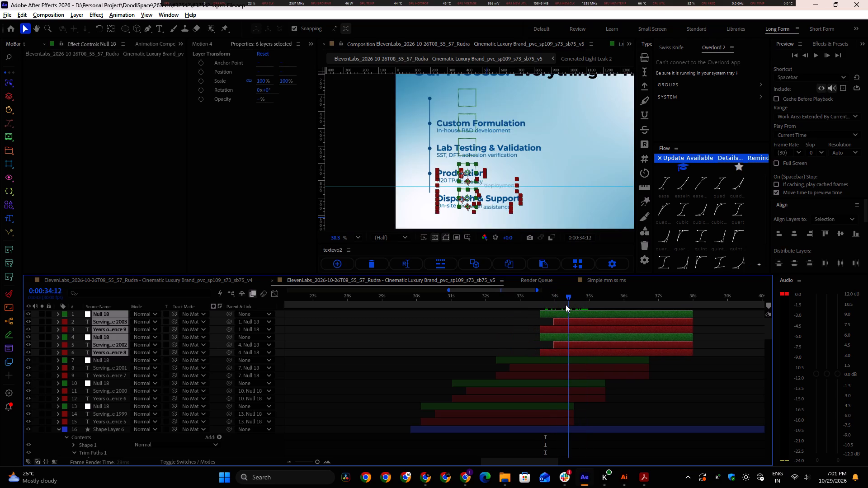
pyautogui.moveTo(566, 305); pyautogui.dragTo(565, 305)
pyautogui.scroll(4, 564, 344)
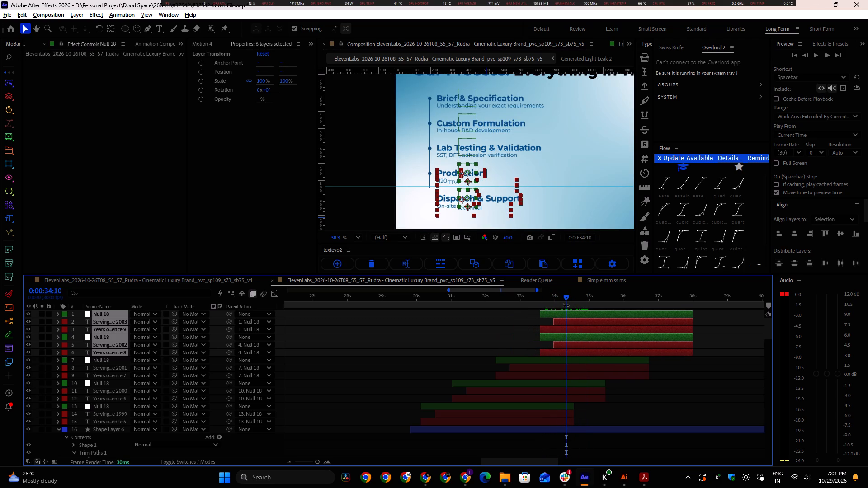
pyautogui.moveTo(567, 296); pyautogui.dragTo(538, 298)
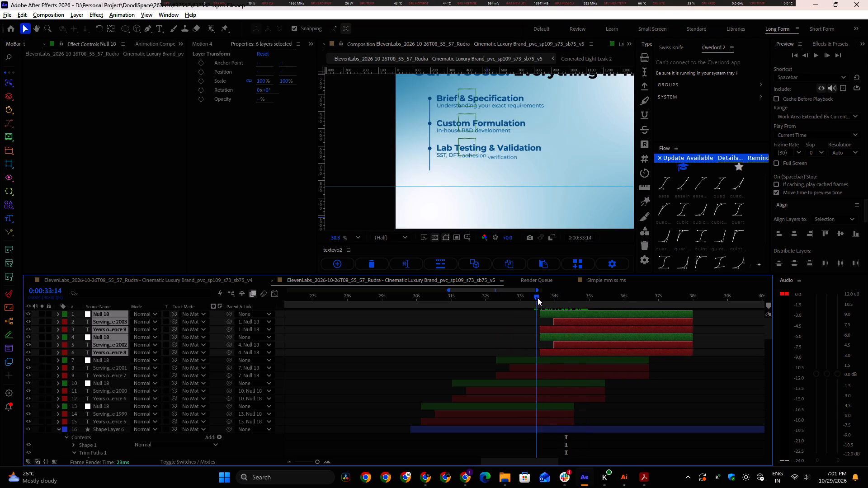
pyautogui.moveTo(538, 298); pyautogui.dragTo(596, 314)
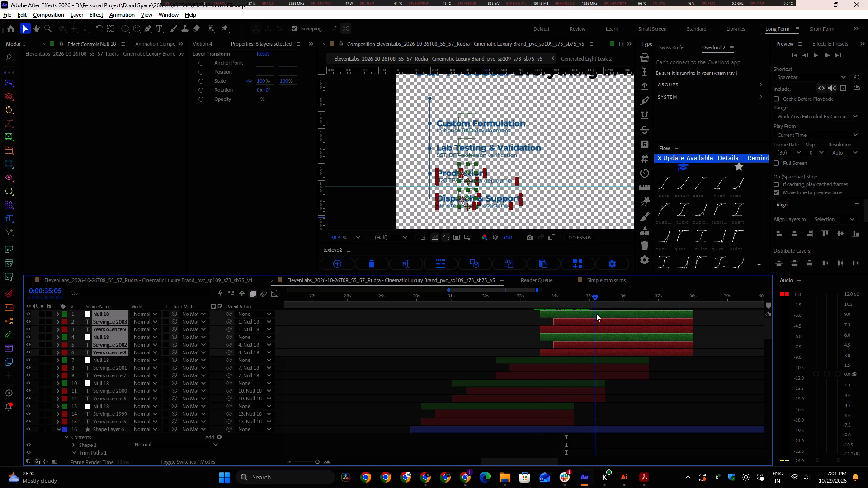
pyautogui.moveTo(596, 314); pyautogui.dragTo(593, 315)
pyautogui.keyDown('ctrl'); pyautogui.click(576, 337); pyautogui.keyUp('ctrl')
pyautogui.keyDown('ctrl'); pyautogui.click(576, 348); pyautogui.keyUp('ctrl')
pyautogui.keyDown('ctrl'); pyautogui.click(579, 352); pyautogui.keyUp('ctrl')
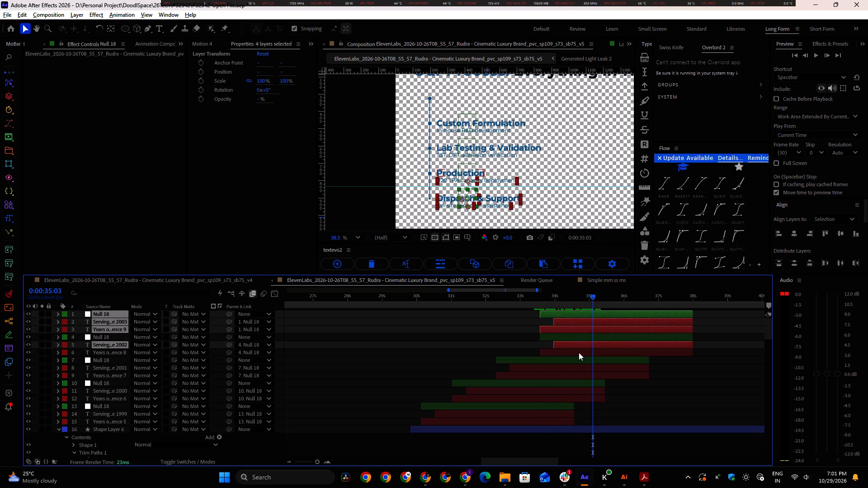
pyautogui.keyDown('ctrl'); pyautogui.click(579, 343); pyautogui.keyUp('ctrl')
pyautogui.moveTo(575, 328); pyautogui.dragTo(623, 331)
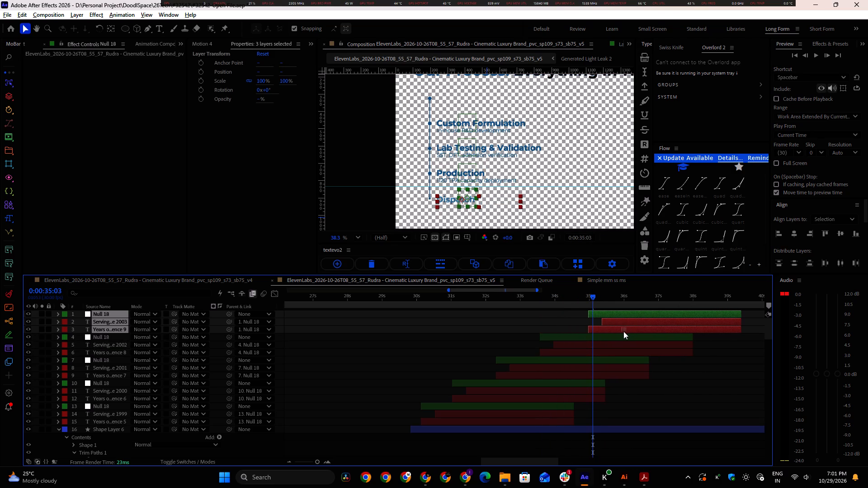
pyautogui.moveTo(623, 331); pyautogui.dragTo(624, 331)
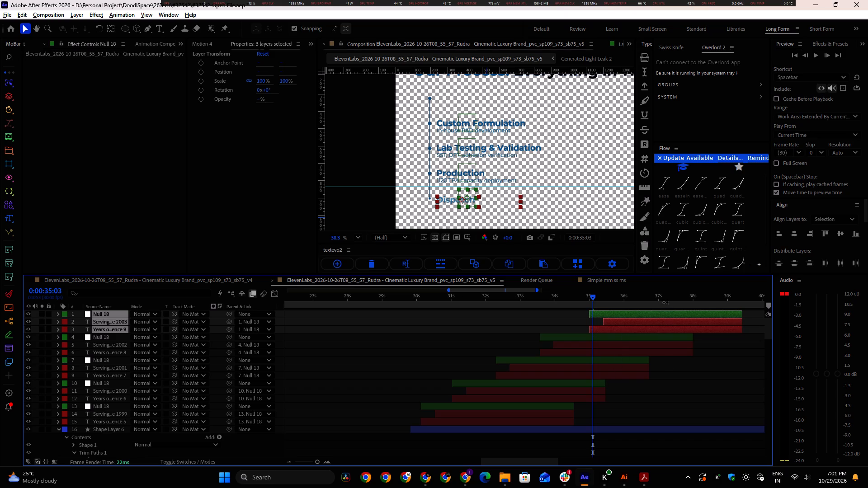
# Set the out point of all fifteen null and text layers (1–15) to 0:00:38:25.
pyautogui.moveTo(668, 297); pyautogui.dragTo(722, 310)
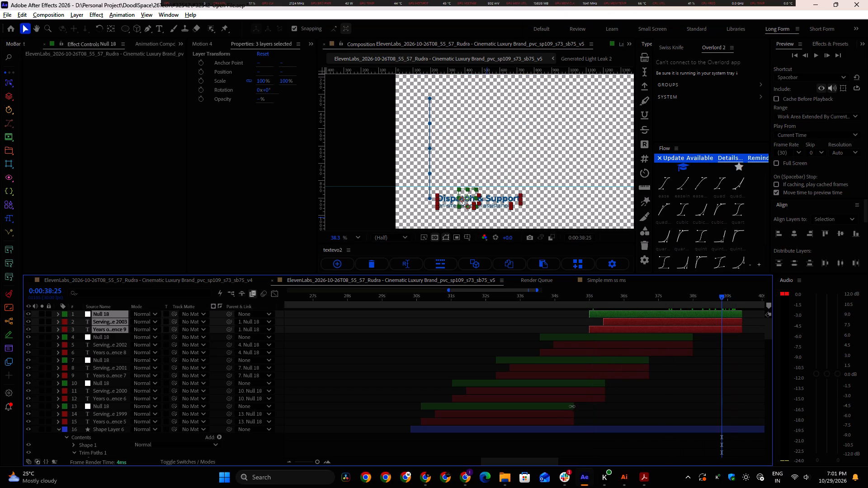
pyautogui.keyDown('shift'); pyautogui.click(558, 420); pyautogui.keyUp('shift')
pyautogui.hotkey('alt', ']')
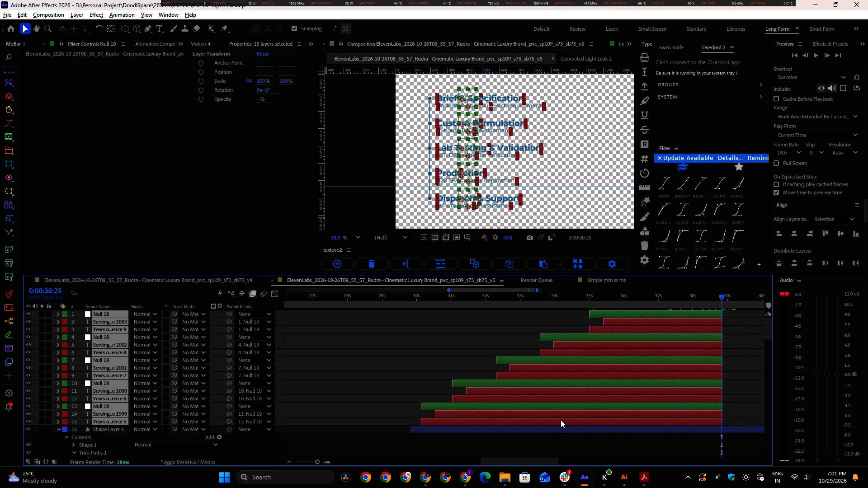
# Play back the process scene from 0:00:29:27 to check the timing of the dots and text against the line.
pyautogui.keyDown('alt'); pyautogui.scroll(-2, 683, 371); pyautogui.keyUp('alt')
pyautogui.keyDown('shift'); pyautogui.scroll(-5, 663, 347); pyautogui.keyUp('shift')
pyautogui.scroll(-2, 572, 372)
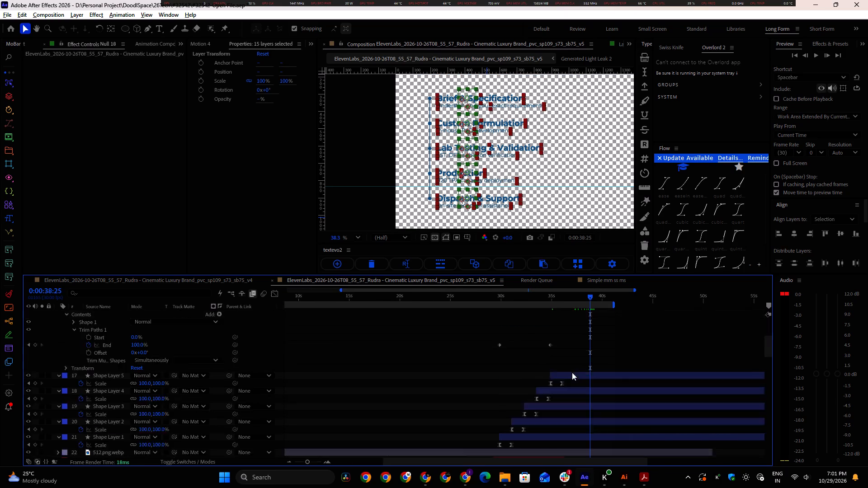
pyautogui.scroll(-1, 572, 372)
pyautogui.keyDown('alt'); pyautogui.scroll(2, 549, 367); pyautogui.keyUp('alt')
pyautogui.click(352, 299)
pyautogui.scroll(-2, 437, 141)
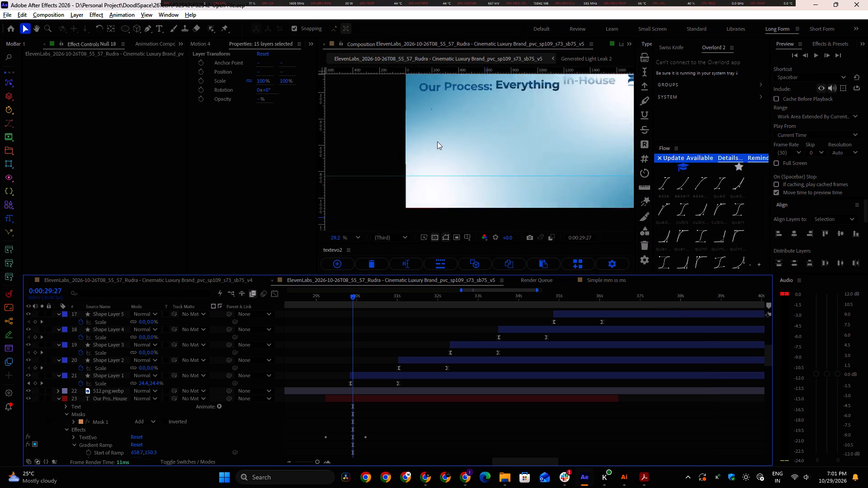
pyautogui.scroll(-2, 437, 141)
pyautogui.press('space')
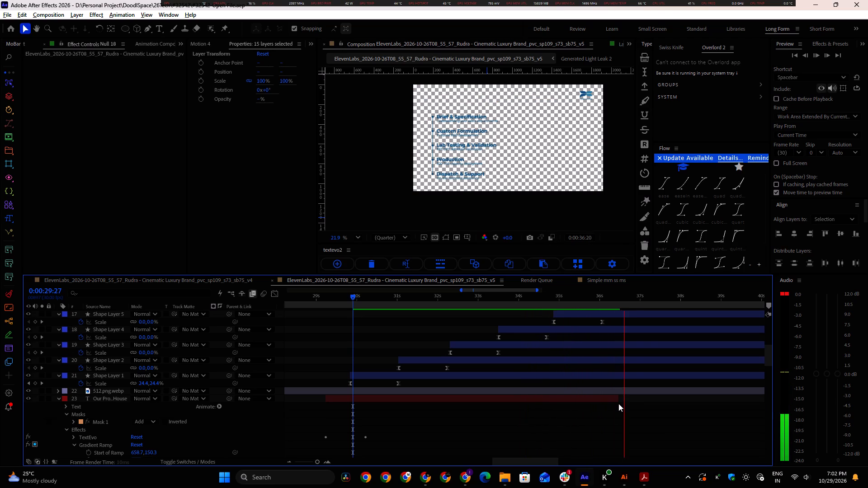
pyautogui.press('space')
# Extend the end of the "Our Process: Everything In-House" title layer to about 0:00:39:15.
pyautogui.moveTo(618, 398); pyautogui.dragTo(714, 403)
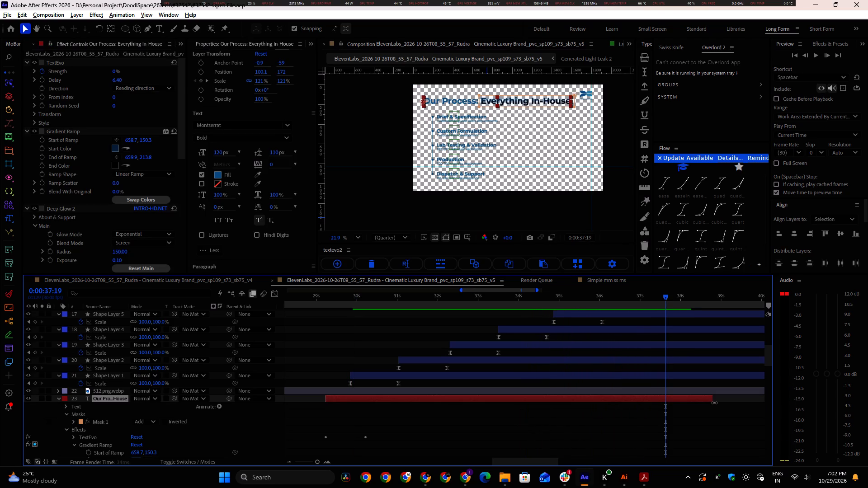
pyautogui.moveTo(714, 403); pyautogui.dragTo(742, 402)
# Extend the end of the White Solid 1 gradient background well past 0:00:37:19 to cover the rest of the process scene.
pyautogui.keyDown('alt'); pyautogui.scroll(-3, 689, 407); pyautogui.keyUp('alt')
pyautogui.scroll(-4, 642, 417)
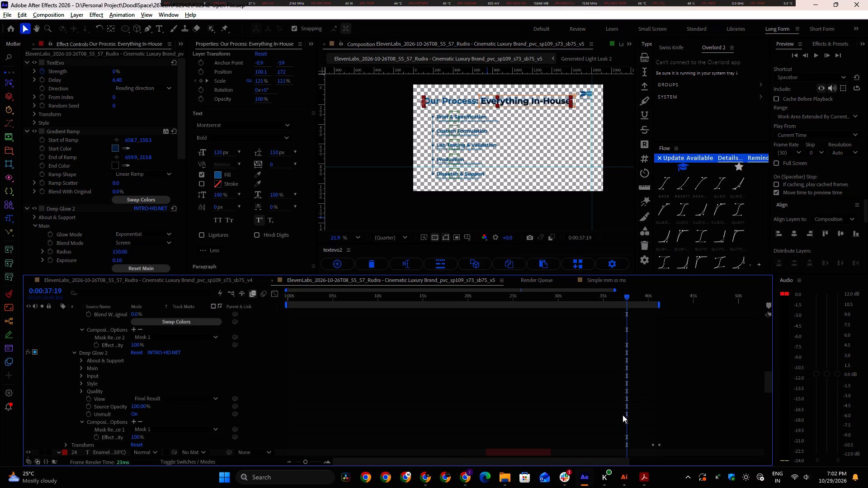
pyautogui.scroll(-1, 623, 415)
pyautogui.click(542, 329)
pyautogui.keyDown('shift'); pyautogui.click(541, 353); pyautogui.keyUp('shift')
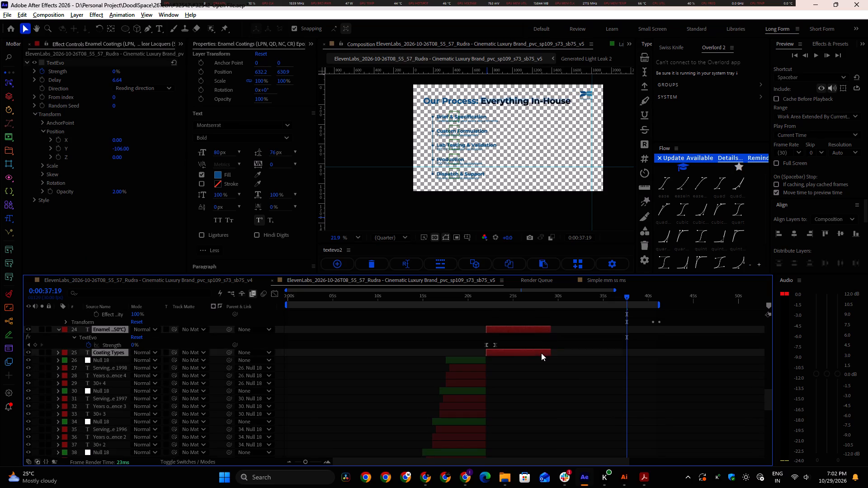
pyautogui.scroll(5, 544, 352)
pyautogui.scroll(-4, 593, 399)
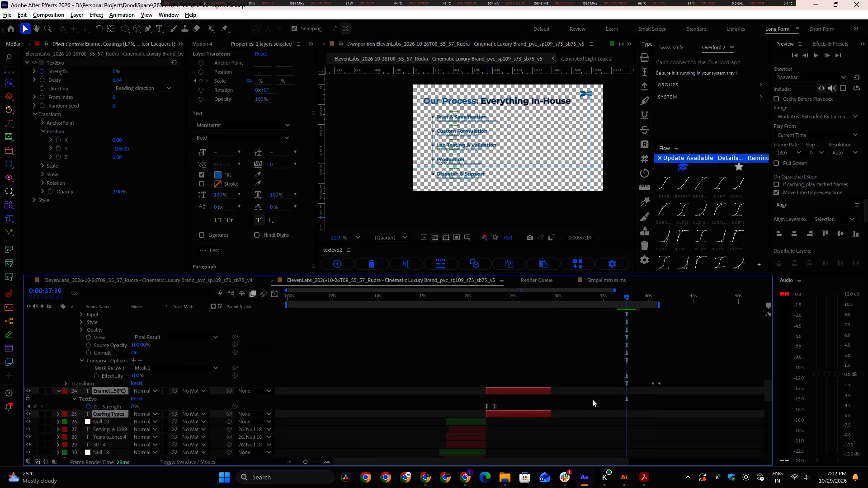
pyautogui.scroll(-4, 592, 399)
pyautogui.click(589, 368)
pyautogui.moveTo(601, 368); pyautogui.dragTo(681, 371)
# Add the 0_Scientist_Laboratory_1920x1080.mp4 clip from the #32542 folder to the composition, starting at 0:00:36:00.
pyautogui.scroll(7, 641, 366)
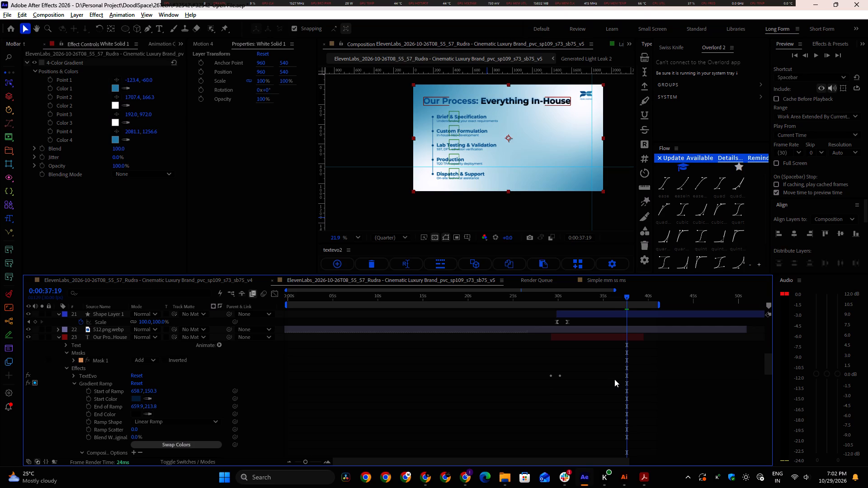
pyautogui.moveTo(627, 296); pyautogui.dragTo(559, 305)
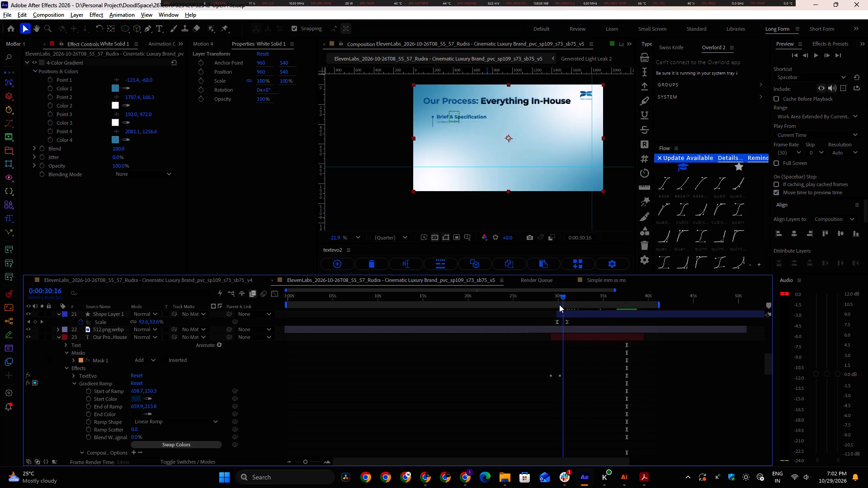
pyautogui.moveTo(559, 305); pyautogui.dragTo(613, 306)
pyautogui.hotkey('alt', 'Tab')
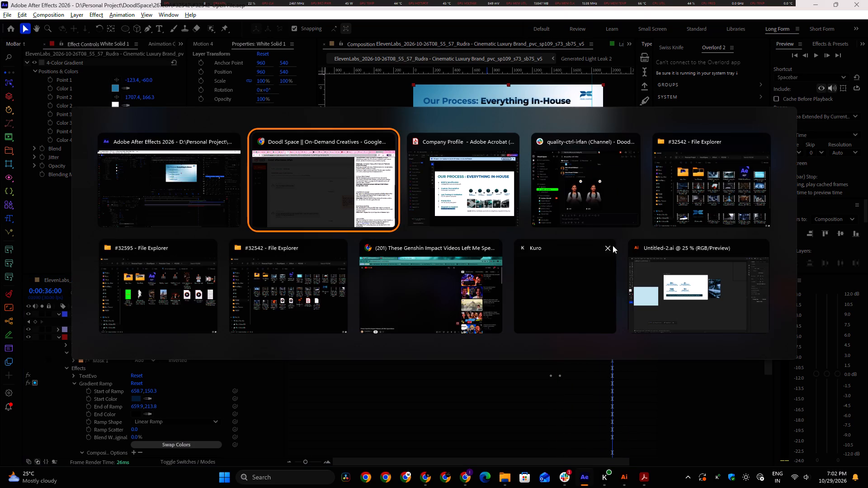
pyautogui.keyDown('alt'); pyautogui.click(275, 297); pyautogui.keyUp('alt')
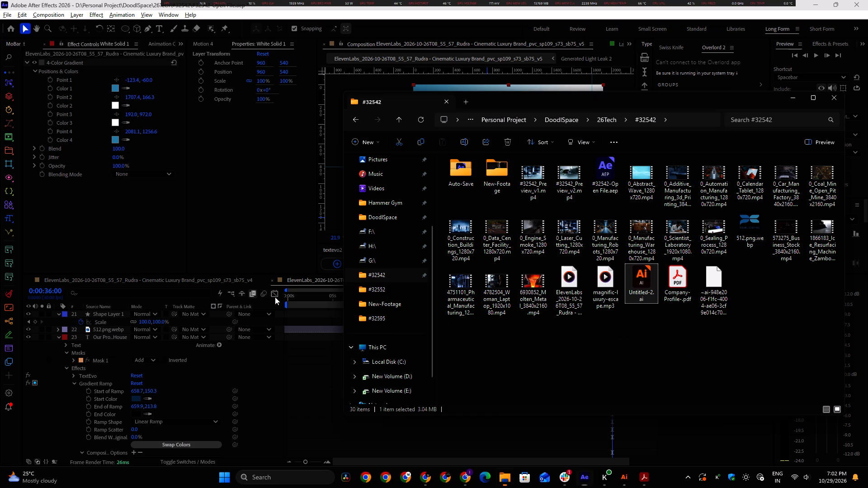
pyautogui.click(718, 336)
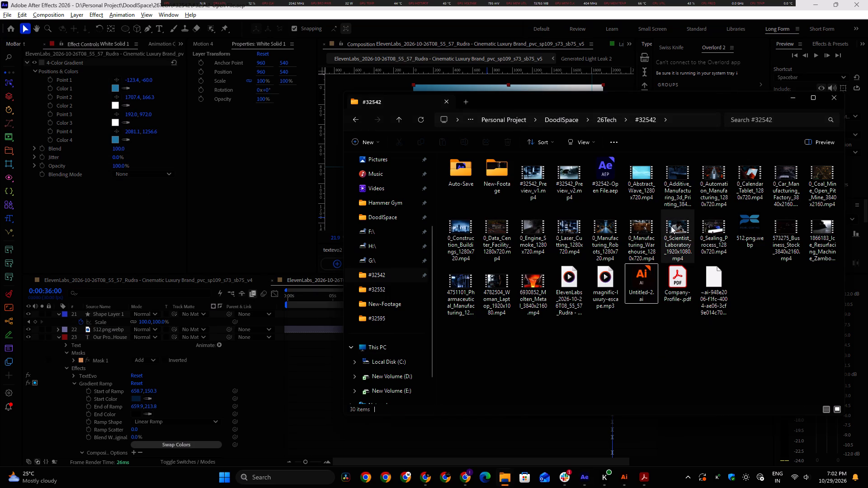
pyautogui.moveTo(675, 225); pyautogui.dragTo(672, 234)
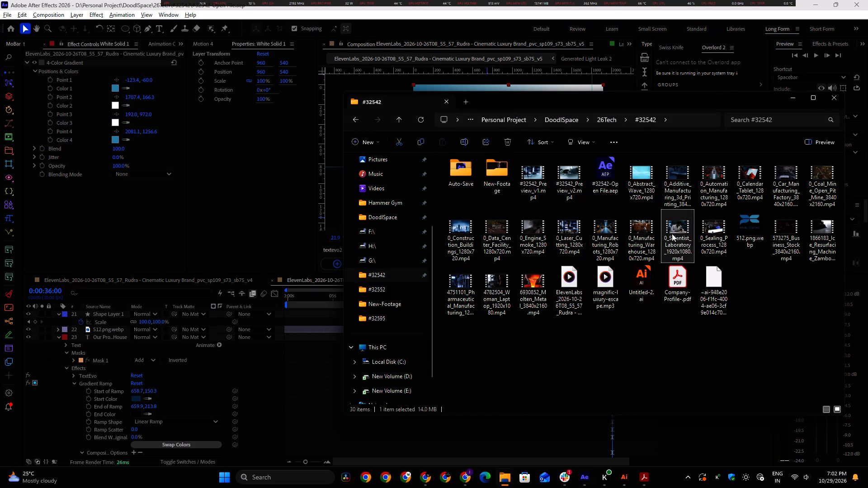
pyautogui.moveTo(672, 234); pyautogui.dragTo(541, 436)
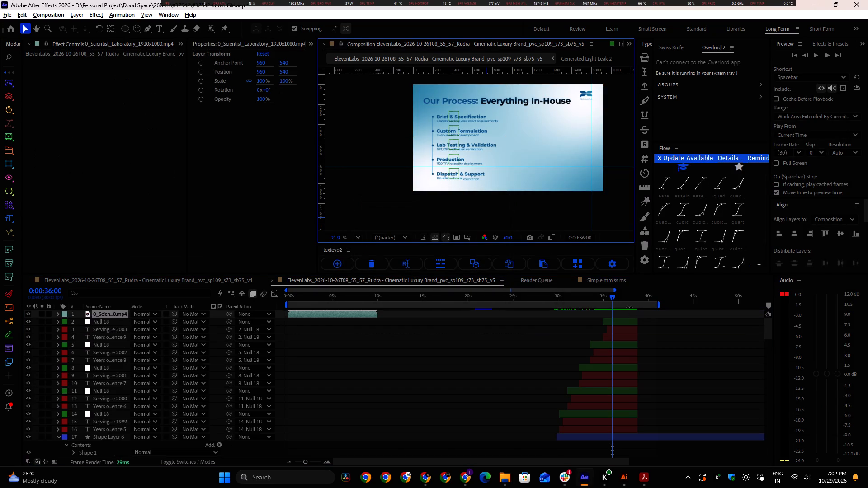
pyautogui.press('[')
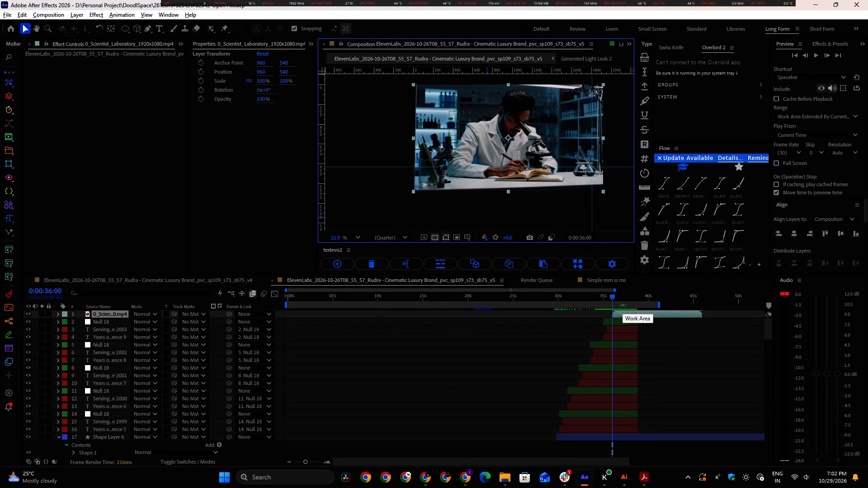
# Send the scientist laboratory clip down the layer stack to position 40, beneath the process scene's title, text and dots.
pyautogui.hotkey('ctrl', '[')
pyautogui.hotkey('ctrl', '[')
pyautogui.hotkey('ctrl', '[')
pyautogui.hotkey('ctrl', '[')
pyautogui.hotkey('ctrl', '[')
pyautogui.hotkey('ctrl', '[')
pyautogui.hotkey('ctrl', '[')
pyautogui.hotkey('ctrl', '[')
pyautogui.hotkey('ctrl', '[')
pyautogui.hotkey('ctrl', '[')
pyautogui.hotkey('ctrl', '[')
pyautogui.hotkey('ctrl', '[')
pyautogui.hotkey('ctrl', '[')
pyautogui.hotkey('ctrl', '[')
pyautogui.hotkey('ctrl', '[')
pyautogui.hotkey('ctrl', '[')
pyautogui.hotkey('ctrl', '[')
pyautogui.hotkey('ctrl', '[')
pyautogui.hotkey('ctrl', '[')
pyautogui.hotkey('ctrl', '[')
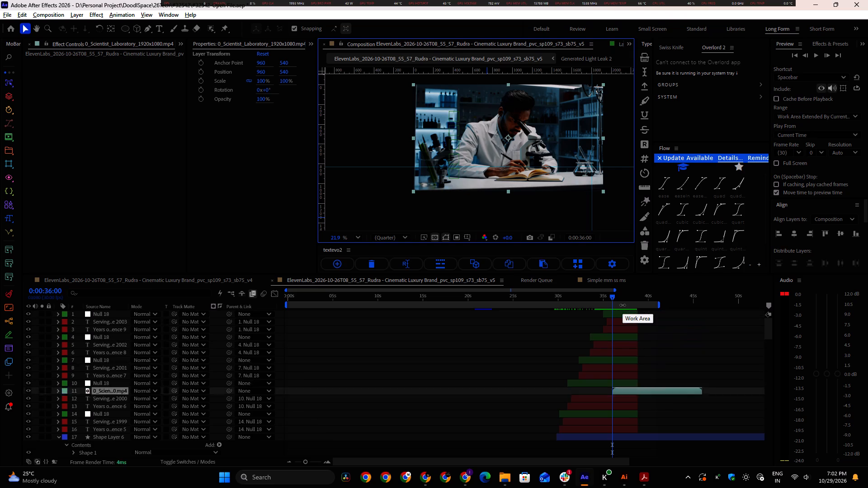
pyautogui.hotkey('ctrl', '[')
pyautogui.hotkey('ctrl', '[')
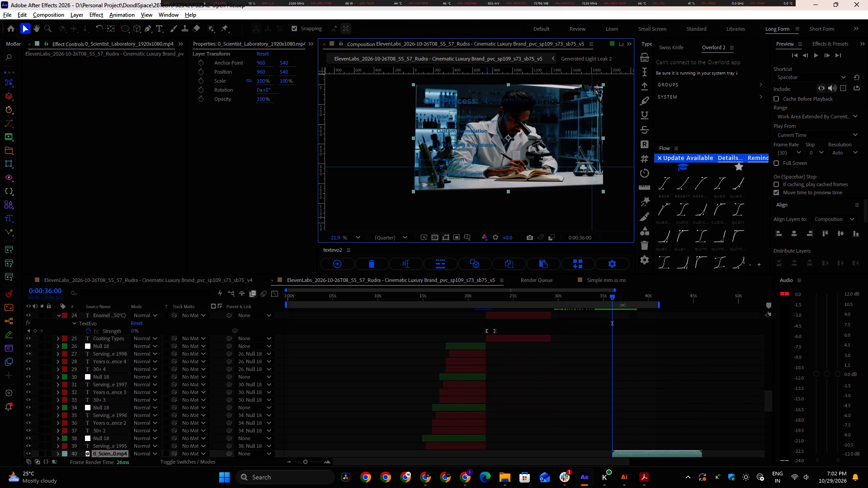
# Send the scientist laboratory clip further down the layer stack to position 49, directly above the White Solid 1 gradient background.
pyautogui.hotkey('ctrl', '[')
pyautogui.hotkey('ctrl', '[')
pyautogui.hotkey('ctrl', '[')
pyautogui.hotkey('ctrl', '[')
pyautogui.hotkey('ctrl', '[')
pyautogui.hotkey('ctrl', '[')
pyautogui.hotkey('ctrl', '[')
pyautogui.hotkey('ctrl', ']')
pyautogui.hotkey('ctrl', '[')
pyautogui.hotkey('ctrl', '[')
pyautogui.hotkey('ctrl', '[')
pyautogui.hotkey('ctrl', '[')
pyautogui.hotkey('ctrl', '[')
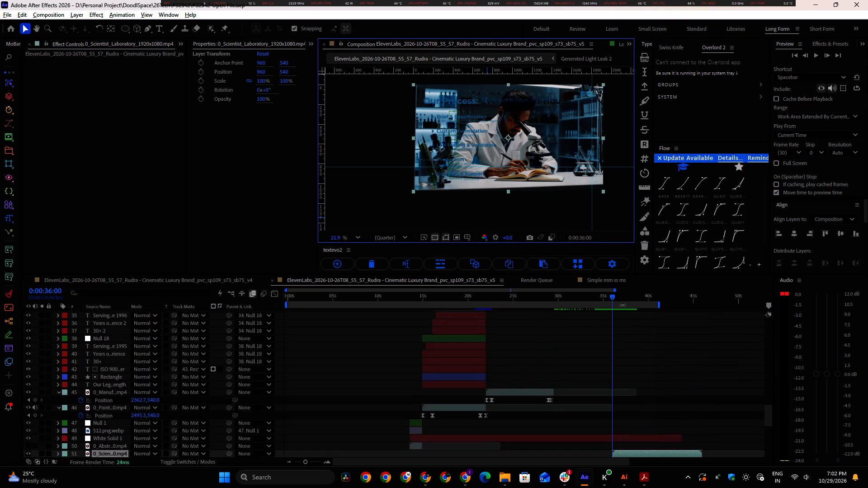
pyautogui.hotkey('ctrl', ']')
pyautogui.hotkey('ctrl', ']')
pyautogui.hotkey('ctrl', ']')
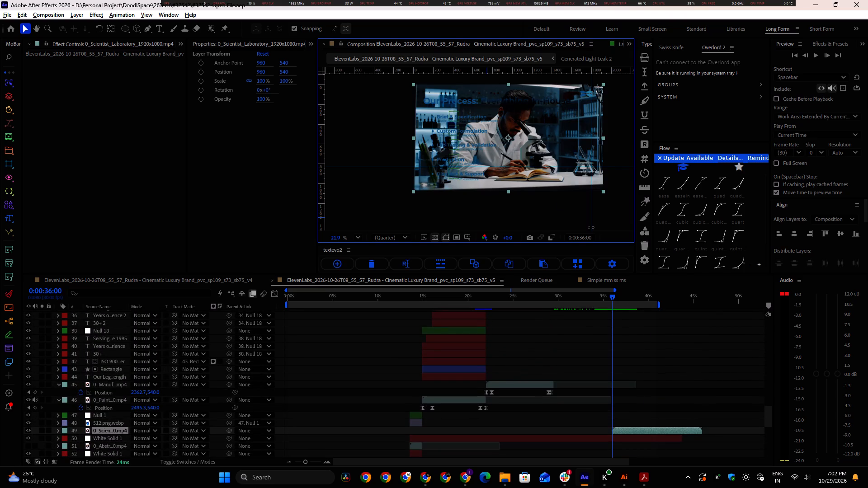
# Scale the scientist laboratory clip to 77% and place it beside the process list at about 1523, 709.
pyautogui.press('s')
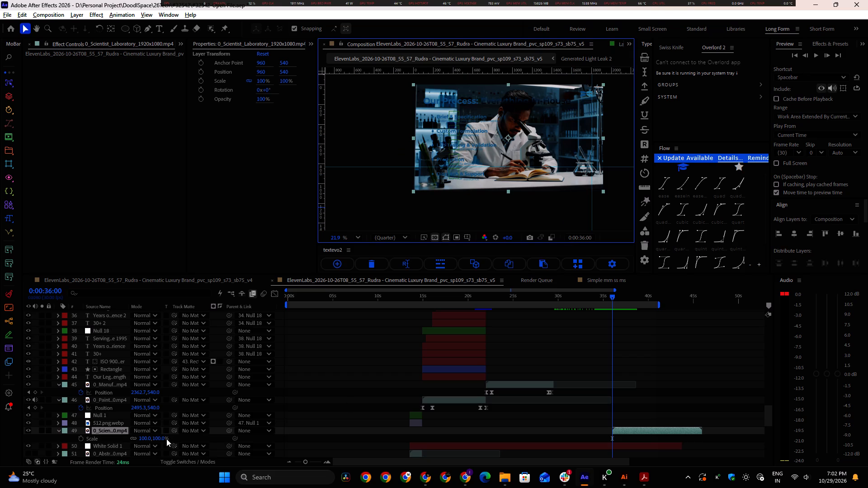
pyautogui.moveTo(158, 436); pyautogui.dragTo(138, 436)
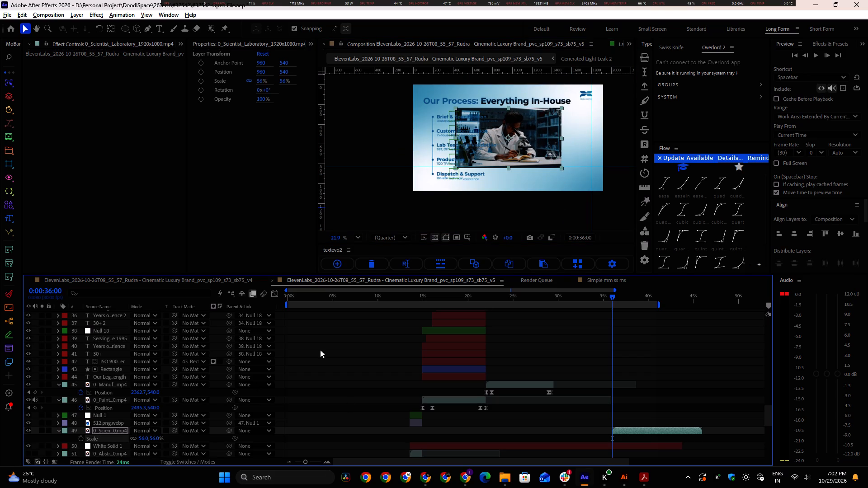
pyautogui.moveTo(537, 137); pyautogui.dragTo(598, 157)
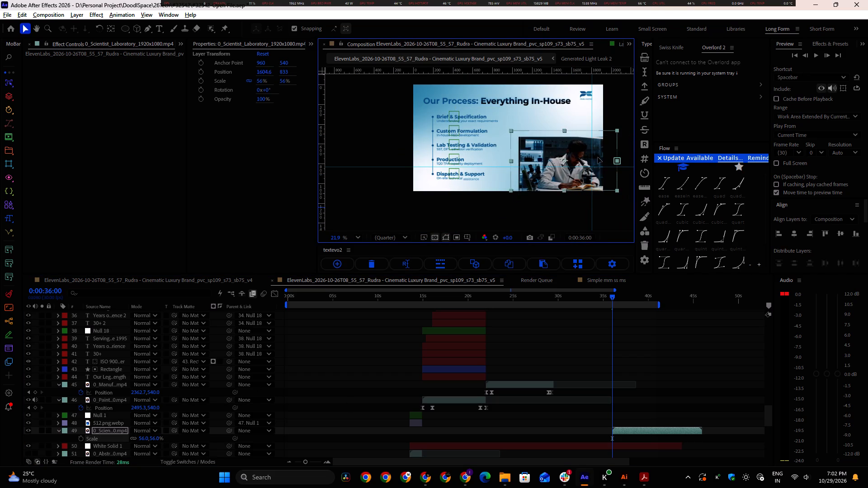
pyautogui.moveTo(598, 157); pyautogui.dragTo(597, 154)
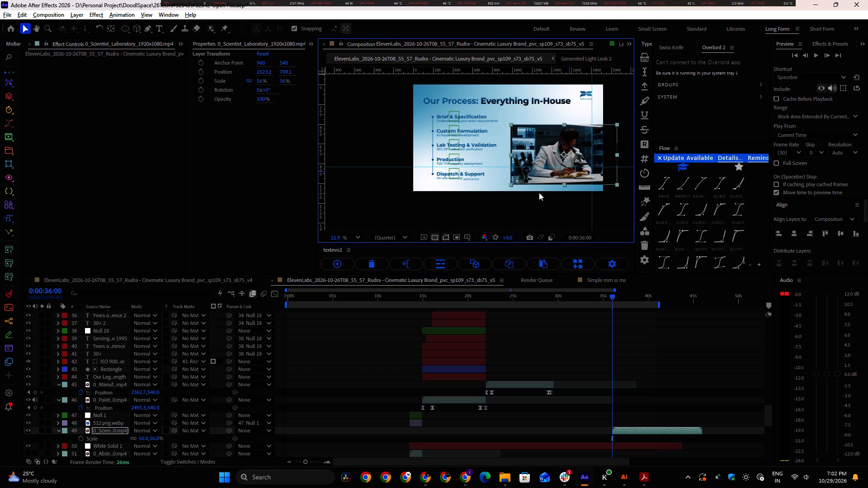
pyautogui.moveTo(154, 439); pyautogui.dragTo(165, 439)
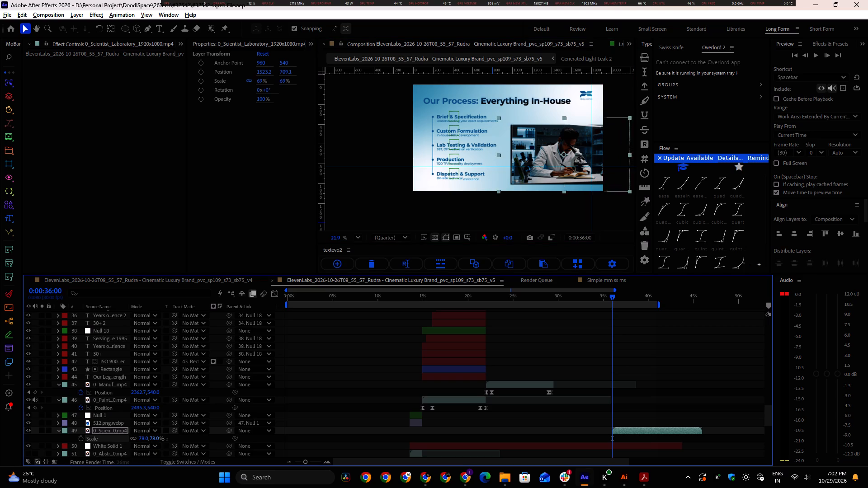
pyautogui.moveTo(165, 439); pyautogui.dragTo(164, 439)
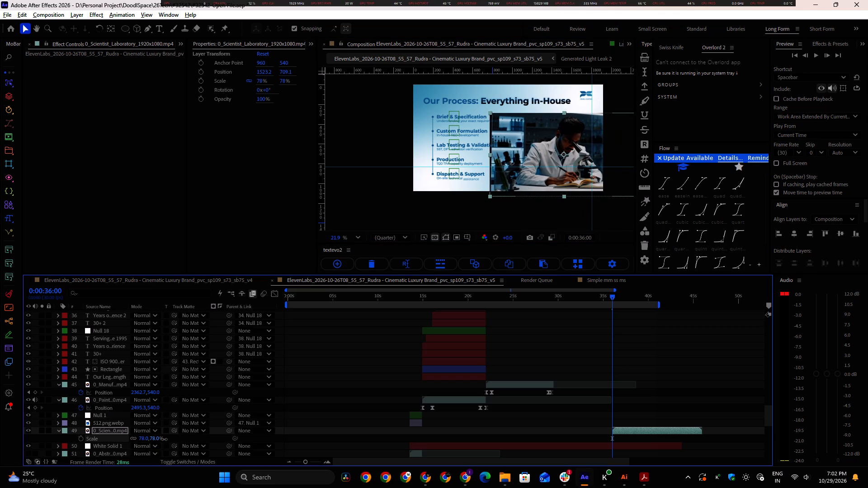
pyautogui.moveTo(164, 439); pyautogui.dragTo(164, 439)
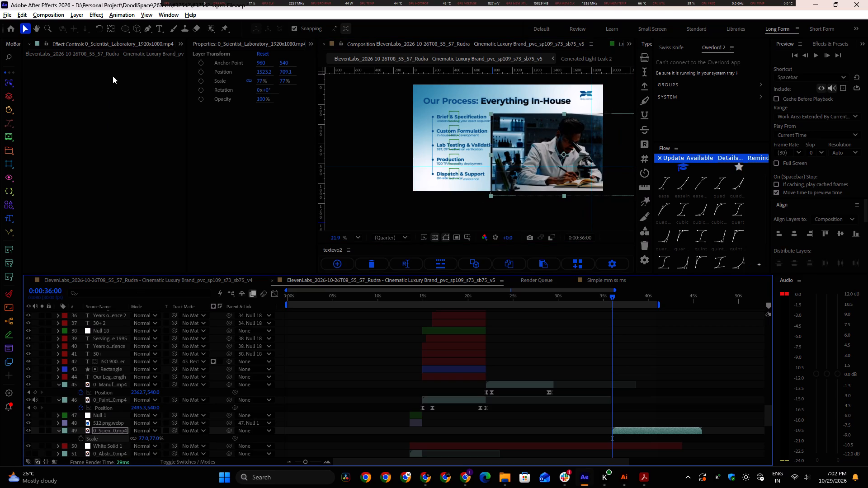
# Draw a circular mask around the scientist and microscope on the laboratory clip, centred on the clip.
pyautogui.click(129, 29)
pyautogui.moveTo(563, 155); pyautogui.dragTo(607, 197)
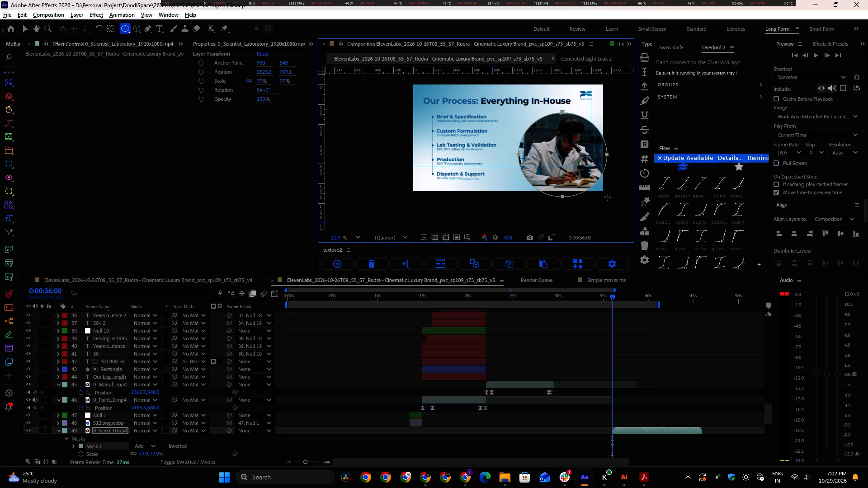
pyautogui.moveTo(607, 197); pyautogui.dragTo(606, 195)
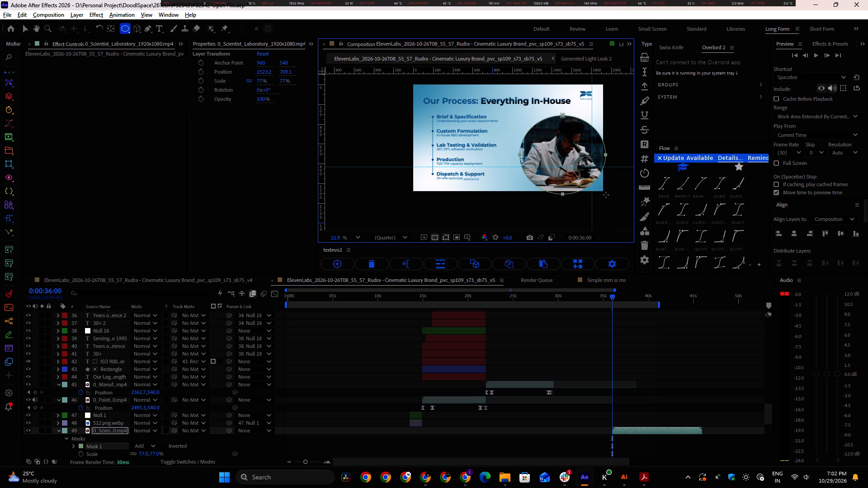
pyautogui.moveTo(606, 195); pyautogui.dragTo(606, 197)
pyautogui.click(26, 26)
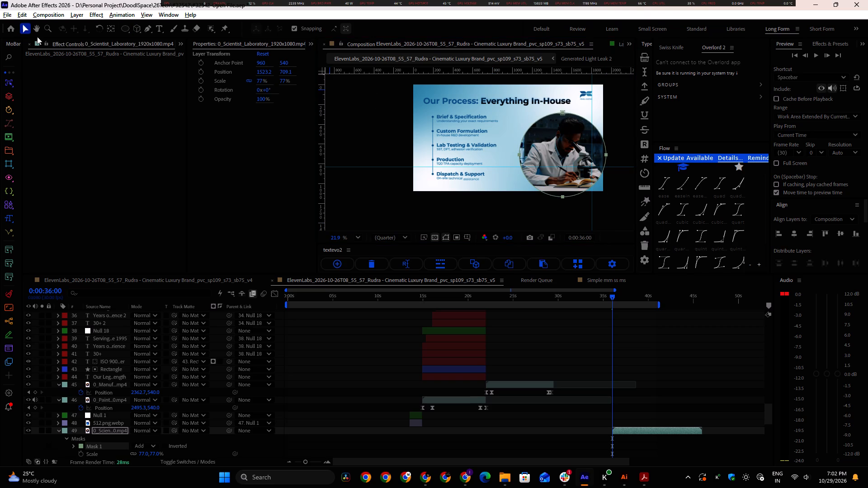
# Stretch the circular mask into a wide ellipse running past the frame's right edge and slightly further down.
pyautogui.moveTo(512, 141); pyautogui.dragTo(427, 136, button='middle')
pyautogui.doubleClick(522, 149)
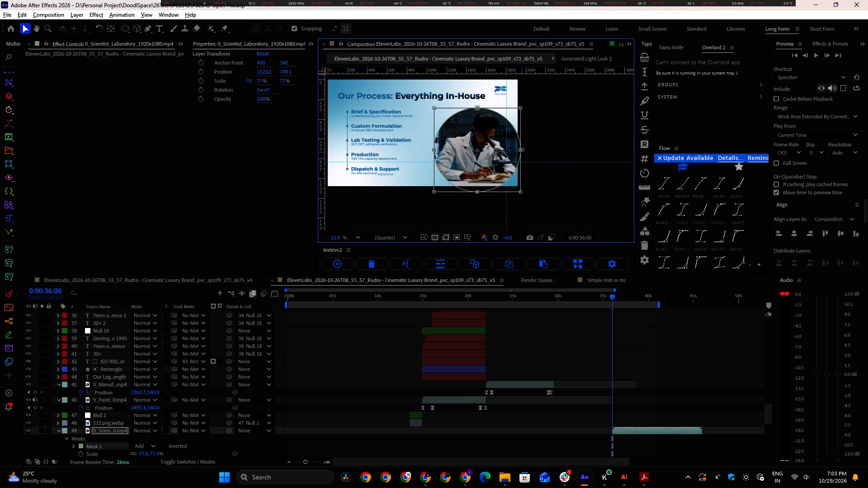
pyautogui.moveTo(522, 148); pyautogui.dragTo(556, 153)
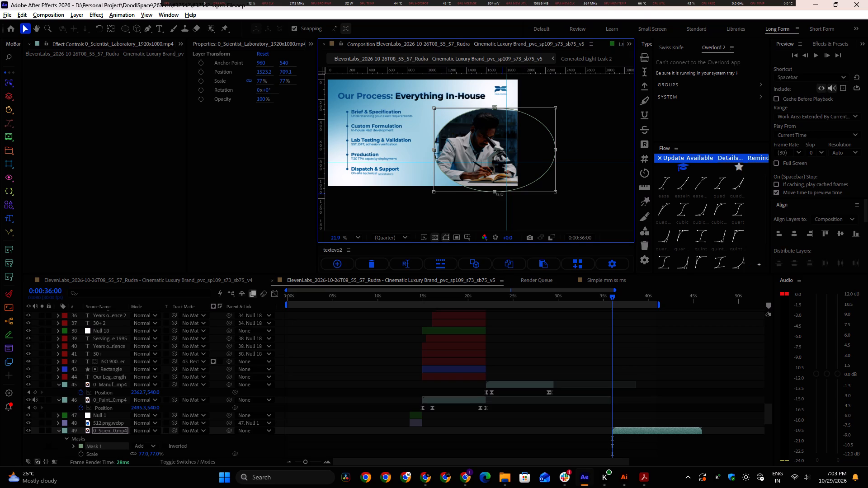
pyautogui.moveTo(494, 191); pyautogui.dragTo(496, 202)
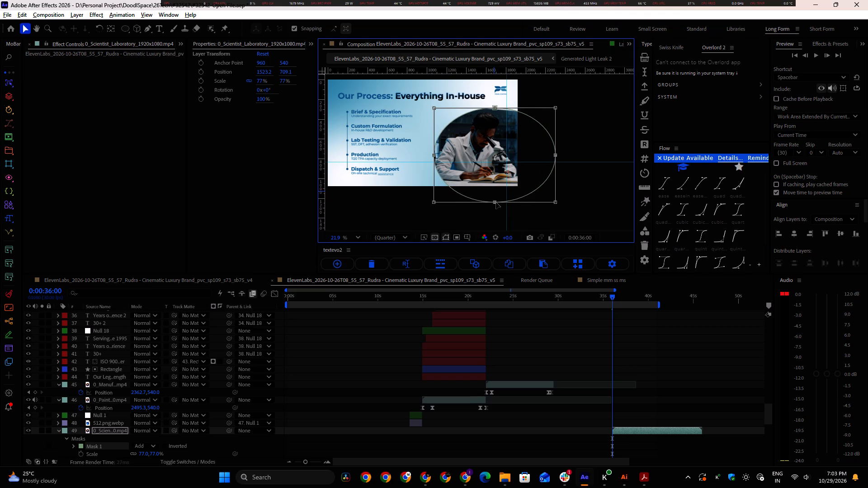
pyautogui.moveTo(496, 202); pyautogui.dragTo(496, 196)
pyautogui.click(434, 153)
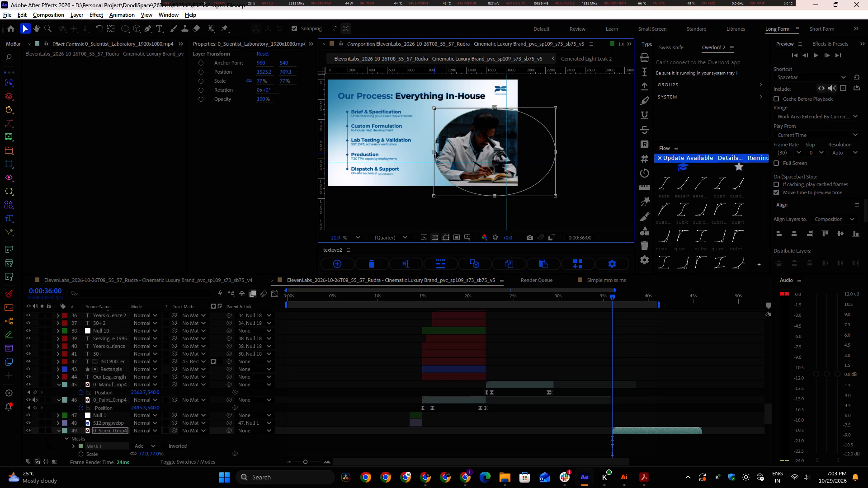
# Set Mask 1's feather on the laboratory clip to 207 pixels.
pyautogui.scroll(-1, 118, 398)
pyautogui.press('m')
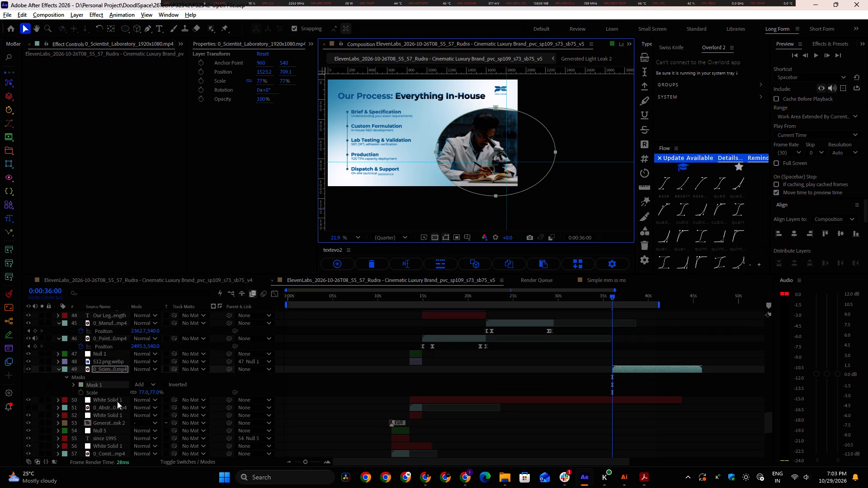
pyautogui.doubleClick(72, 374)
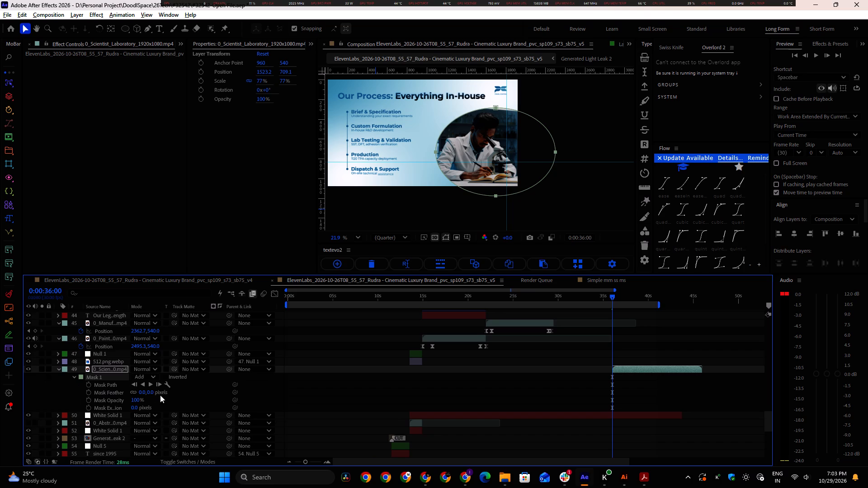
pyautogui.moveTo(149, 390); pyautogui.dragTo(253, 390)
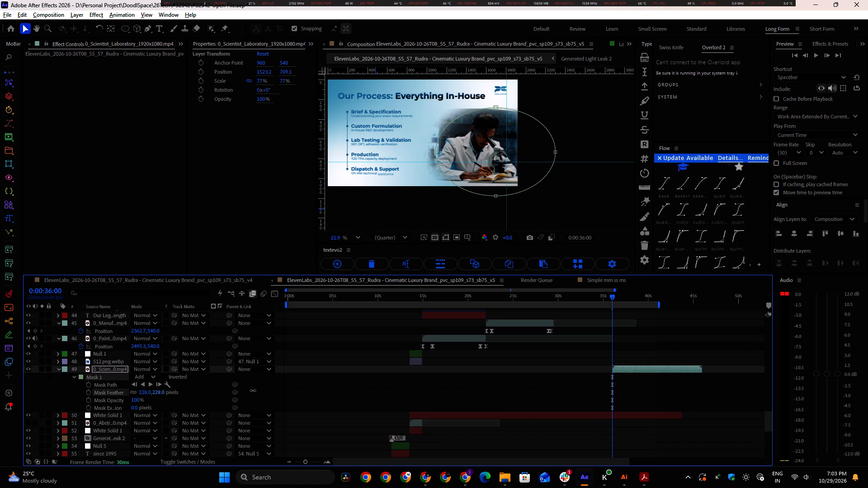
pyautogui.moveTo(253, 390); pyautogui.dragTo(245, 392)
# Lower the top point of the laboratory clip's mask slightly to flatten its upper curve.
pyautogui.click(496, 107)
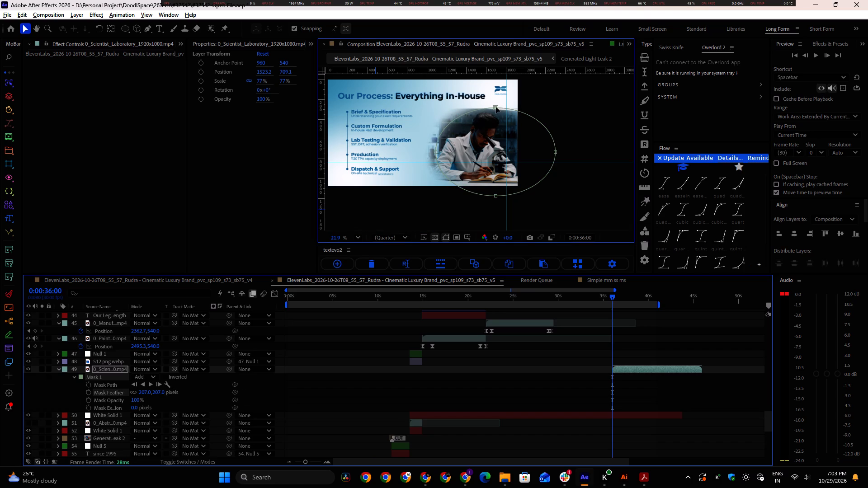
pyautogui.moveTo(496, 108); pyautogui.dragTo(496, 118)
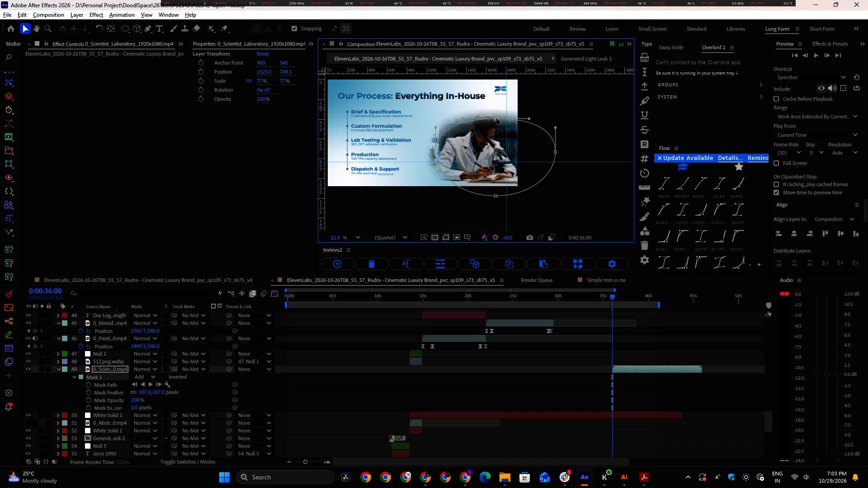
pyautogui.moveTo(496, 118); pyautogui.dragTo(494, 127)
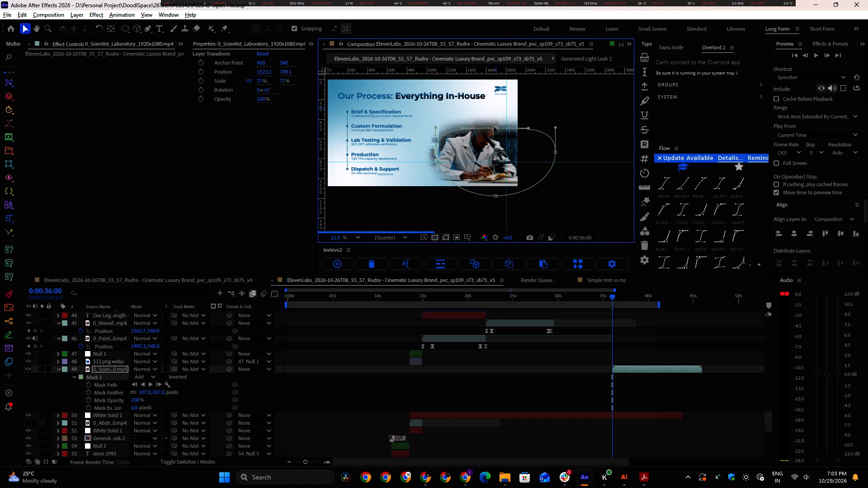
pyautogui.moveTo(494, 127); pyautogui.dragTo(494, 113)
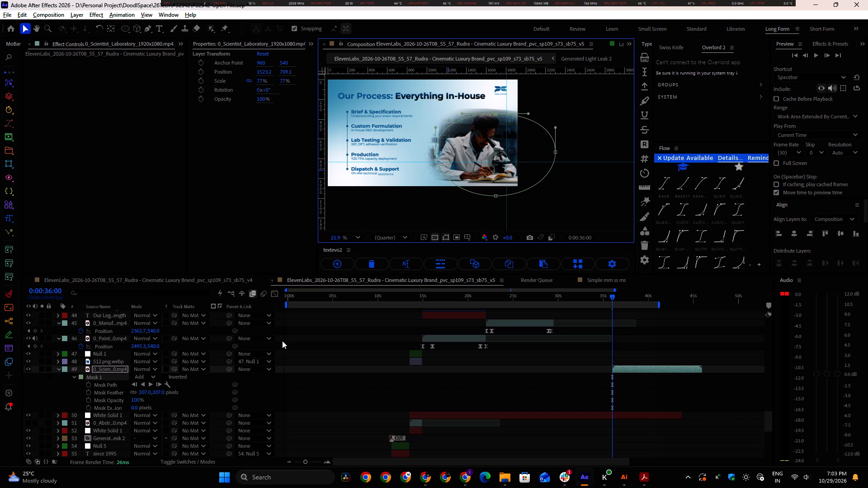
# Try a tighter Mask 1 feather of 83 pixels, then settle on a softer 219 pixels.
pyautogui.moveTo(142, 393); pyautogui.dragTo(118, 394)
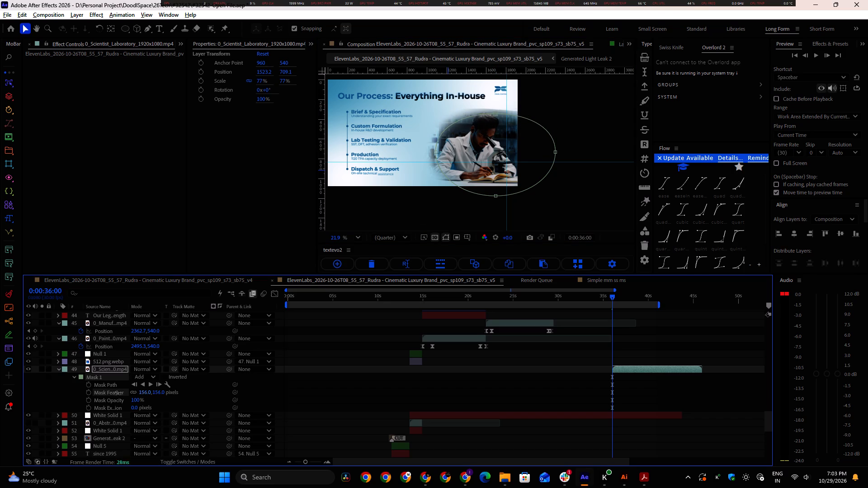
pyautogui.moveTo(118, 394); pyautogui.dragTo(94, 400)
pyautogui.scroll(4, 399, 165)
pyautogui.scroll(-1, 431, 162)
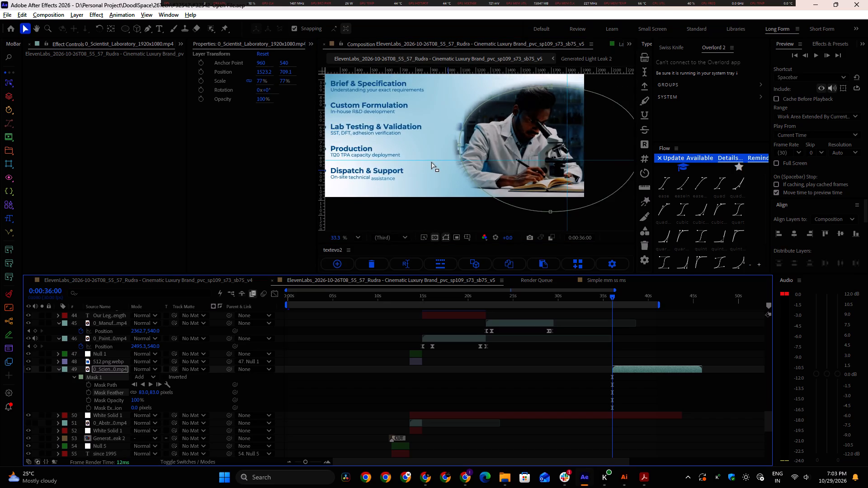
pyautogui.scroll(-2, 431, 162)
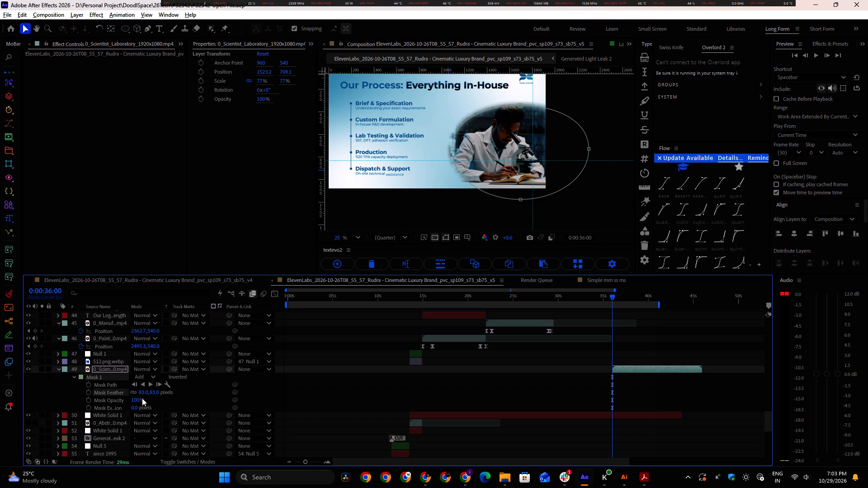
pyautogui.moveTo(142, 391); pyautogui.dragTo(160, 394)
pyautogui.moveTo(160, 394); pyautogui.dragTo(207, 395)
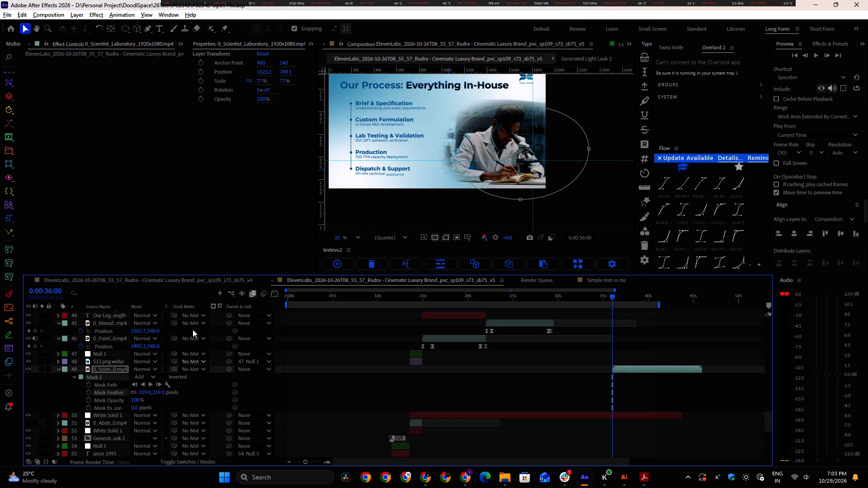
# Lower the top edge of the ellipse mask to about the scientist's head, undoing the trial sideways shift.
pyautogui.click(26, 24)
pyautogui.doubleClick(520, 106)
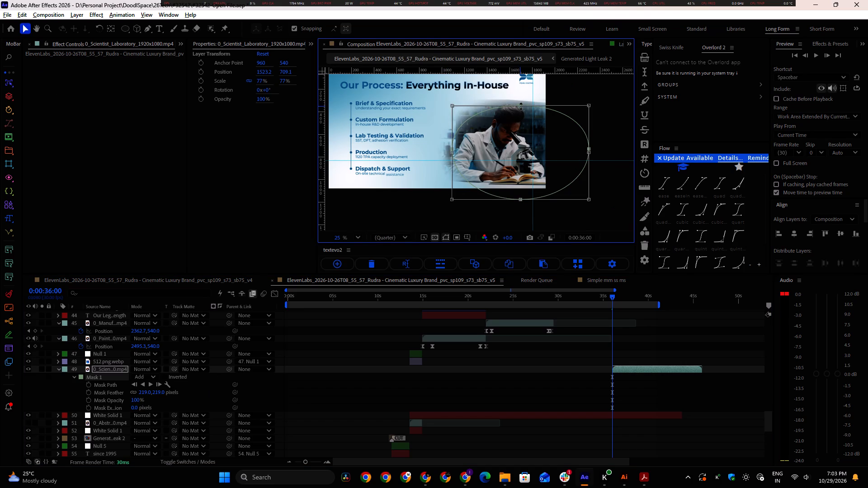
pyautogui.moveTo(521, 106); pyautogui.dragTo(524, 120)
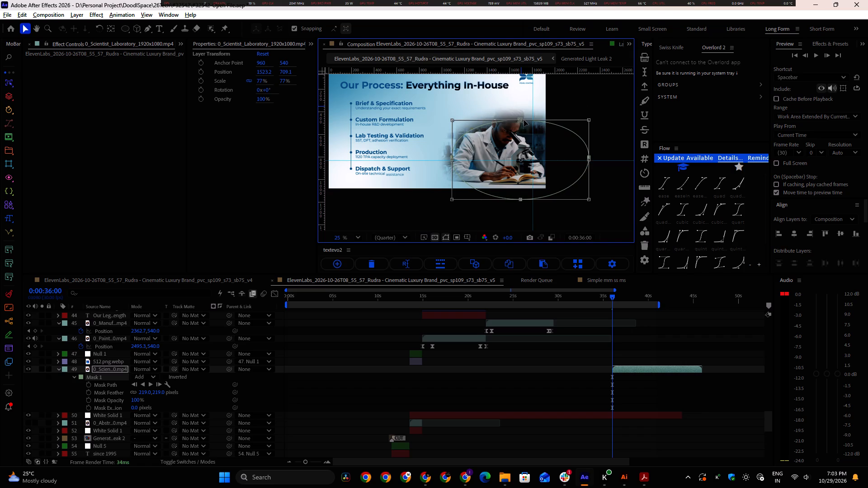
pyautogui.moveTo(524, 120); pyautogui.dragTo(524, 121)
pyautogui.moveTo(453, 158); pyautogui.dragTo(463, 159)
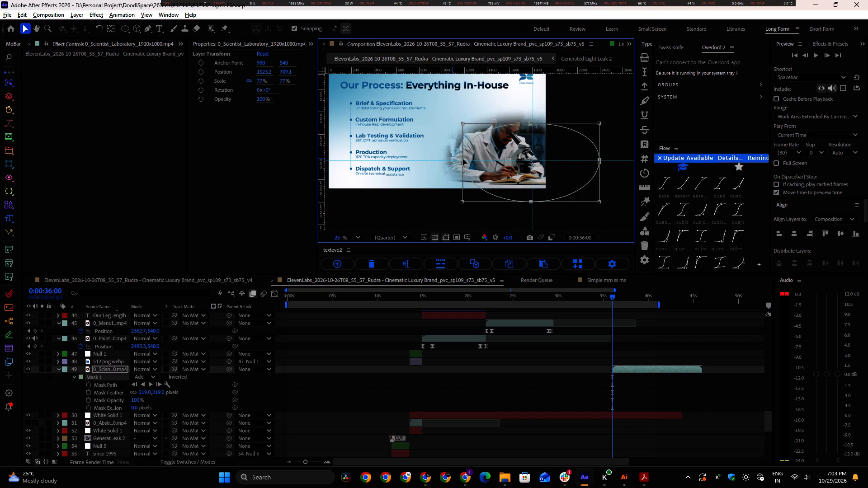
pyautogui.moveTo(463, 159); pyautogui.dragTo(457, 159)
pyautogui.hotkey('ctrl', 'z')
# Scale the masked scientist laboratory clip up to 94%.
pyautogui.click(631, 368)
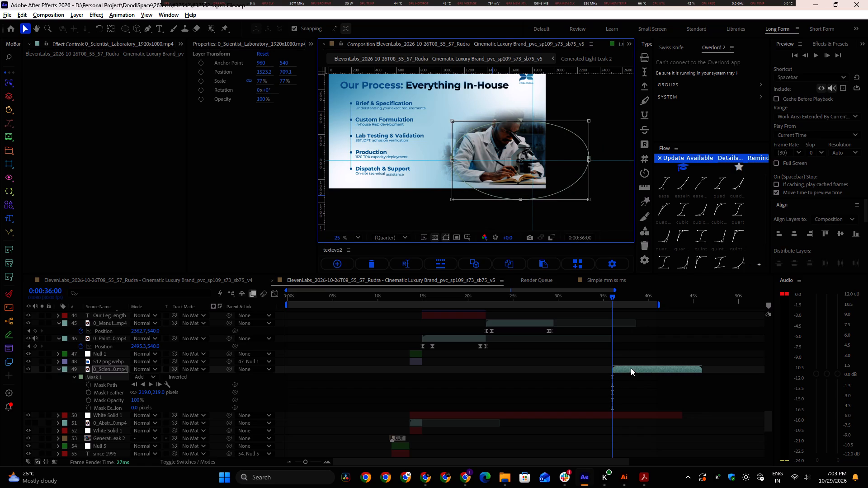
pyautogui.press('s')
pyautogui.moveTo(154, 375); pyautogui.dragTo(163, 375)
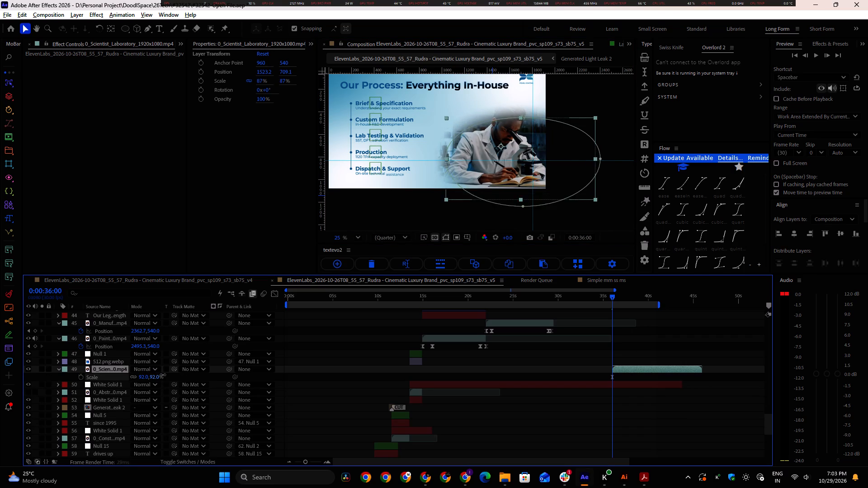
pyautogui.moveTo(163, 375); pyautogui.dragTo(162, 375)
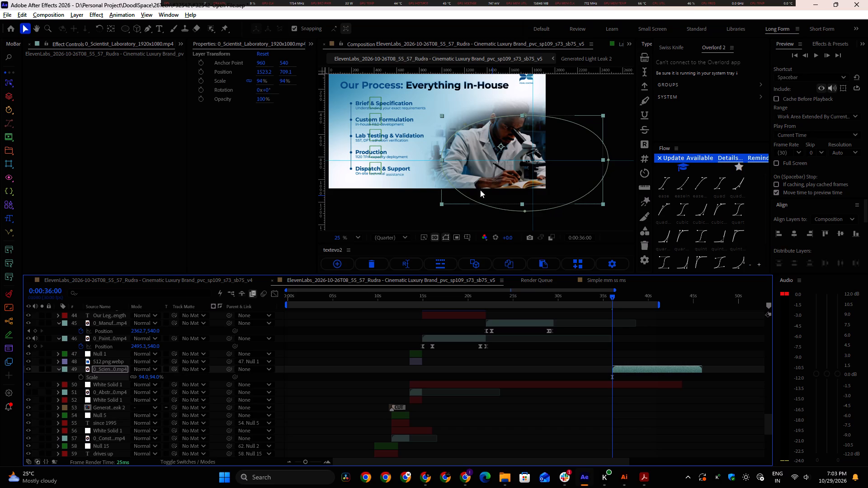
pyautogui.scroll(-4, 494, 169)
pyautogui.click(612, 372)
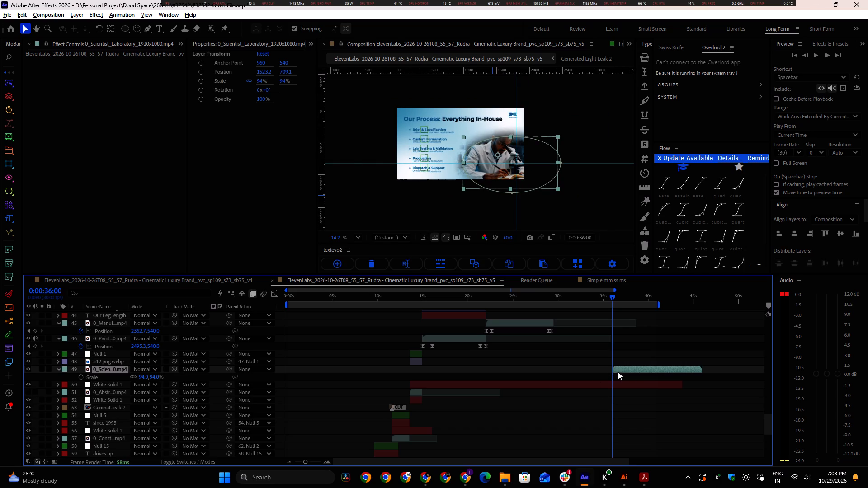
# Copy the Tritone effect from the car painting clip onto the scientist laboratory clip.
pyautogui.scroll(-3, 437, 388)
pyautogui.scroll(-2, 520, 399)
pyautogui.click(392, 442)
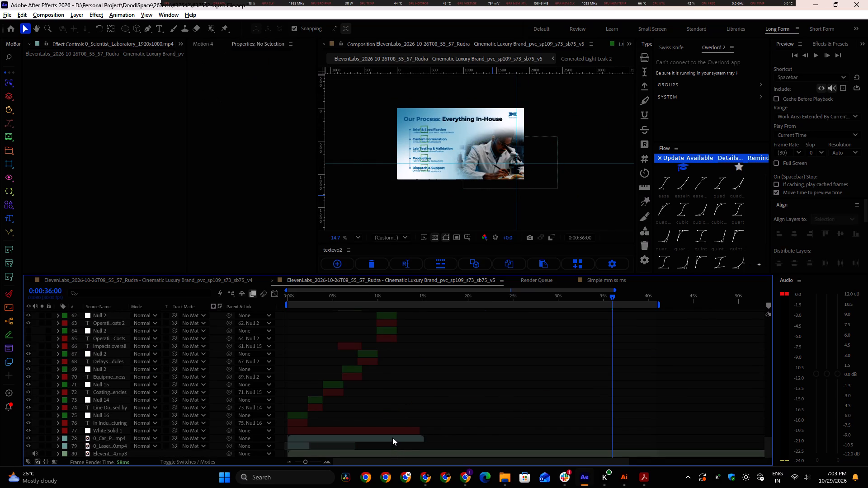
pyautogui.click(392, 437)
pyautogui.click(55, 65)
pyautogui.hotkey('ctrl', 'c')
pyautogui.scroll(3, 525, 374)
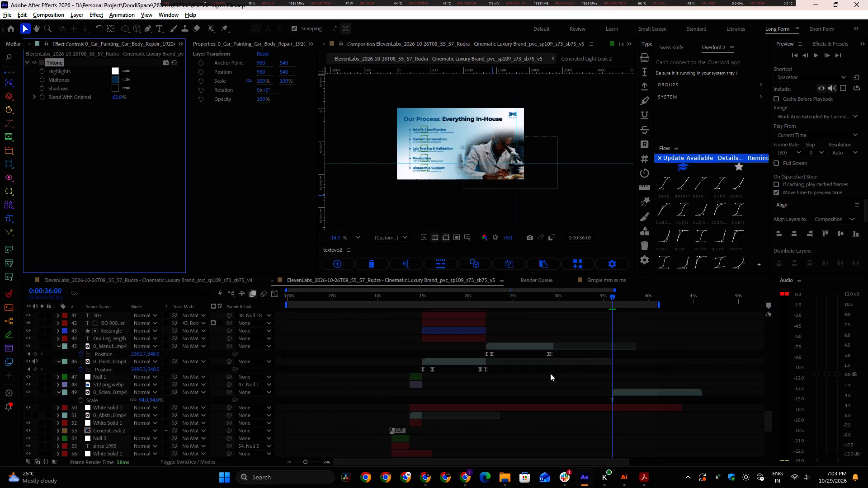
pyautogui.click(628, 389)
pyautogui.hotkey('ctrl', 'v')
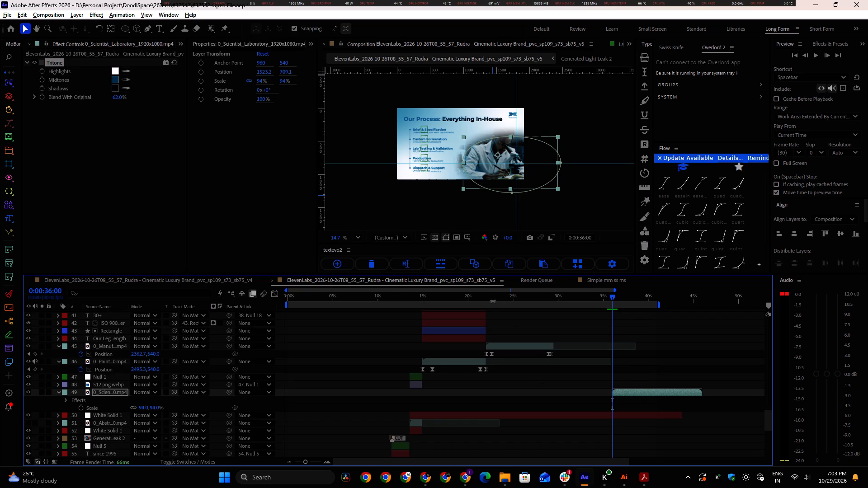
# Move the laboratory clip so that it starts at 0:00:30:12.
pyautogui.scroll(9, 537, 341)
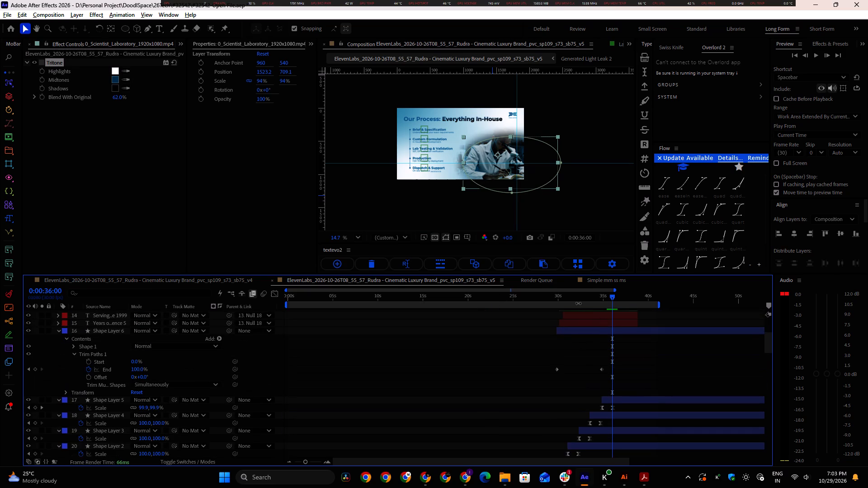
pyautogui.scroll(-2, 577, 304)
pyautogui.moveTo(573, 296); pyautogui.dragTo(552, 298)
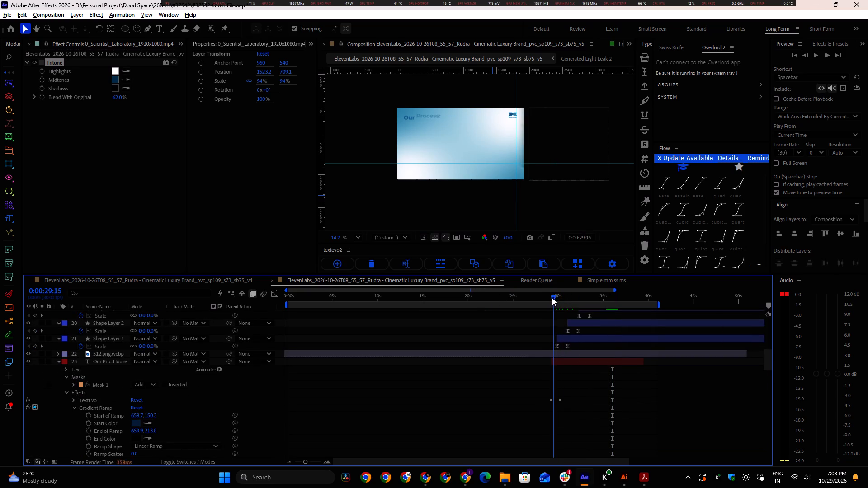
pyautogui.moveTo(552, 298); pyautogui.dragTo(561, 299)
pyautogui.scroll(-6, 591, 381)
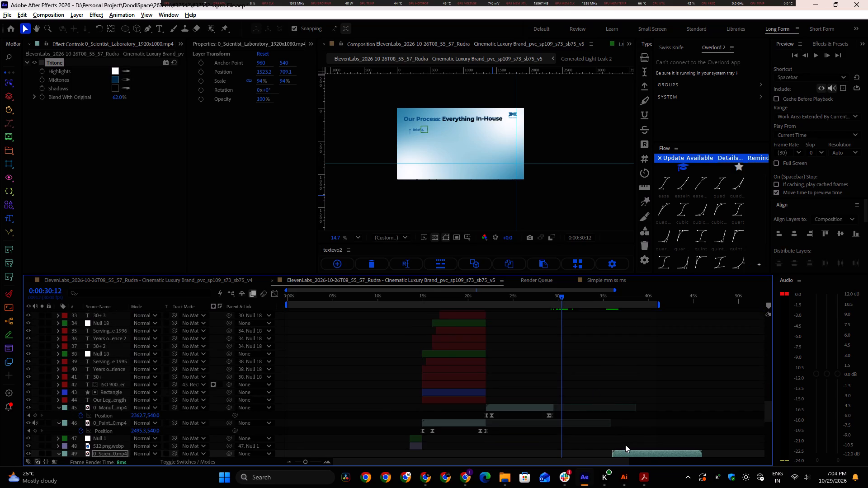
pyautogui.press('[')
# Keyframe the laboratory clip's Position to slide in from outside the frame's right edge, starting at about 2485, 717 at 0:00:30:12.
pyautogui.scroll(-1, 616, 424)
pyautogui.press('p')
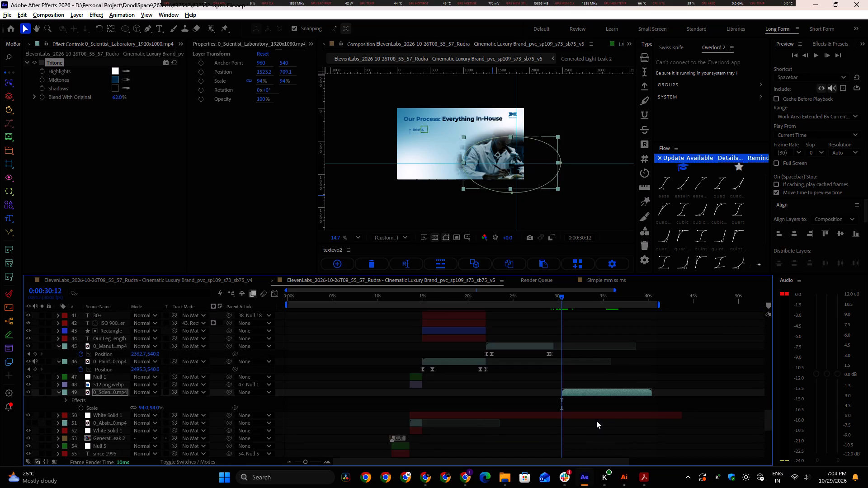
pyautogui.click(85, 399)
pyautogui.click(80, 400)
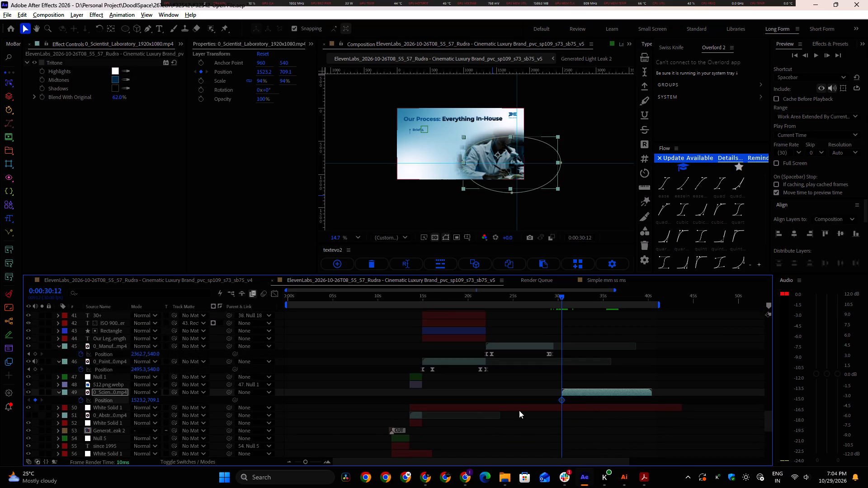
pyautogui.moveTo(561, 400); pyautogui.dragTo(603, 401)
pyautogui.moveTo(506, 144); pyautogui.dragTo(507, 144)
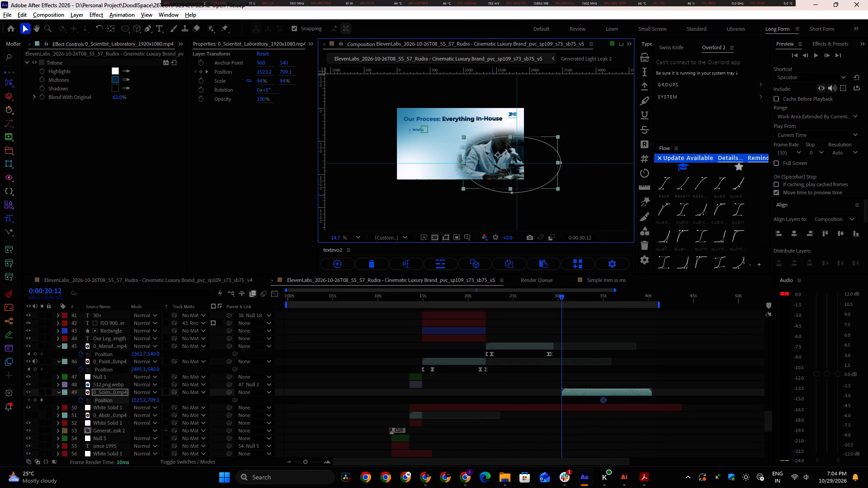
pyautogui.moveTo(507, 144); pyautogui.dragTo(570, 149)
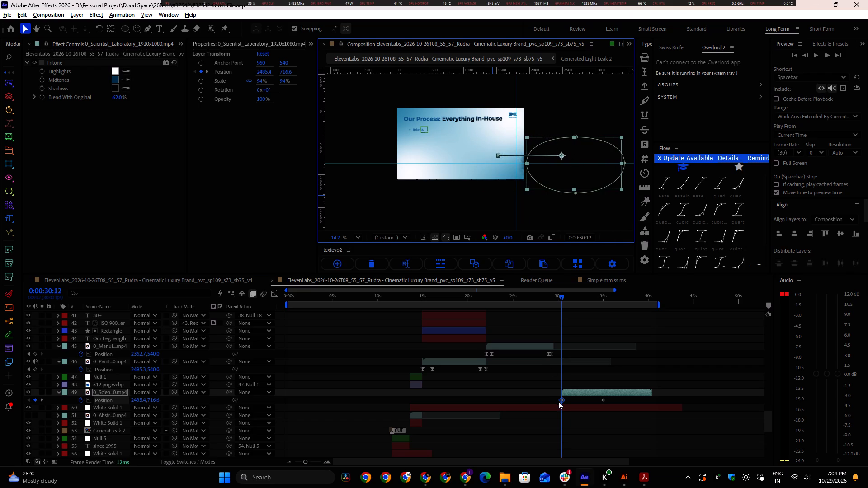
# Bring the laboratory clip's end Position keyframe forward to about 32.6 s and ease both keyframes with Motion 4.
pyautogui.moveTo(547, 399); pyautogui.dragTo(615, 404)
pyautogui.keyDown('alt'); pyautogui.moveTo(603, 400); pyautogui.dragTo(581, 399); pyautogui.keyUp('alt')
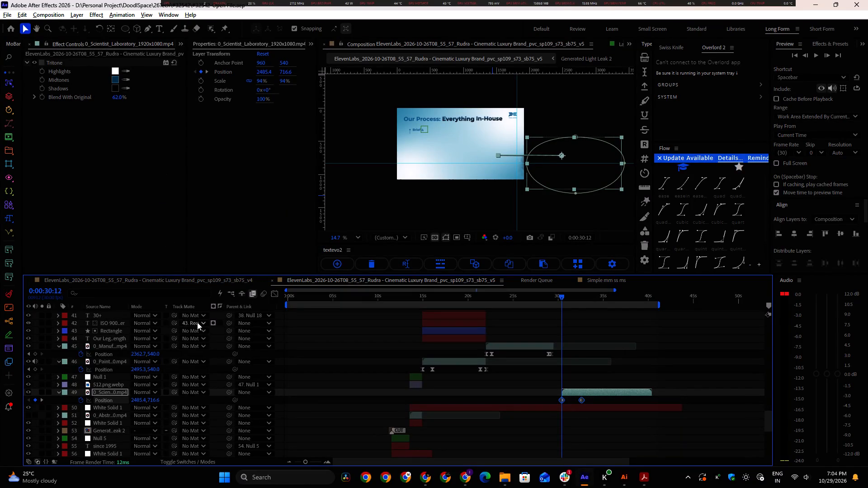
pyautogui.scroll(1, 241, 44)
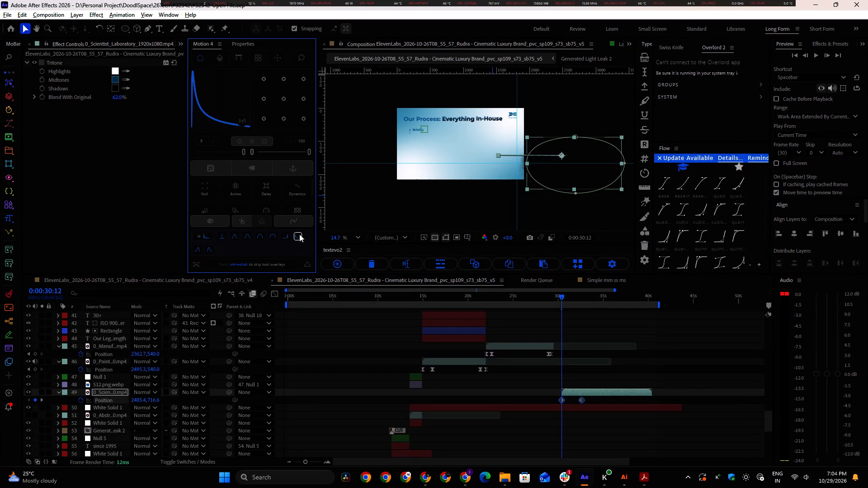
pyautogui.click(299, 234)
pyautogui.click(547, 385)
# Play back the laboratory clip's slide-in from 0:00:30:12 and mute the painting clip's audio on layer 46.
pyautogui.press('space')
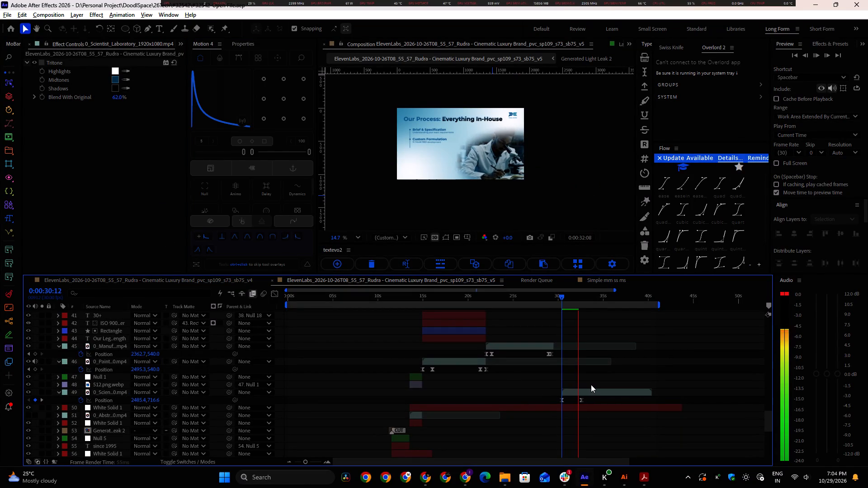
pyautogui.keyDown('shift'); pyautogui.scroll(-2, 591, 385); pyautogui.keyUp('shift')
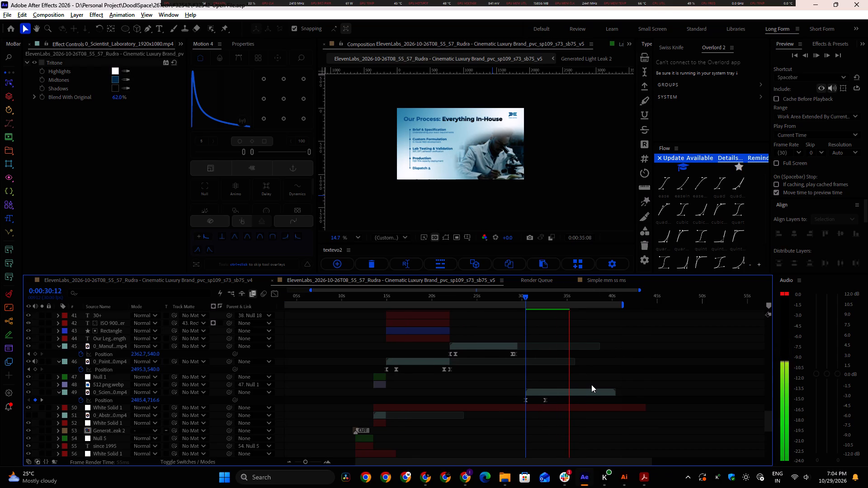
pyautogui.click(36, 360)
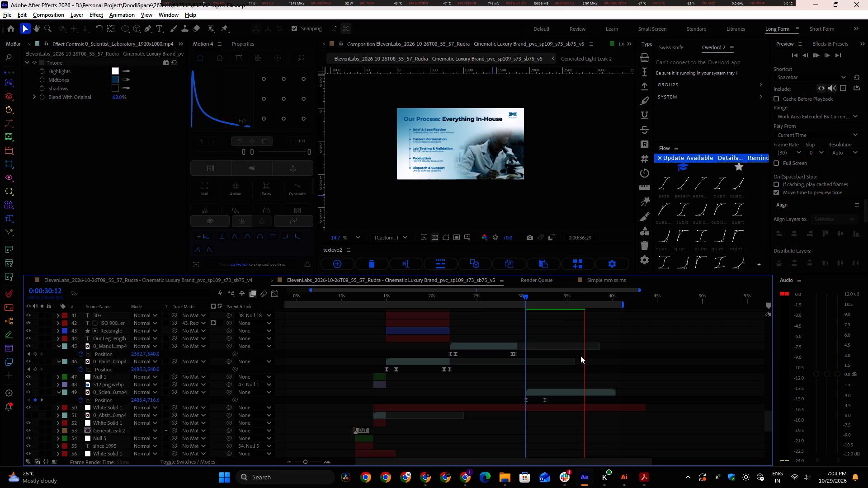
# Review the process scene's playback from 0:00:34:29 and check the client's script in Chrome.
pyautogui.press('space')
pyautogui.keyDown('alt'); pyautogui.scroll(1, 590, 363); pyautogui.keyUp('alt')
pyautogui.moveTo(571, 294); pyautogui.dragTo(543, 297)
pyautogui.press('space')
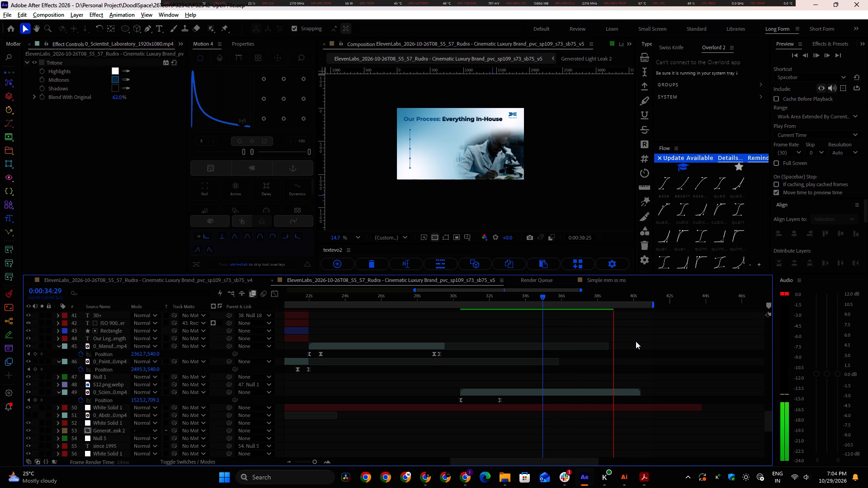
pyautogui.press('space')
pyautogui.keyDown('shift'); pyautogui.scroll(-2, 624, 334); pyautogui.keyUp('shift')
pyautogui.scroll(4, 609, 338)
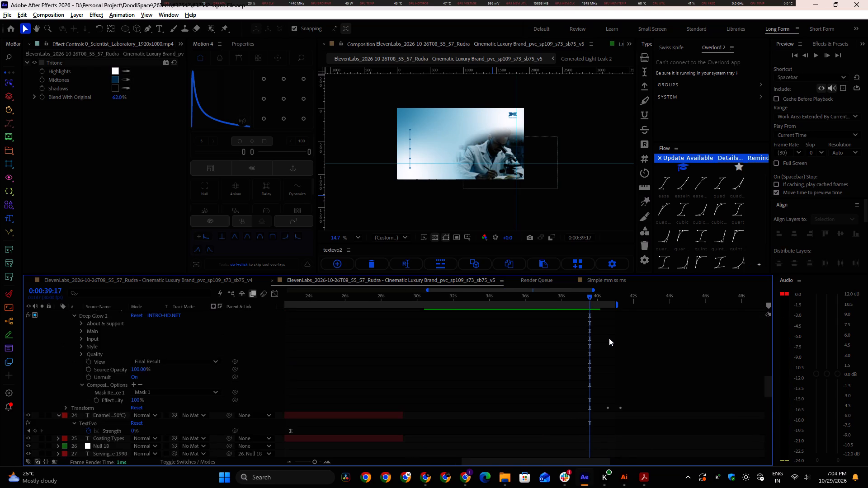
pyautogui.scroll(5, 609, 338)
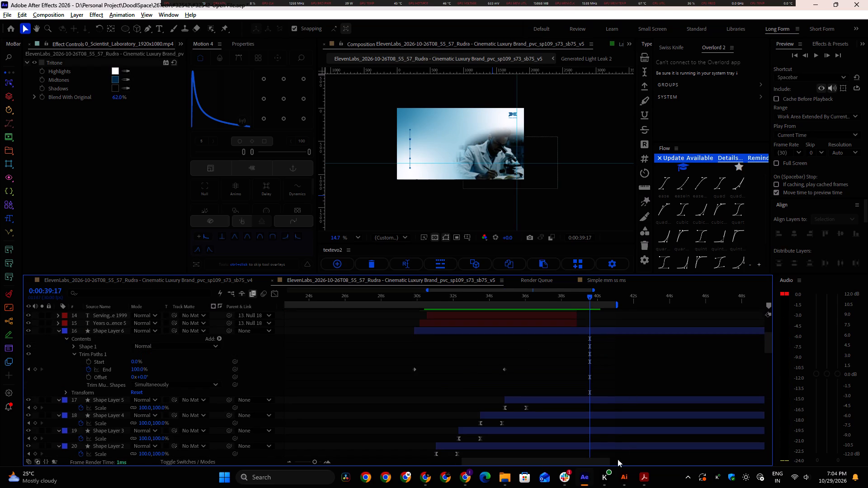
pyautogui.click(465, 477)
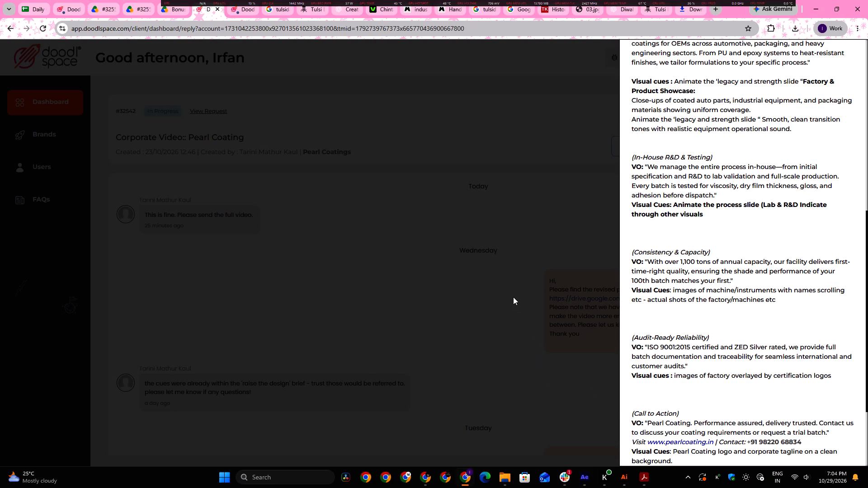
pyautogui.hotkey('alt', 'Tab')
# Extend the end of the composition's work area to about 47 s.
pyautogui.scroll(5, 610, 330)
pyautogui.moveTo(618, 303); pyautogui.dragTo(640, 304)
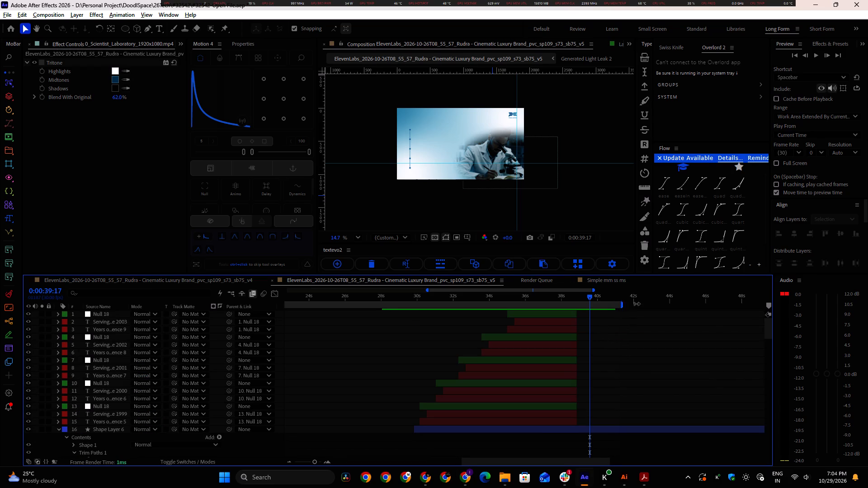
pyautogui.moveTo(640, 304); pyautogui.dragTo(725, 308)
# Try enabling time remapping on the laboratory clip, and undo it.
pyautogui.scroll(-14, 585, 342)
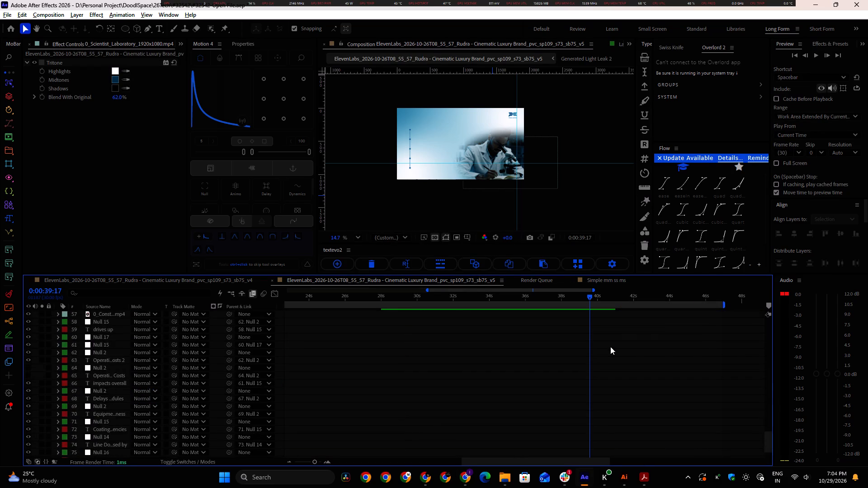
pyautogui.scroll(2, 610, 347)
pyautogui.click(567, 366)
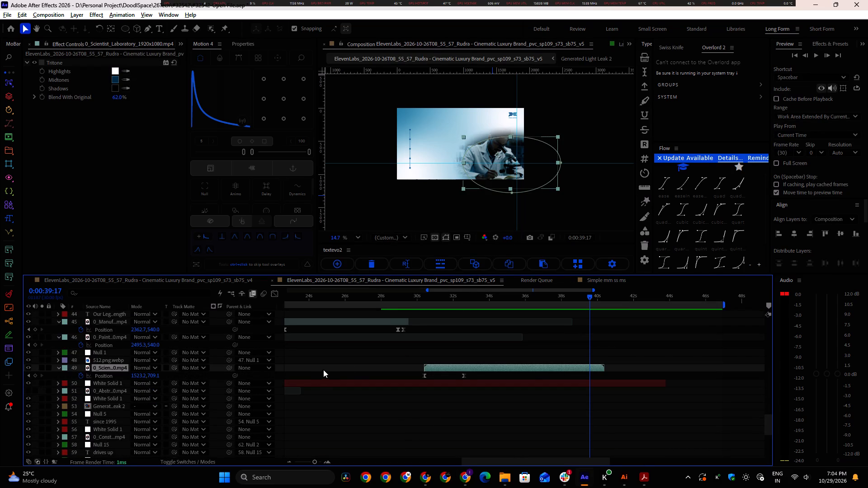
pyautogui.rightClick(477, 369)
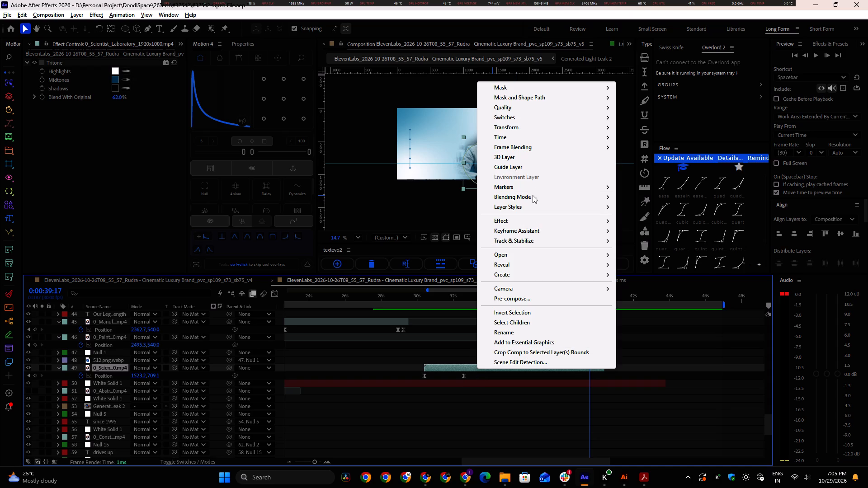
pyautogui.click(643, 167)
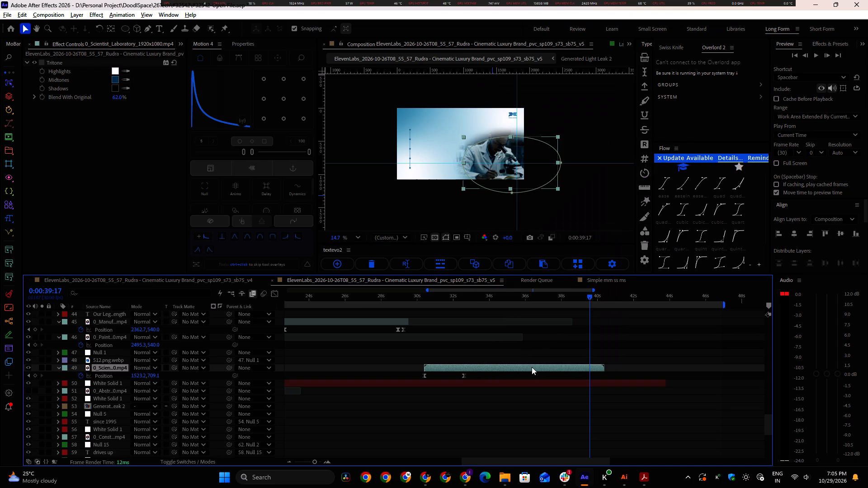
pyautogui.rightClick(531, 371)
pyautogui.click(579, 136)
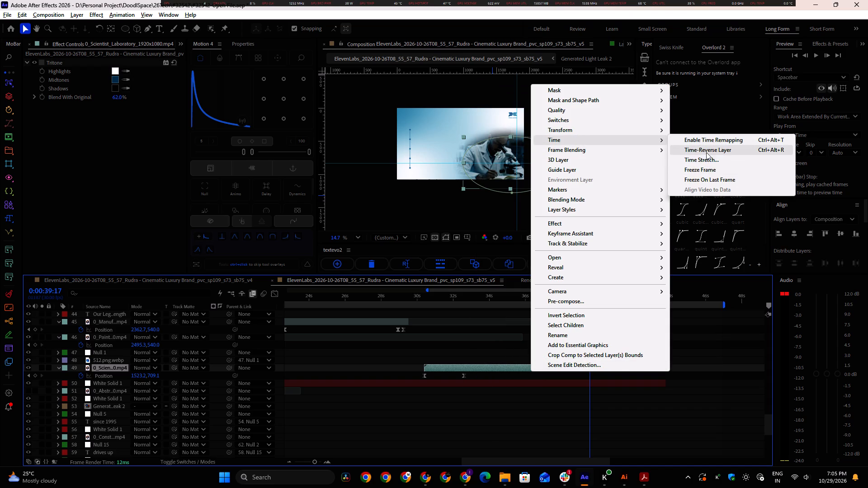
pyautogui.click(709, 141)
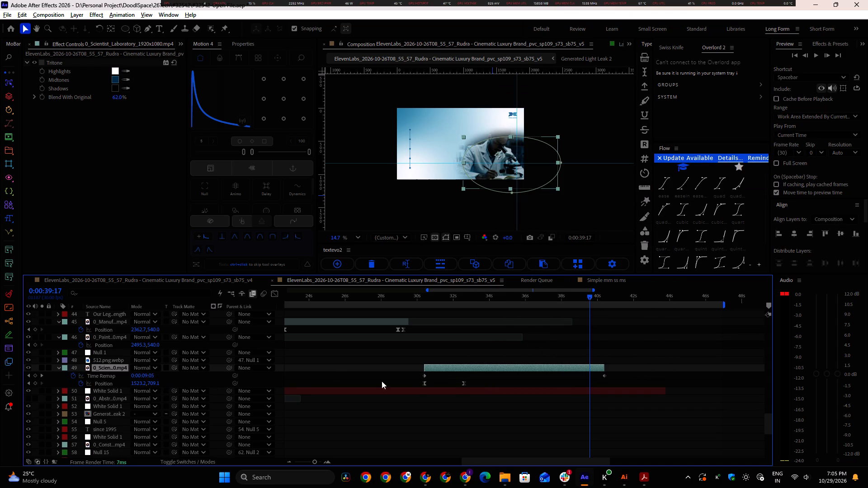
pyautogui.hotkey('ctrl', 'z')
# Time-stretch the laboratory clip to a new duration of 0:00:18:00, holding its in-point.
pyautogui.rightClick(599, 368)
pyautogui.click(638, 133)
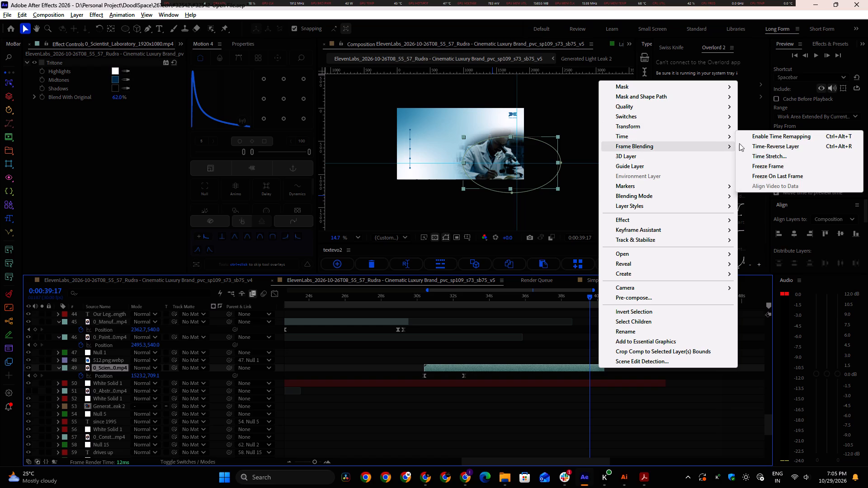
pyautogui.click(757, 154)
pyautogui.click(411, 221)
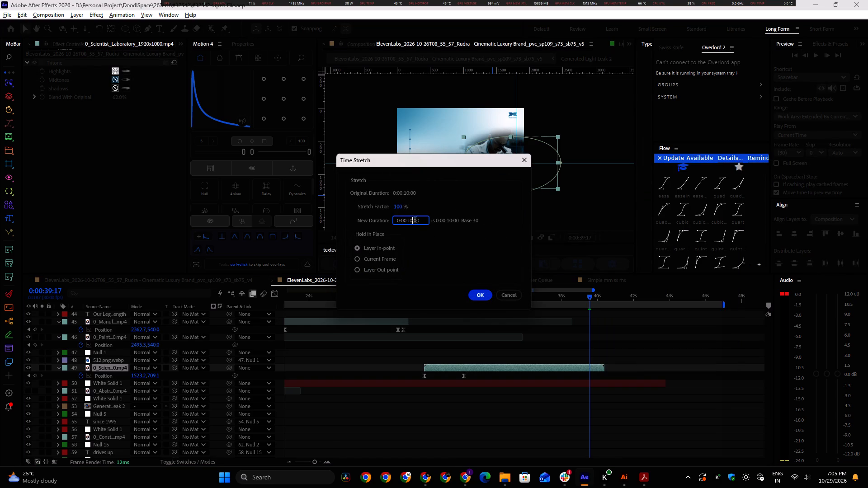
pyautogui.hotkey('shift', 'Left')
pyautogui.press('8')
pyautogui.click(484, 296)
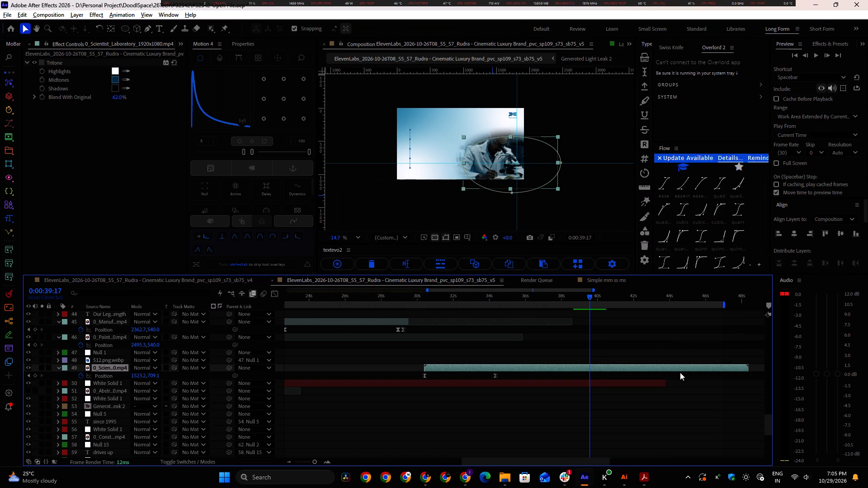
# Shorten the stretched slide-in by moving the laboratory clip's end Position keyframe to about 32.4 s.
pyautogui.moveTo(406, 375); pyautogui.dragTo(537, 379)
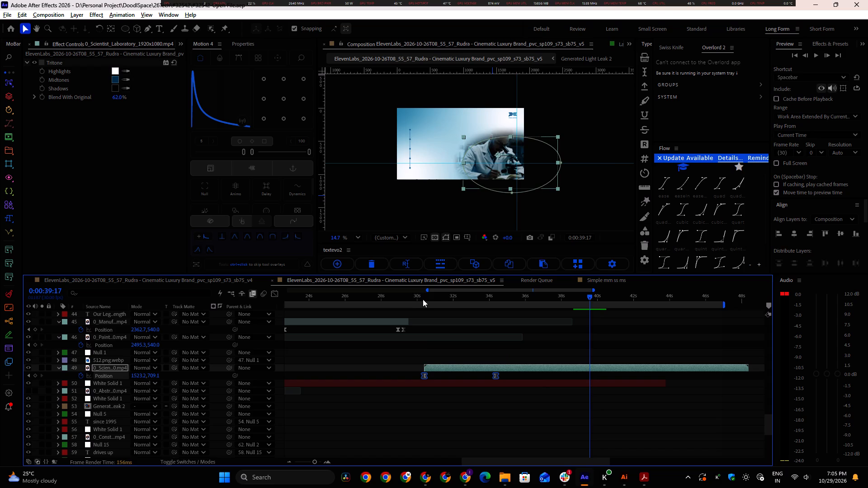
pyautogui.moveTo(422, 298); pyautogui.dragTo(497, 313)
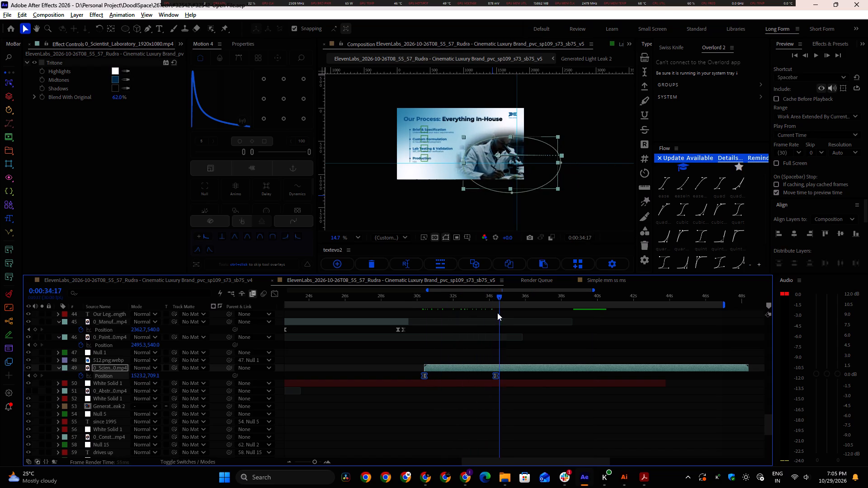
pyautogui.moveTo(497, 313); pyautogui.dragTo(425, 314)
pyautogui.keyDown('alt'); pyautogui.moveTo(495, 375); pyautogui.dragTo(459, 377); pyautogui.keyUp('alt')
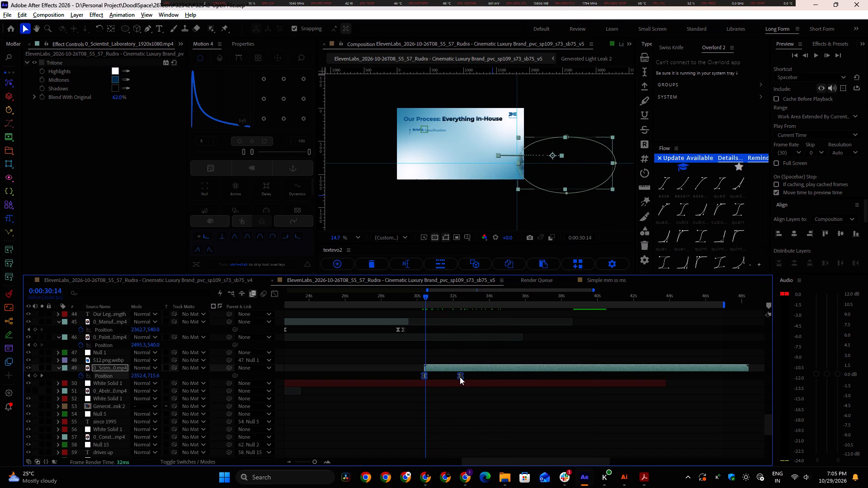
# Set the composition preview resolution to Quarter and play back the slide-in from 0:00:30:14.
pyautogui.click(390, 240)
pyautogui.click(402, 303)
pyautogui.click(373, 355)
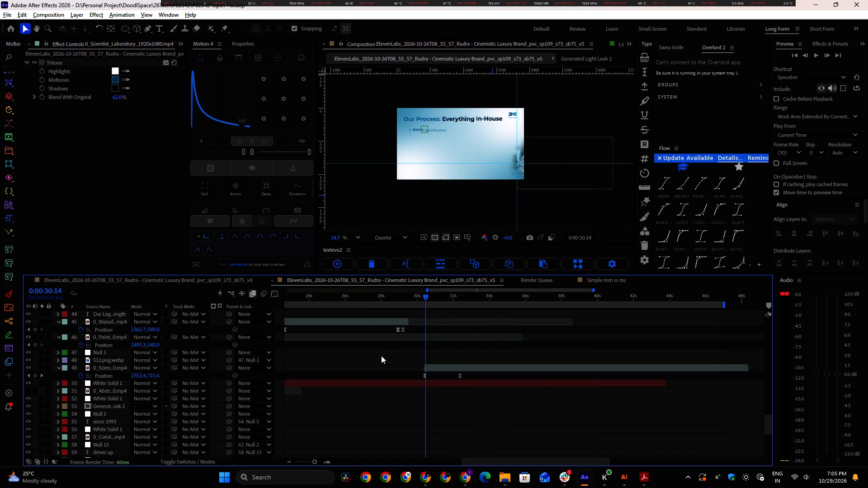
pyautogui.press('space')
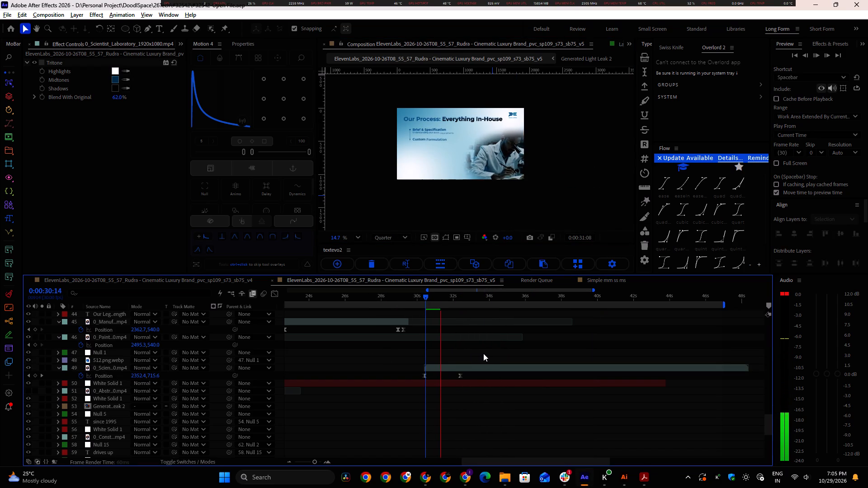
# Check the slide-in playback, and play back the end of the scene from 0:00:39:16.
pyautogui.scroll(8, 510, 328)
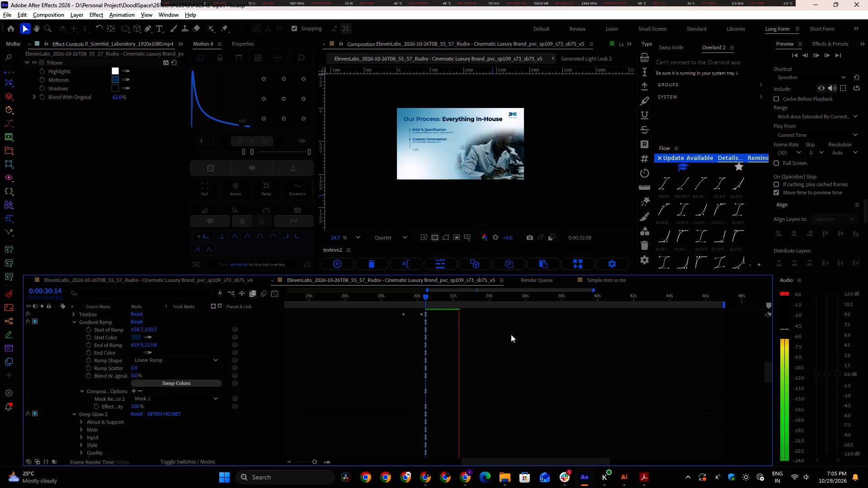
pyautogui.scroll(2, 511, 334)
pyautogui.scroll(-5, 511, 334)
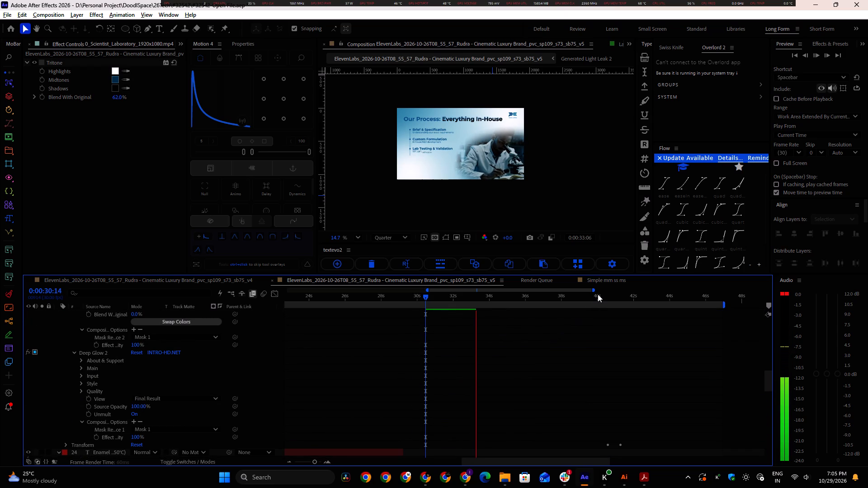
pyautogui.press('space')
pyautogui.click(589, 298)
pyautogui.press('space')
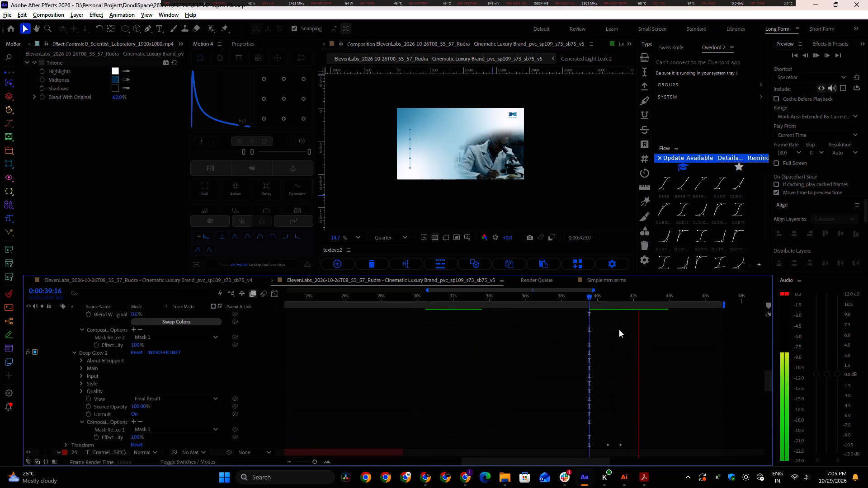
pyautogui.press('space')
# Extend the out-points of the five list items' text and null layers, layers 1 to 15, to 0:00:43:20.
pyautogui.scroll(-2, 652, 328)
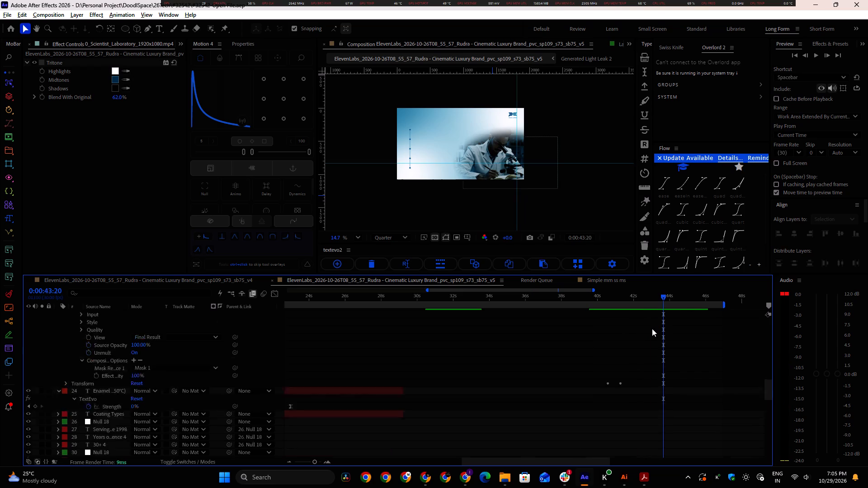
pyautogui.scroll(-2, 652, 328)
pyautogui.scroll(11, 652, 328)
pyautogui.scroll(2, 562, 324)
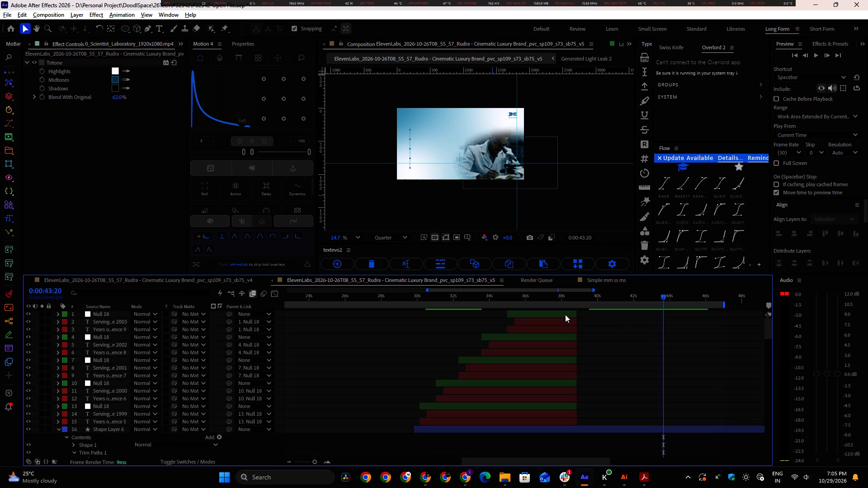
pyautogui.click(565, 314)
pyautogui.keyDown('shift'); pyautogui.click(561, 419); pyautogui.keyUp('shift')
pyautogui.hotkey('alt', ']')
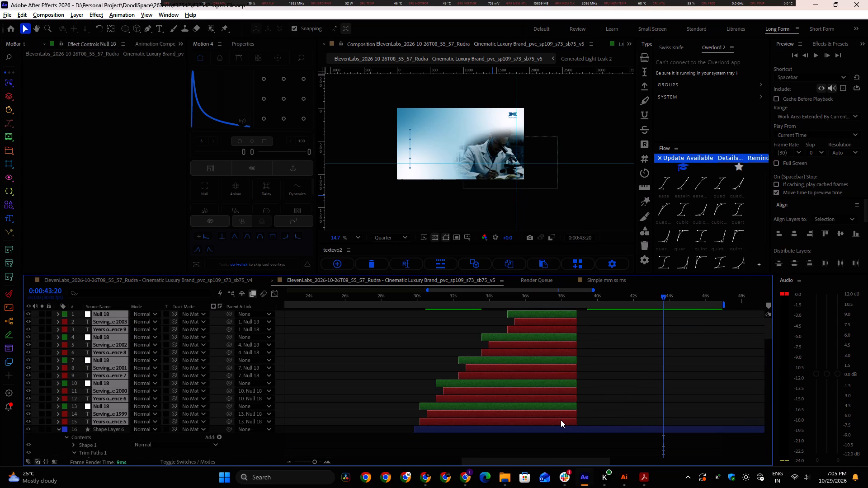
# Extend the "Our Process: Everything In-House" title layer's out-point to 0:00:43:20.
pyautogui.scroll(-3, 632, 445)
pyautogui.scroll(1, 627, 424)
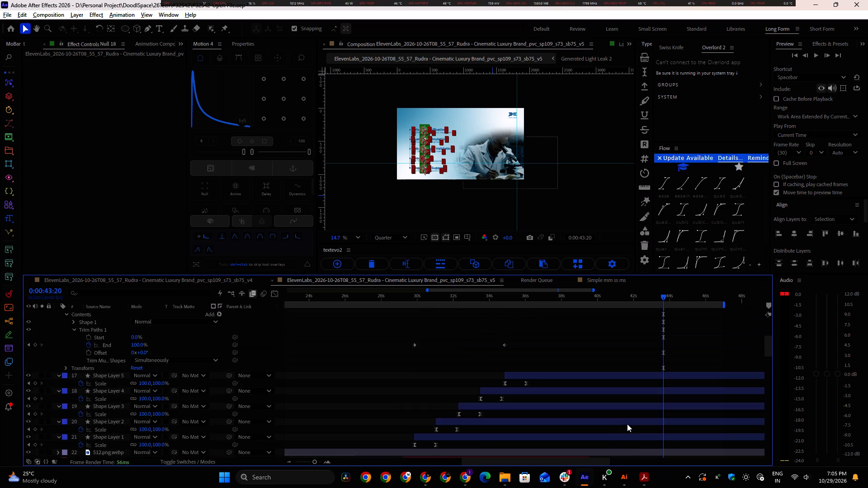
pyautogui.scroll(-1, 623, 424)
pyautogui.click(574, 396)
pyautogui.hotkey('alt', ']')
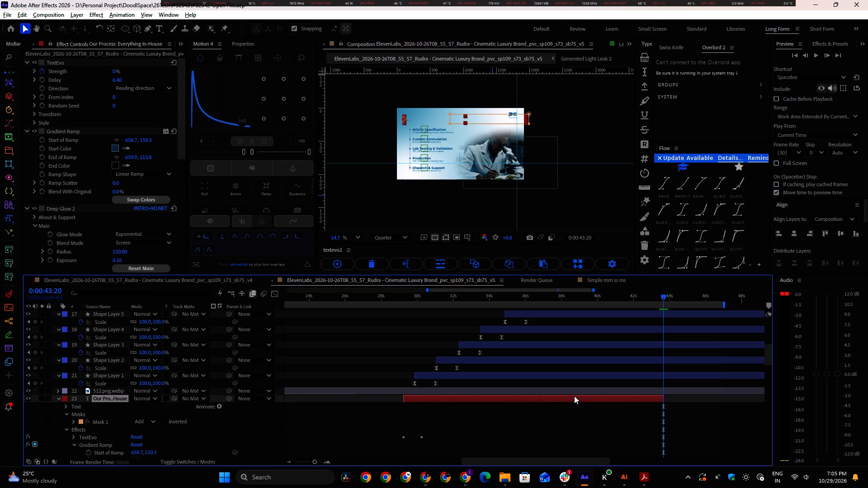
# Remove the title's scale-up by deleting its two Scale keyframes near 41 s, holding it at the 121% scale of 0:00:39:29.
pyautogui.scroll(-4, 624, 404)
pyautogui.scroll(3, 625, 406)
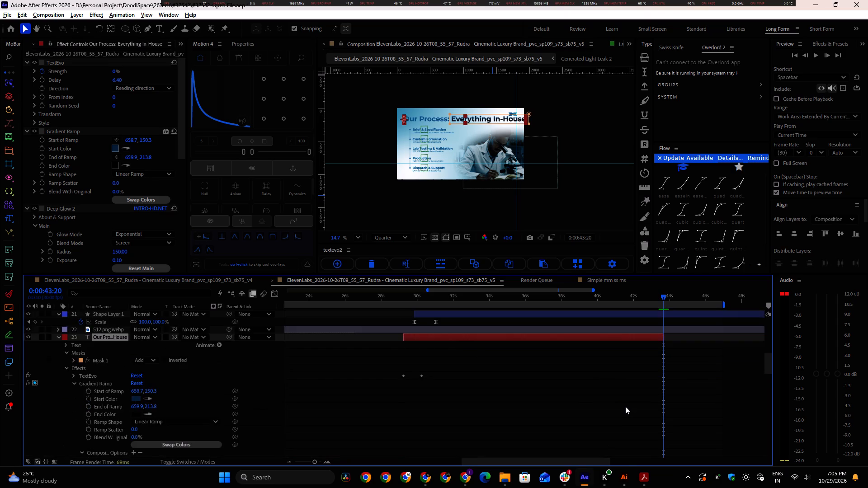
pyautogui.scroll(2, 625, 406)
pyautogui.scroll(-1, 593, 431)
pyautogui.click(514, 427)
pyautogui.click(513, 397)
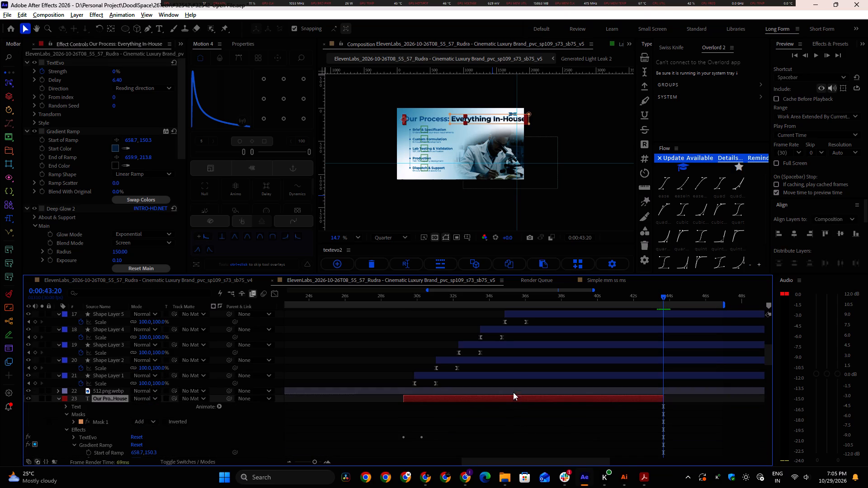
pyautogui.scroll(4, 387, 127)
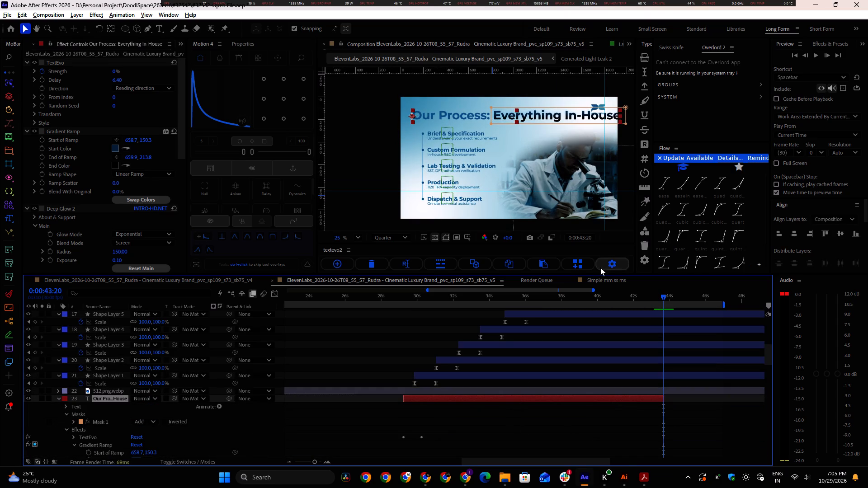
pyautogui.moveTo(598, 297); pyautogui.dragTo(641, 306)
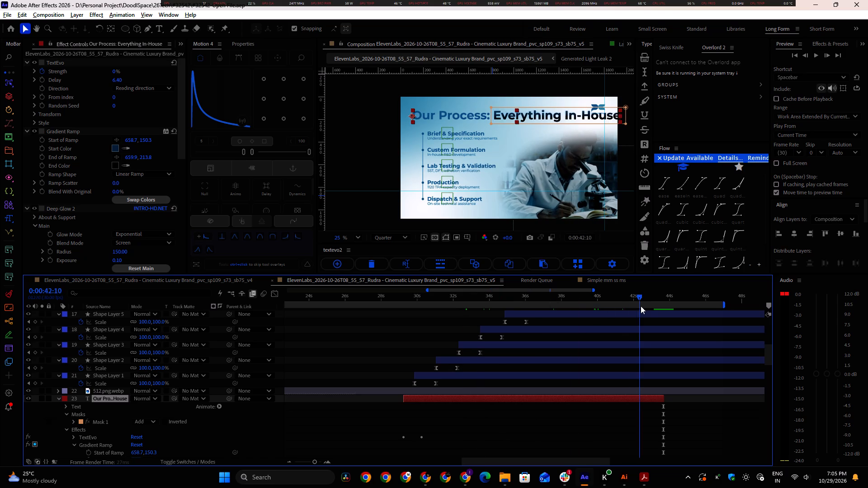
pyautogui.moveTo(641, 306); pyautogui.dragTo(597, 306)
pyautogui.press('u')
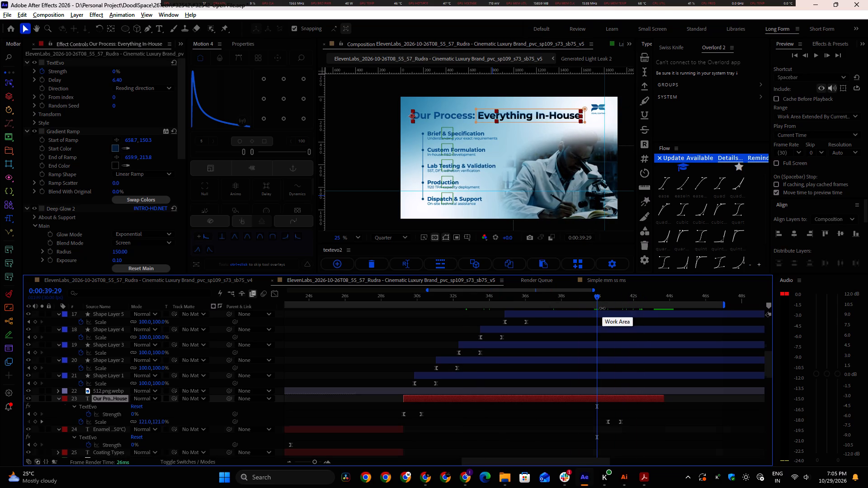
pyautogui.moveTo(592, 415); pyautogui.dragTo(624, 427)
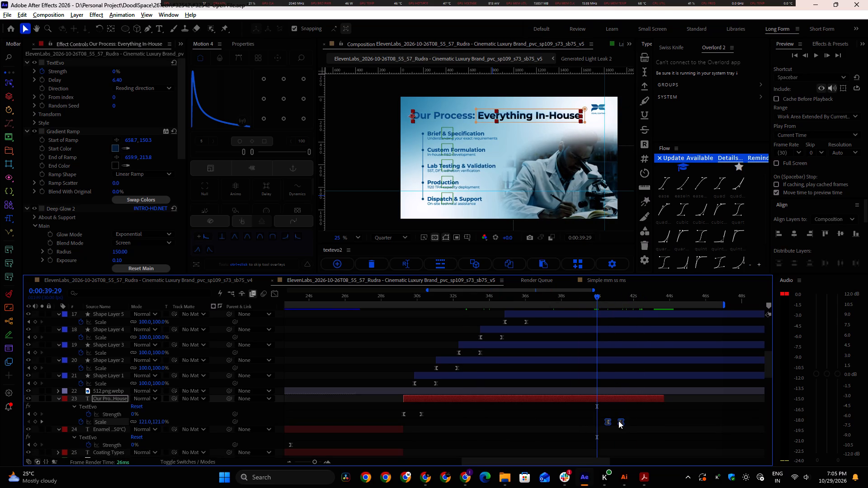
pyautogui.press('Delete')
# Play back the held title from 0:00:39:29 to the end of the scene's text.
pyautogui.press('space')
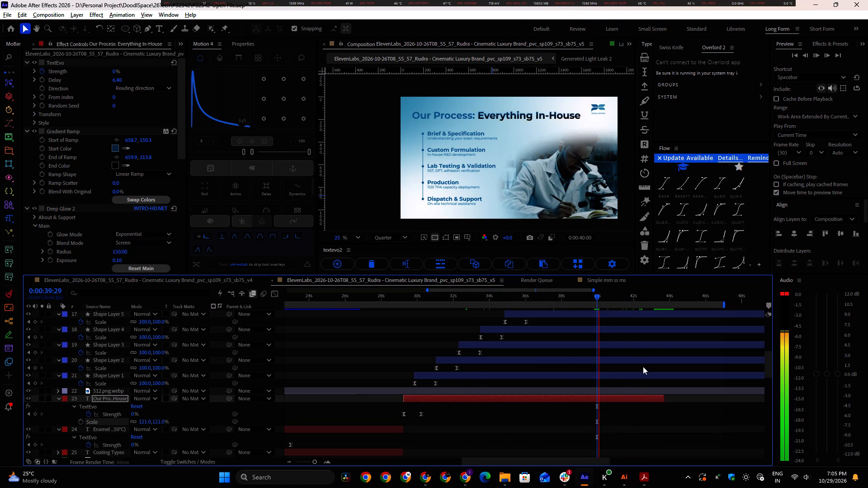
pyautogui.keyDown('shift'); pyautogui.scroll(-4, 642, 371); pyautogui.keyUp('shift')
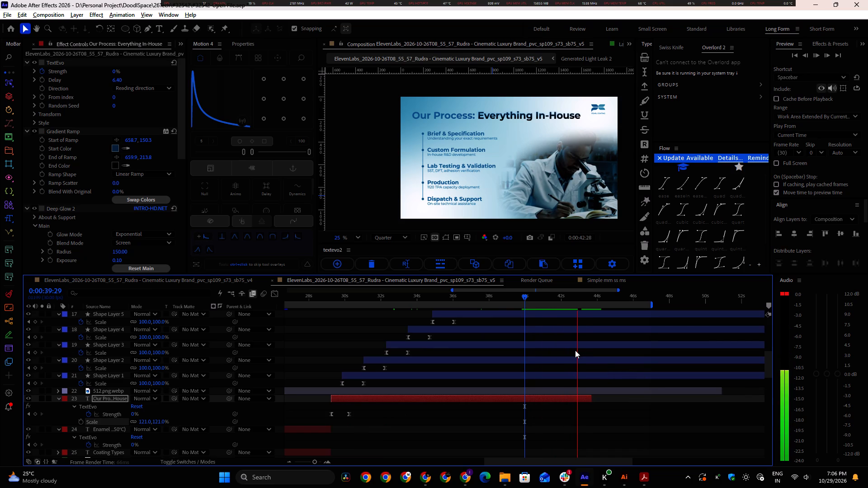
pyautogui.press('space')
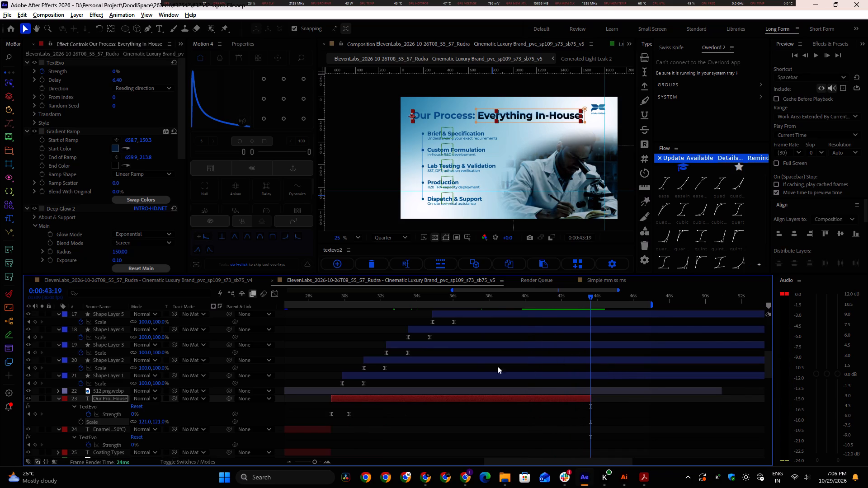
# Nudge the five list-text nulls, their bullet dots and the connecting line up by one large step and back down by one small step.
pyautogui.scroll(4, 434, 386)
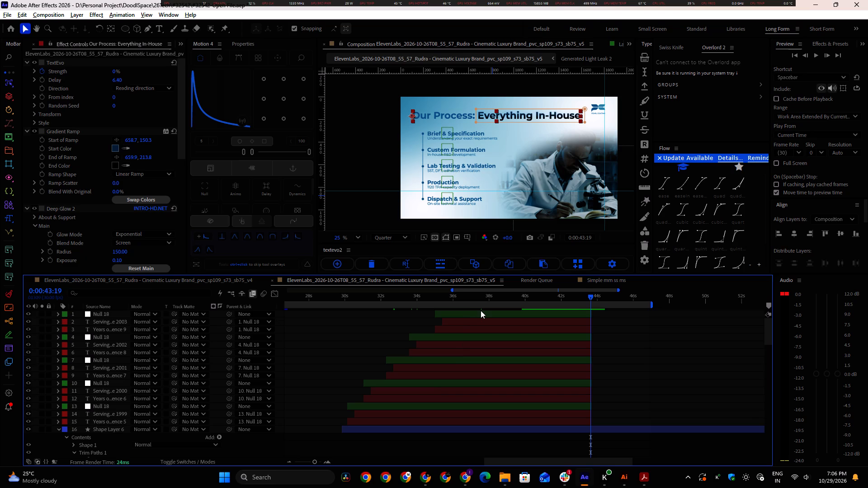
pyautogui.click(482, 313)
pyautogui.scroll(-2, 473, 342)
pyautogui.scroll(3, 473, 343)
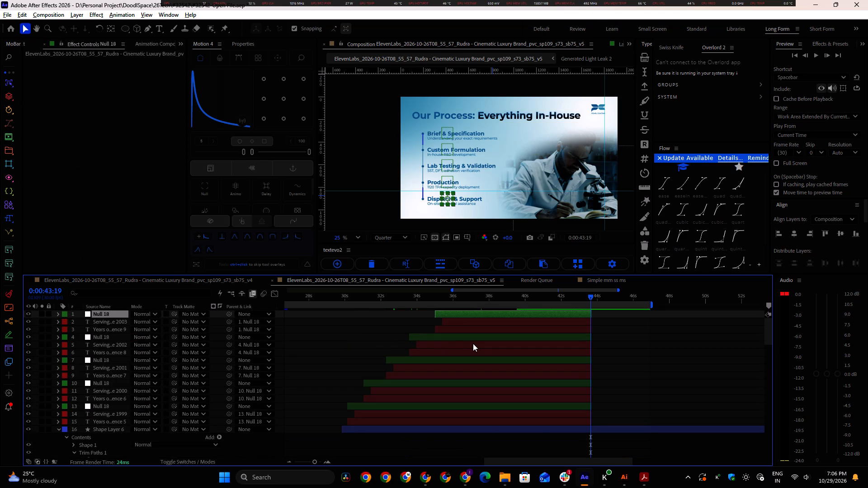
pyautogui.scroll(-1, 436, 343)
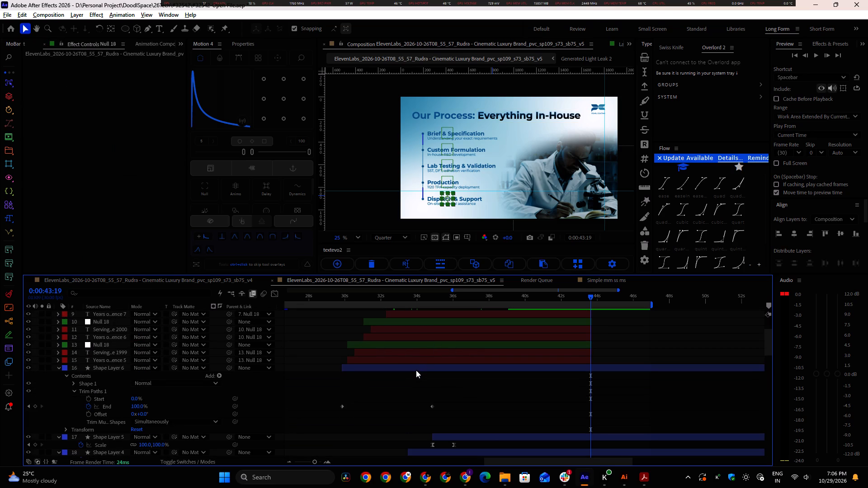
pyautogui.click(416, 370)
pyautogui.scroll(-2, 417, 370)
pyautogui.keyDown('shift'); pyautogui.click(411, 374); pyautogui.keyUp('shift')
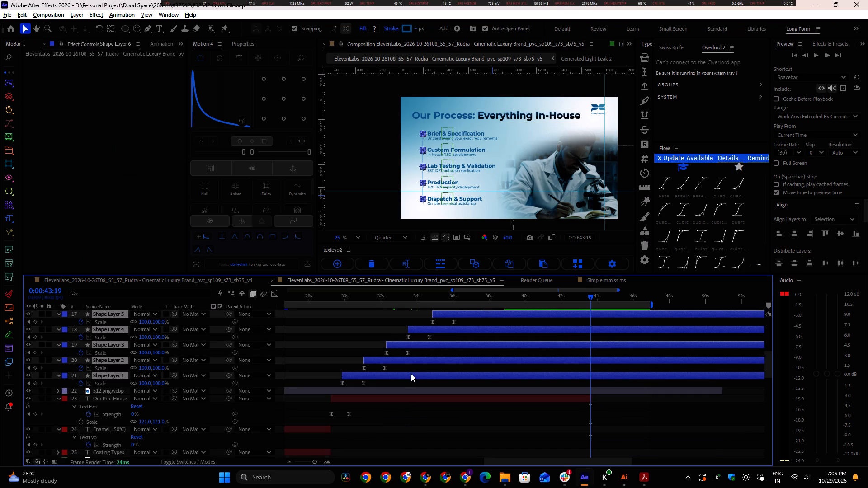
pyautogui.scroll(3, 413, 374)
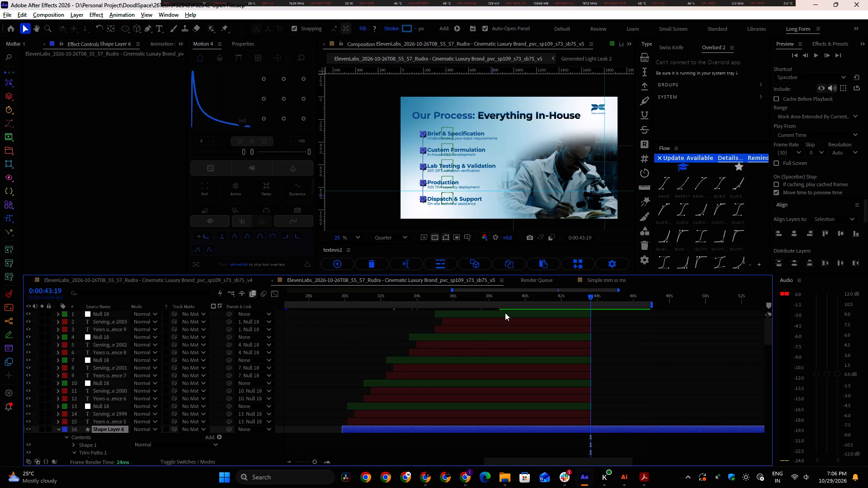
pyautogui.keyDown('ctrl'); pyautogui.click(505, 312); pyautogui.keyUp('ctrl')
pyautogui.keyDown('ctrl'); pyautogui.click(486, 336); pyautogui.keyUp('ctrl')
pyautogui.keyDown('ctrl'); pyautogui.click(449, 359); pyautogui.keyUp('ctrl')
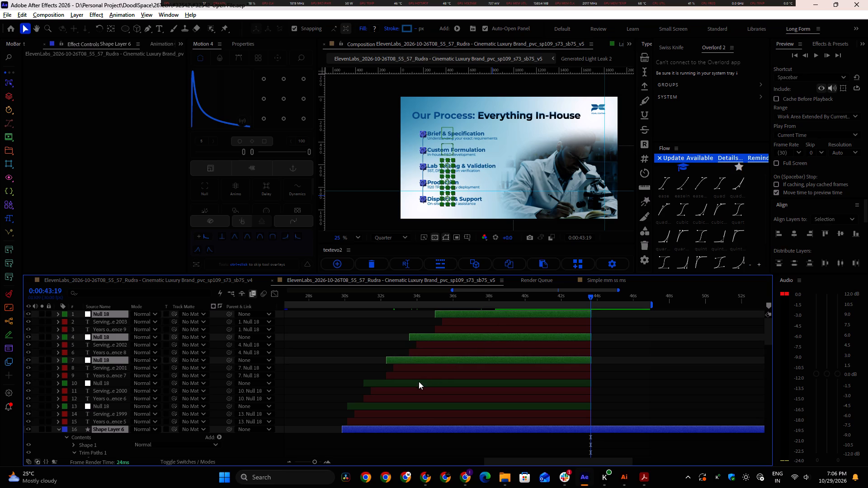
pyautogui.keyDown('ctrl'); pyautogui.click(418, 382); pyautogui.keyUp('ctrl')
pyautogui.keyDown('ctrl'); pyautogui.click(389, 406); pyautogui.keyUp('ctrl')
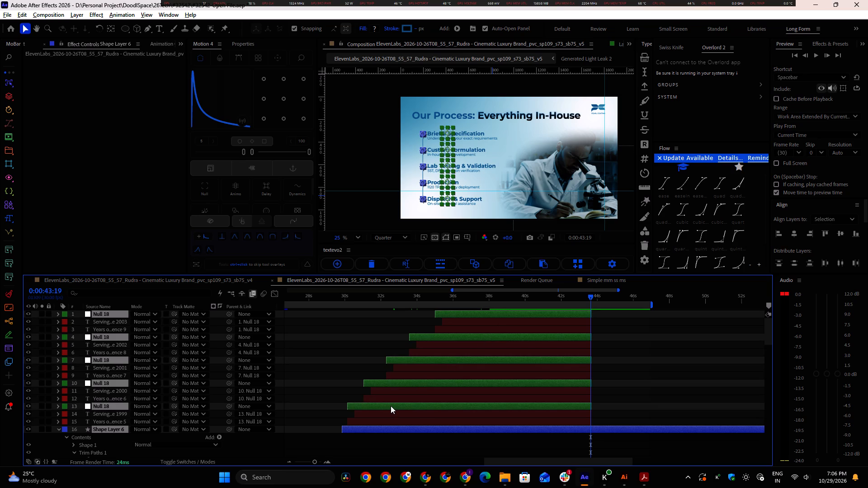
pyautogui.hotkey('shift', 'Up')
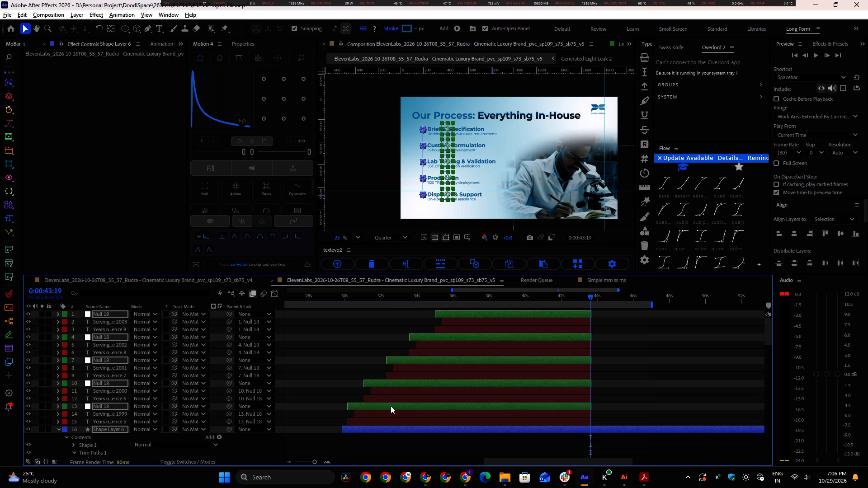
pyautogui.press('Down')
pyautogui.click(342, 343)
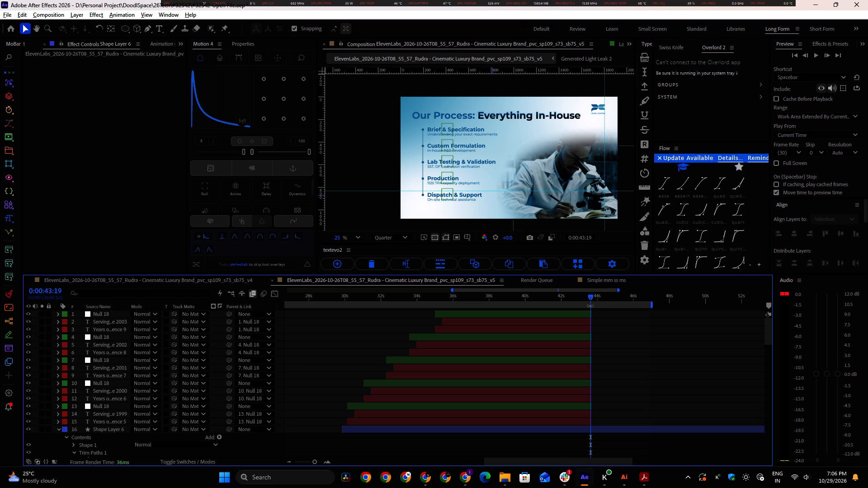
# Play back the scene's ending from 0:00:43:01.
pyautogui.moveTo(588, 294); pyautogui.dragTo(577, 295)
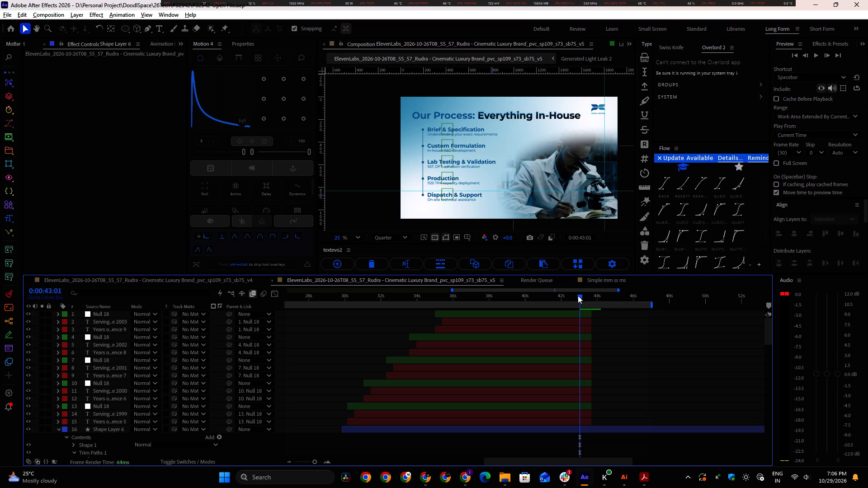
pyautogui.press('space')
pyautogui.press('space')
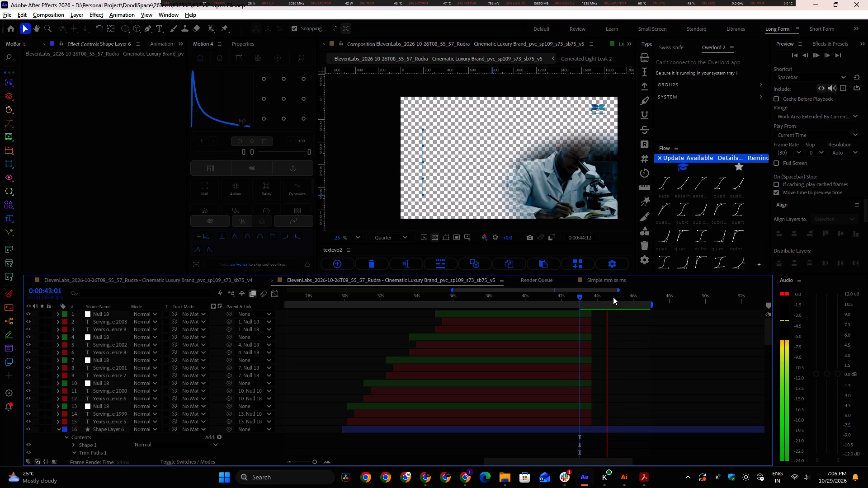
# Trim the end of the 512.png.webp logo layer to the playhead at 0:00:43:20.
pyautogui.moveTo(609, 296); pyautogui.dragTo(590, 300)
pyautogui.scroll(-2, 610, 352)
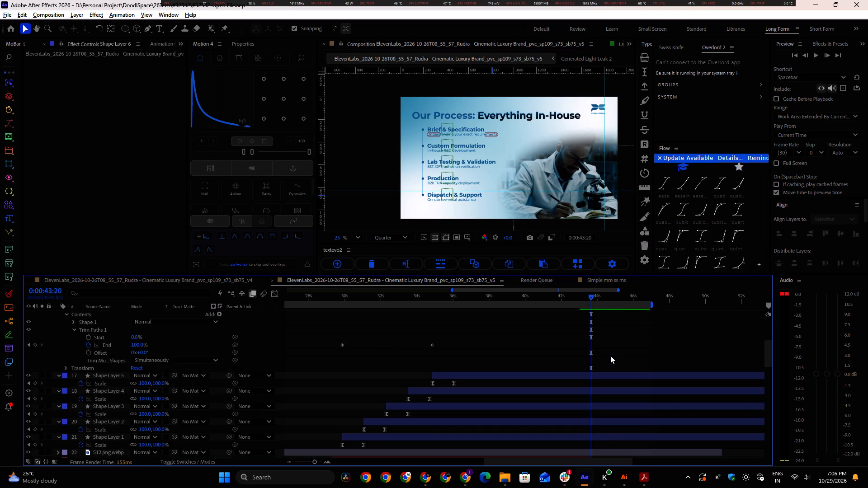
pyautogui.scroll(-1, 610, 356)
pyautogui.click(601, 389)
pyautogui.hotkey('alt', ']')
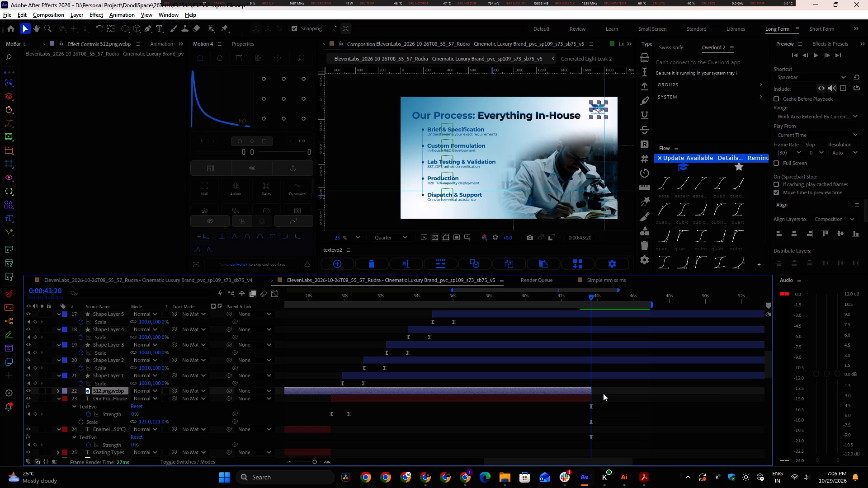
# Trim one more frame off the logo and title layers so both bars end exactly at the 0:00:43:20 playhead.
pyautogui.keyDown('alt'); pyautogui.scroll(2, 603, 393); pyautogui.keyUp('alt')
pyautogui.keyDown('alt'); pyautogui.scroll(1, 565, 389); pyautogui.keyUp('alt')
pyautogui.moveTo(549, 389); pyautogui.dragTo(549, 389)
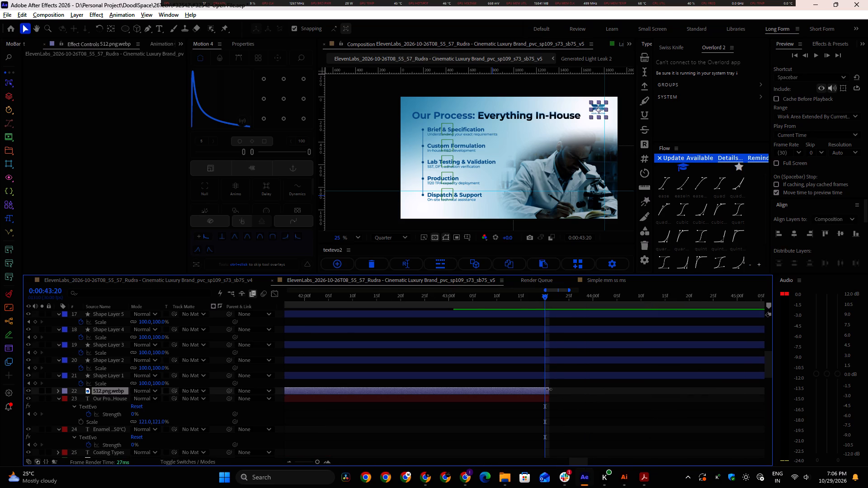
pyautogui.moveTo(549, 389); pyautogui.dragTo(545, 389)
pyautogui.moveTo(549, 399); pyautogui.dragTo(545, 399)
# Trim the list text and null layers, layers 1 to 15, by one frame so their bars end exactly at the 0:00:43:20 playhead.
pyautogui.scroll(2, 552, 398)
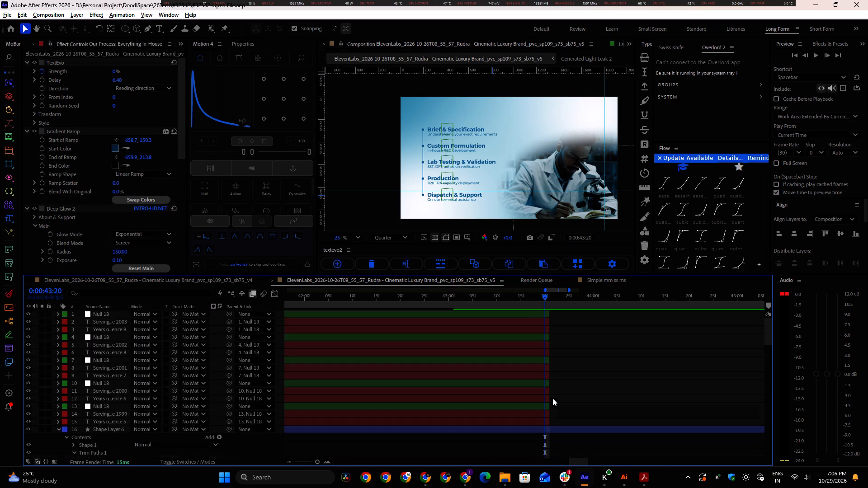
pyautogui.scroll(4, 552, 398)
pyautogui.scroll(4, 534, 319)
pyautogui.scroll(-2, 535, 335)
pyautogui.scroll(7, 535, 337)
pyautogui.click(535, 312)
pyautogui.keyDown('shift'); pyautogui.click(537, 422); pyautogui.keyUp('shift')
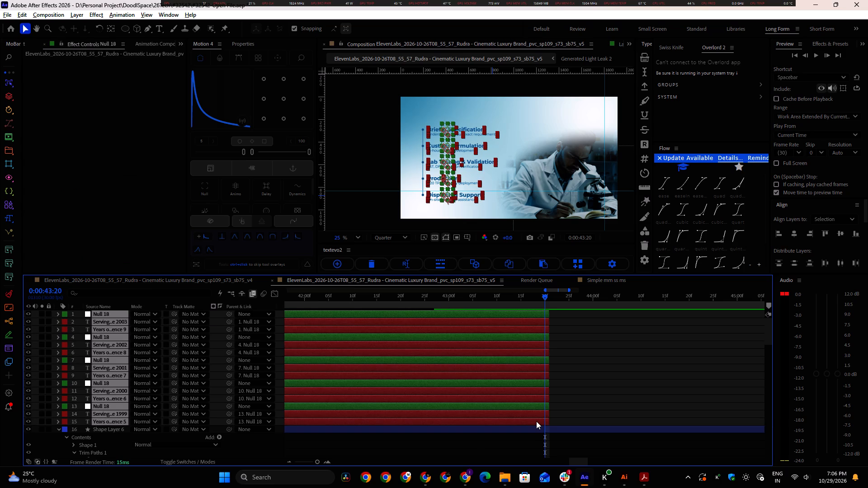
pyautogui.hotkey('alt', ']')
pyautogui.moveTo(549, 422); pyautogui.dragTo(545, 422)
# Trim the ends of Shape Layers 1 to 5 to the playhead at 0:00:43:20.
pyautogui.scroll(-2, 545, 422)
pyautogui.doubleClick(538, 373)
pyautogui.keyDown('shift'); pyautogui.click(538, 439); pyautogui.keyUp('shift')
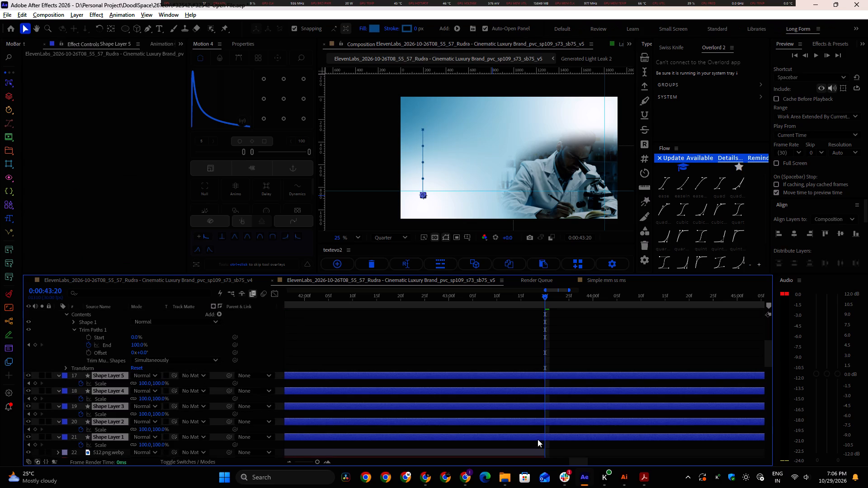
pyautogui.hotkey('alt', ']')
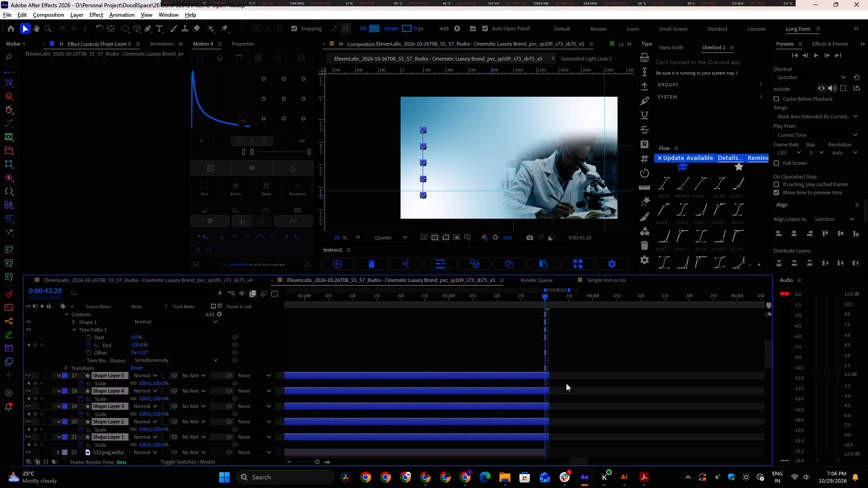
pyautogui.click(549, 376)
# Trim the end of the Scientist Laboratory video layer so its bar ends exactly at the 0:00:43:20 playhead.
pyautogui.scroll(-3, 545, 378)
pyautogui.scroll(2, 545, 378)
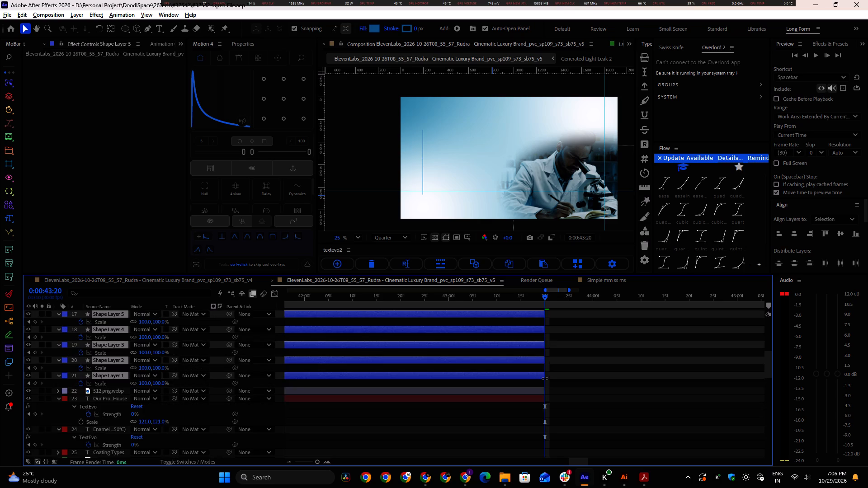
pyautogui.keyDown('alt'); pyautogui.scroll(-3, 545, 378); pyautogui.keyUp('alt')
pyautogui.scroll(-6, 533, 394)
pyautogui.scroll(2, 532, 395)
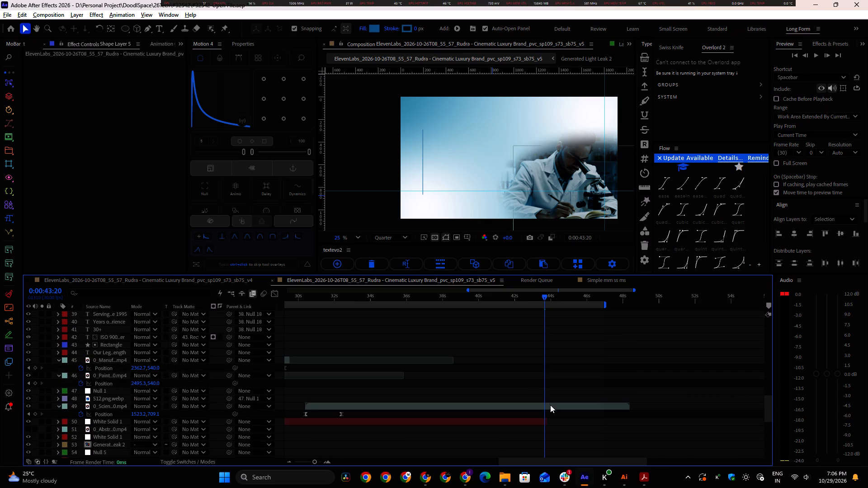
pyautogui.click(550, 406)
pyautogui.hotkey('alt', ']')
pyautogui.keyDown('alt'); pyautogui.scroll(2, 547, 411); pyautogui.keyUp('alt')
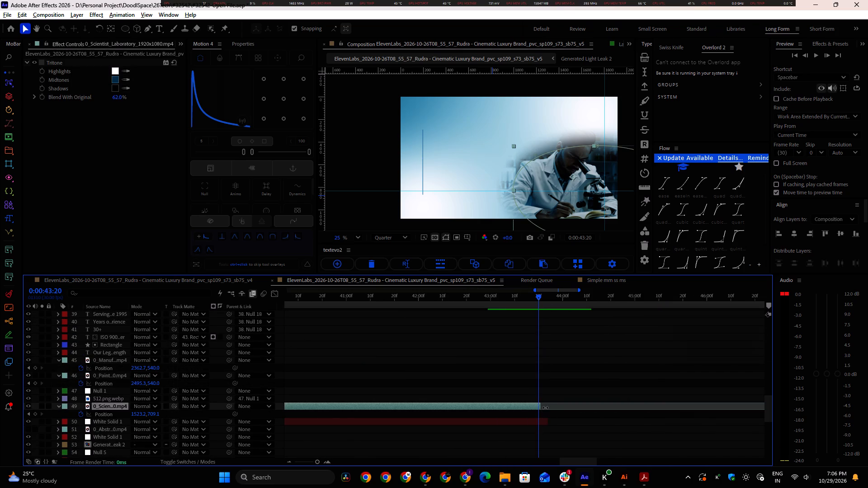
pyautogui.click(542, 406)
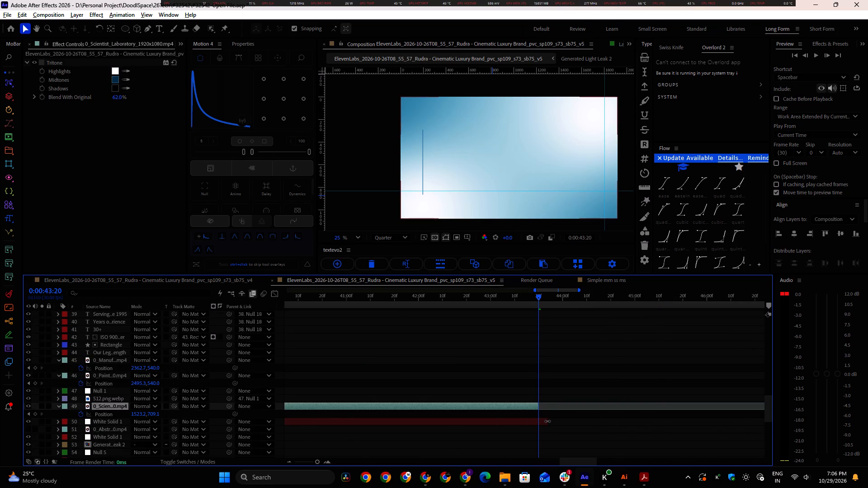
# Shorten the White Solid 1 background layer beneath the laboratory video so it ends at 0:00:43:20.
pyautogui.moveTo(547, 421); pyautogui.dragTo(538, 421)
pyautogui.keyDown('alt'); pyautogui.scroll(-3, 542, 374); pyautogui.keyUp('alt')
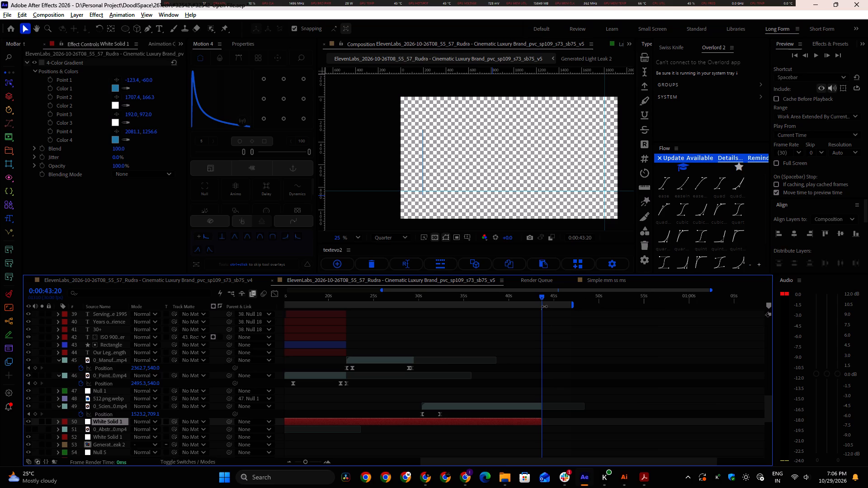
pyautogui.click(504, 349)
# Switch to the v4 composition and scrub between about 0:00:34 and 0:00:50 to review its scenes, including the heat-resistant finishes shot.
pyautogui.click(226, 278)
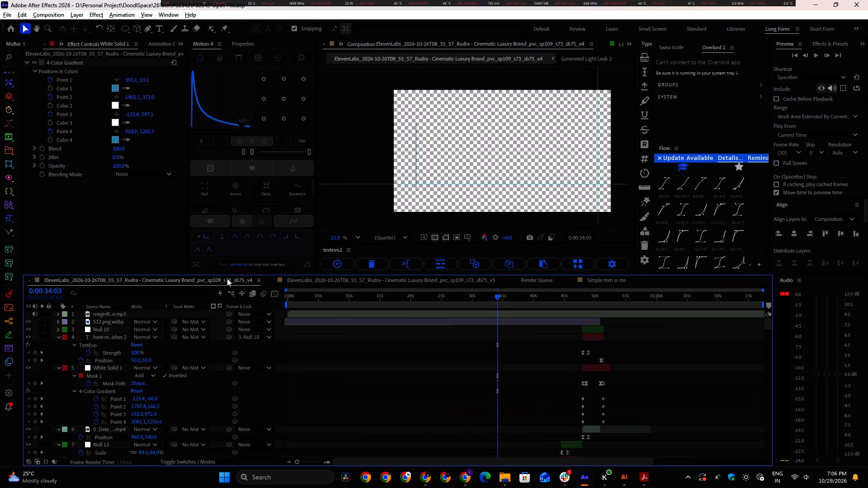
pyautogui.moveTo(500, 294); pyautogui.dragTo(535, 300)
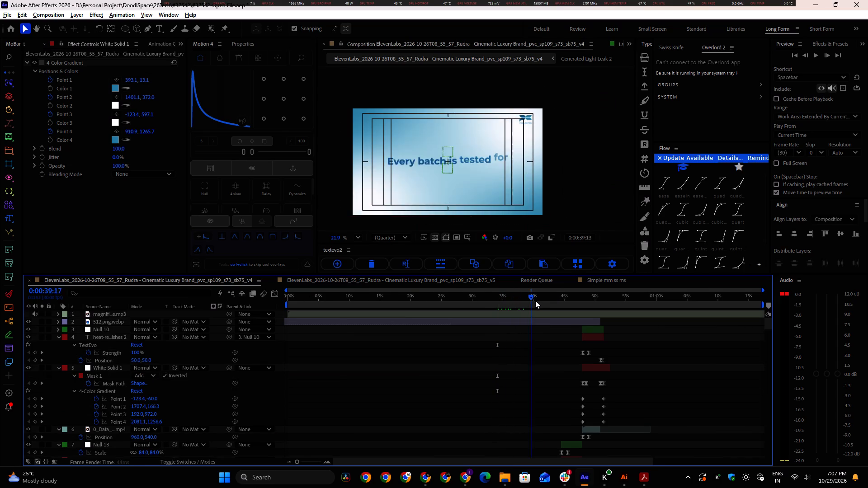
pyautogui.moveTo(535, 300); pyautogui.dragTo(549, 307)
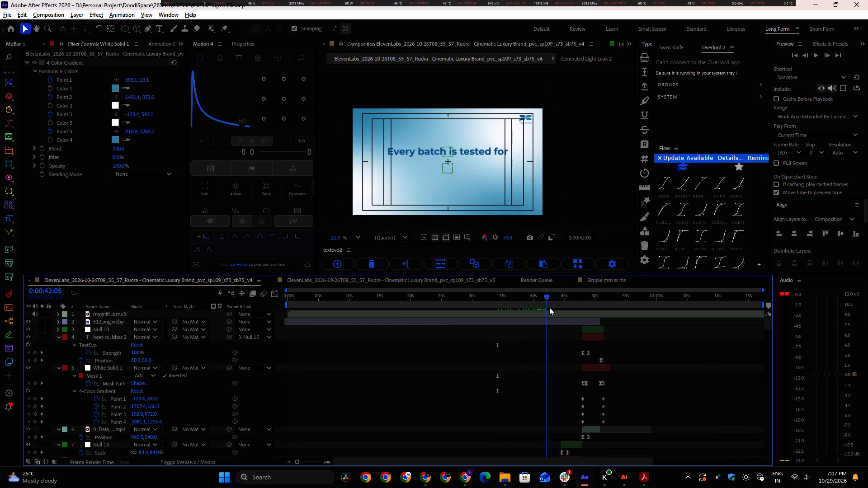
pyautogui.moveTo(549, 307); pyautogui.dragTo(562, 310)
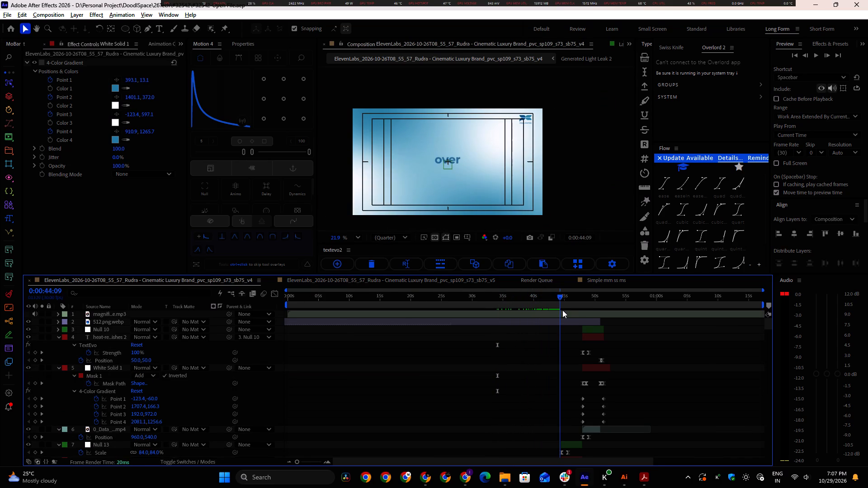
pyautogui.moveTo(562, 310); pyautogui.dragTo(573, 314)
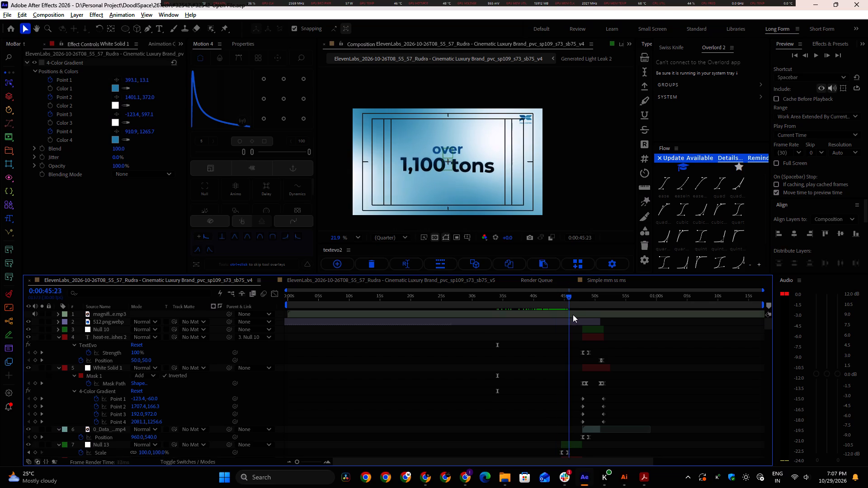
pyautogui.moveTo(573, 314); pyautogui.dragTo(592, 319)
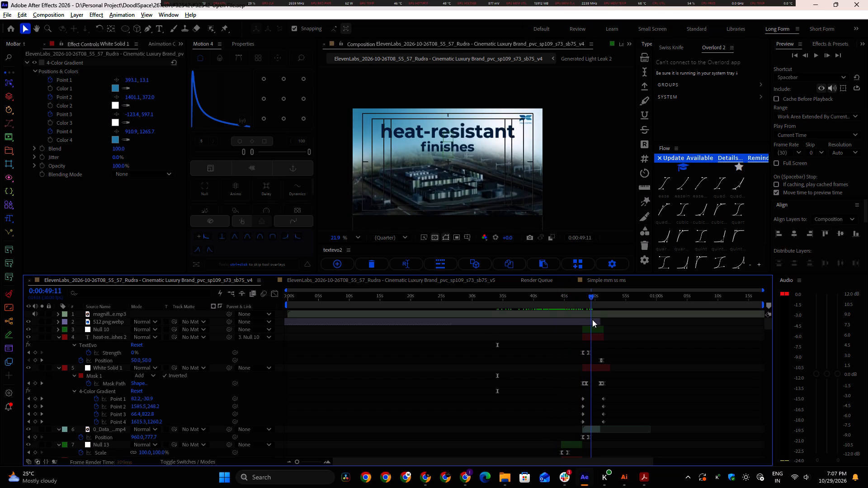
pyautogui.moveTo(592, 319); pyautogui.dragTo(600, 325)
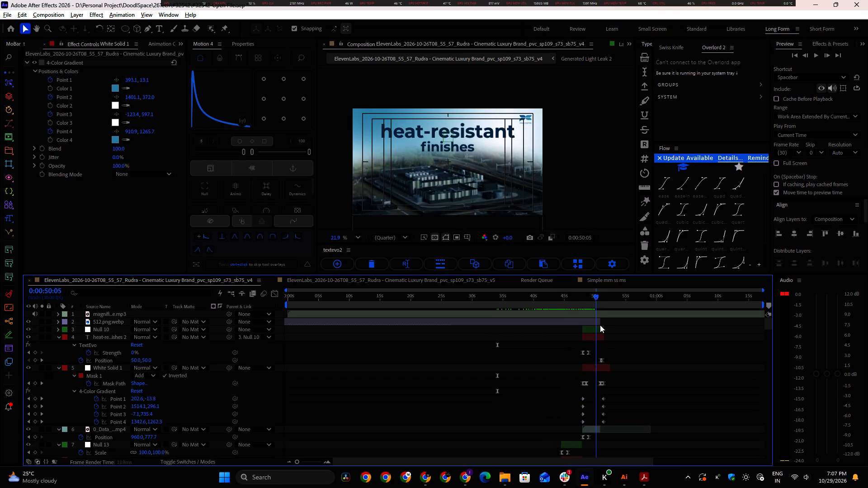
pyautogui.moveTo(600, 325); pyautogui.dragTo(561, 333)
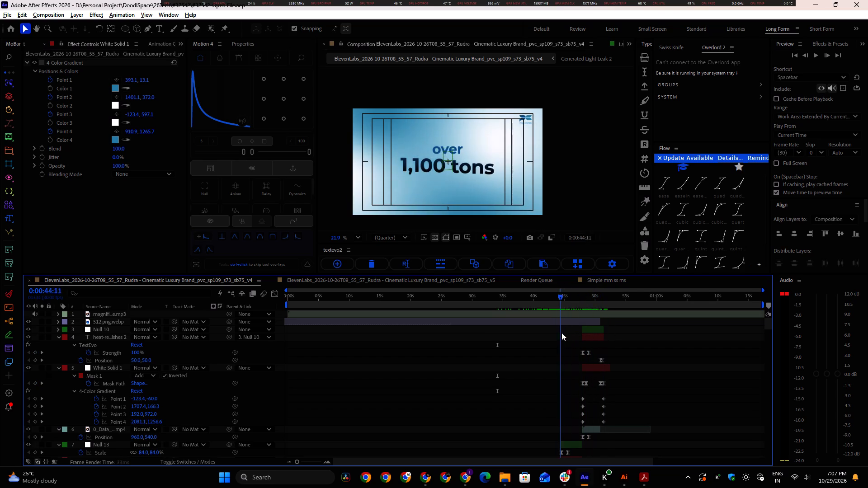
pyautogui.moveTo(561, 333); pyautogui.dragTo(545, 336)
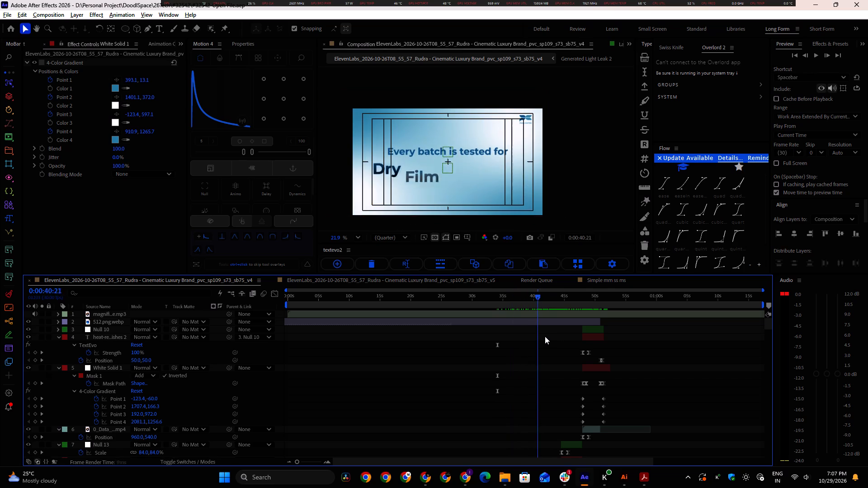
pyautogui.moveTo(545, 336); pyautogui.dragTo(579, 326)
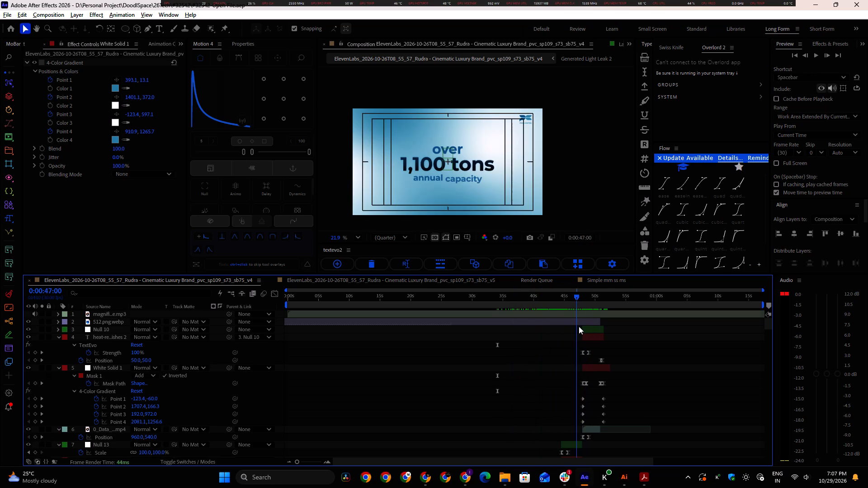
pyautogui.moveTo(579, 326); pyautogui.dragTo(594, 327)
# Copy the Null 10, heat-resistant finishes 2, White Solid 1 and 0_Data video layers from the v4 composition into v5.
pyautogui.keyDown('alt'); pyautogui.scroll(1, 585, 338); pyautogui.keyUp('alt')
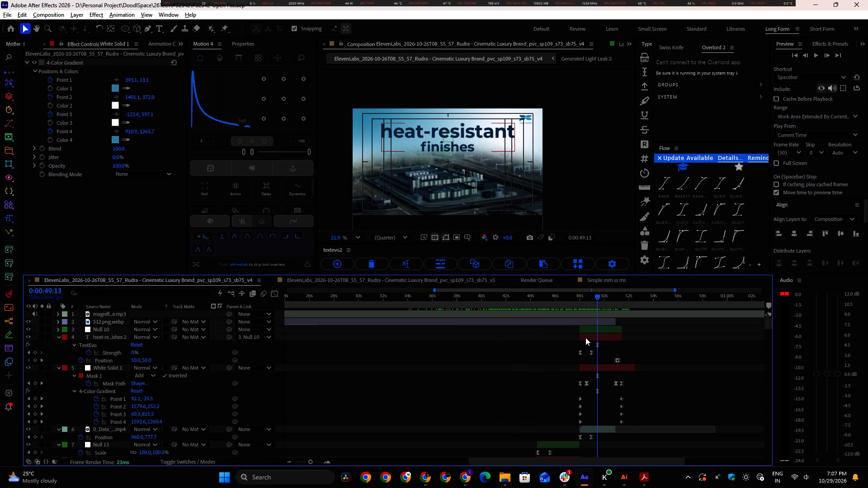
pyautogui.keyDown('alt'); pyautogui.scroll(1, 585, 339); pyautogui.keyUp('alt')
pyautogui.keyDown('shift'); pyautogui.scroll(-7, 585, 338); pyautogui.keyUp('shift')
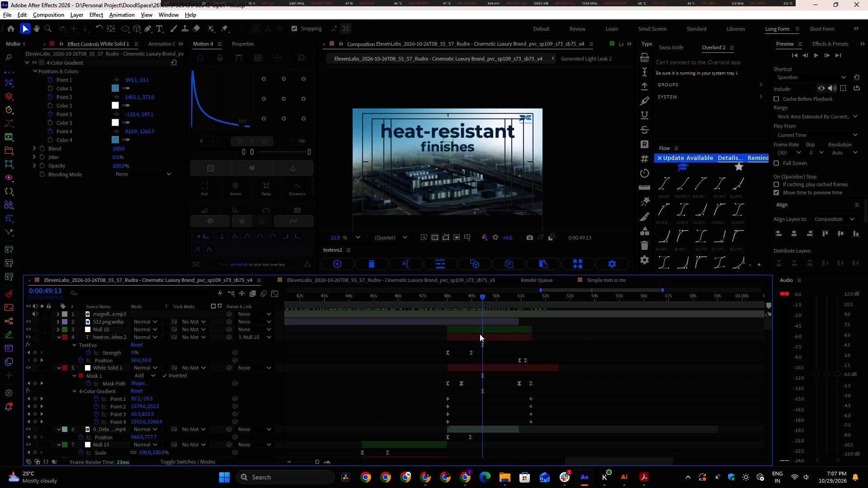
pyautogui.click(468, 330)
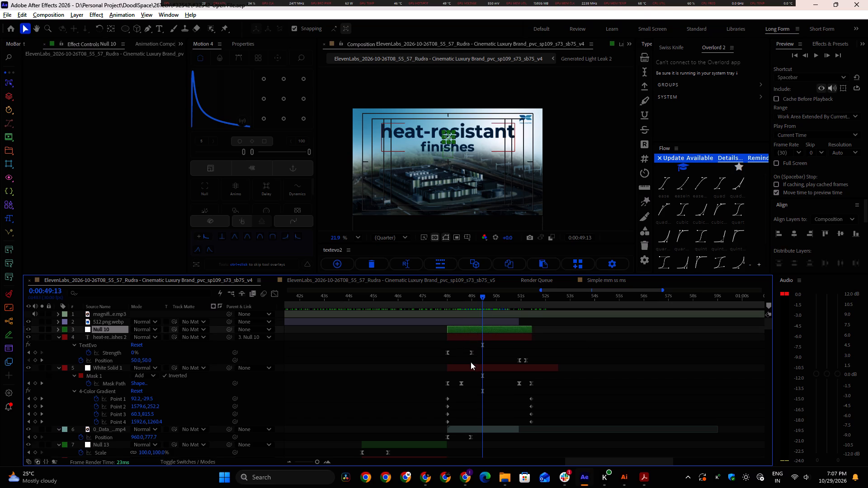
pyautogui.keyDown('shift'); pyautogui.click(468, 429); pyautogui.keyUp('shift')
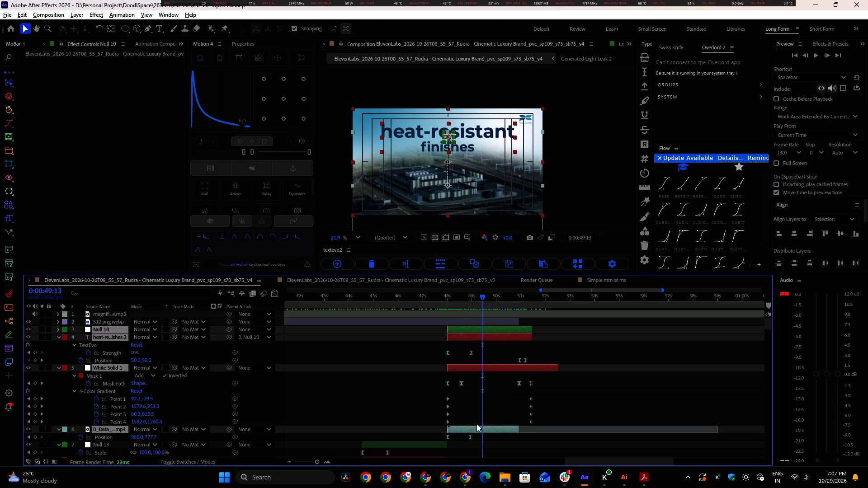
pyautogui.hotkey('ctrl', 'c')
pyautogui.hotkey('ctrl', 'c')
pyautogui.click(339, 281)
pyautogui.hotkey('ctrl', 'v')
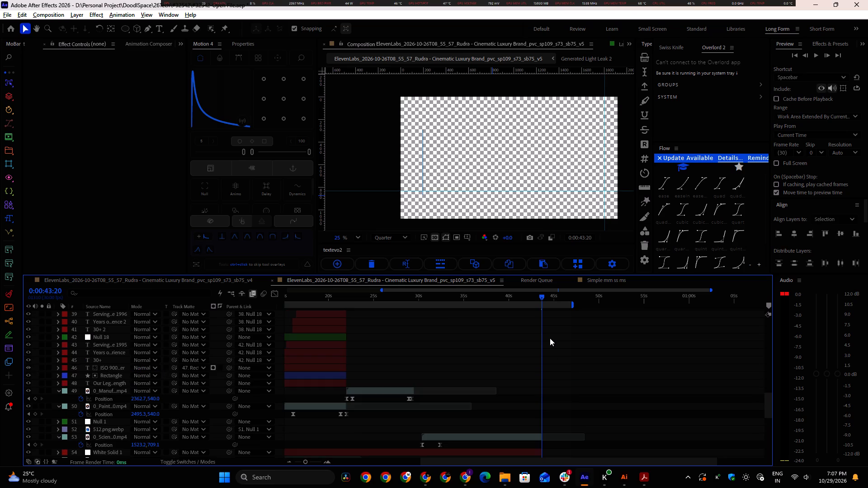
# Move the four pasted heat-resistant finishes layers so they start at the 0:00:43:20 playhead.
pyautogui.scroll(12, 550, 338)
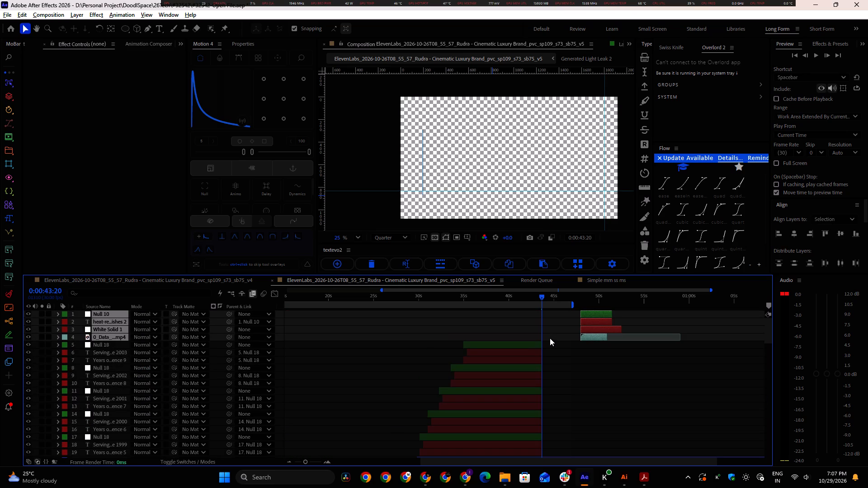
pyautogui.press('[')
# Play back the transition into the heat-resistant finishes scene from 0:00:43:17.
pyautogui.keyDown('alt'); pyautogui.scroll(4, 551, 340); pyautogui.keyUp('alt')
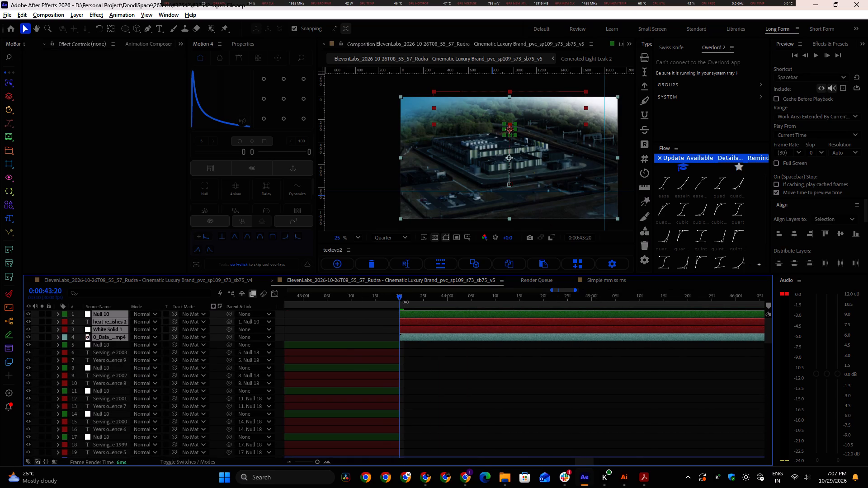
pyautogui.moveTo(396, 297); pyautogui.dragTo(385, 298)
pyautogui.press('space')
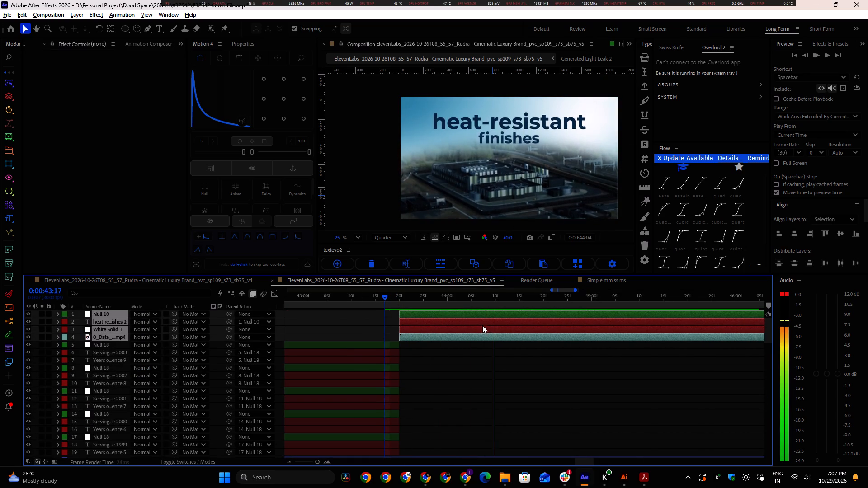
pyautogui.keyDown('shift'); pyautogui.scroll(-5, 492, 328); pyautogui.keyUp('shift')
pyautogui.keyDown('alt'); pyautogui.scroll(-2, 492, 328); pyautogui.keyUp('alt')
pyautogui.keyDown('shift'); pyautogui.scroll(-3, 492, 328); pyautogui.keyUp('shift')
pyautogui.press('space')
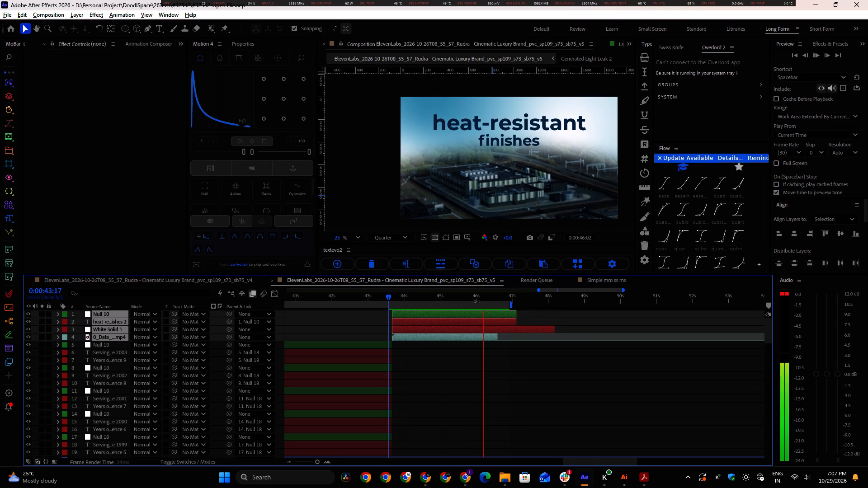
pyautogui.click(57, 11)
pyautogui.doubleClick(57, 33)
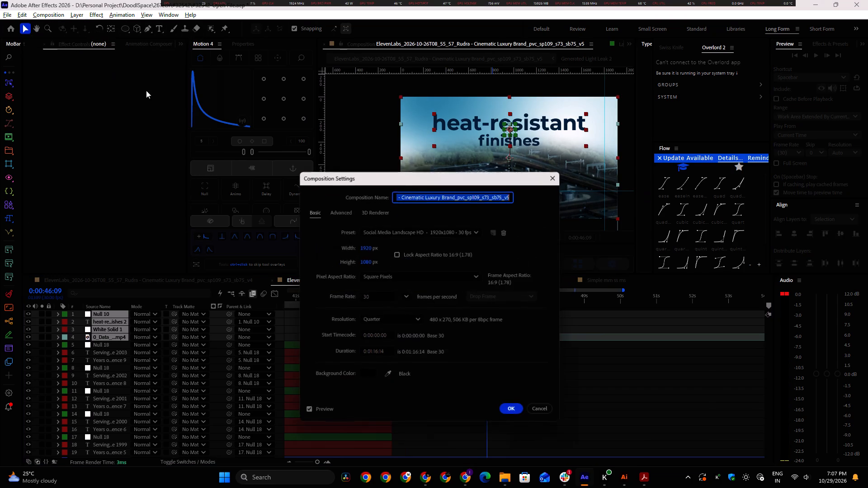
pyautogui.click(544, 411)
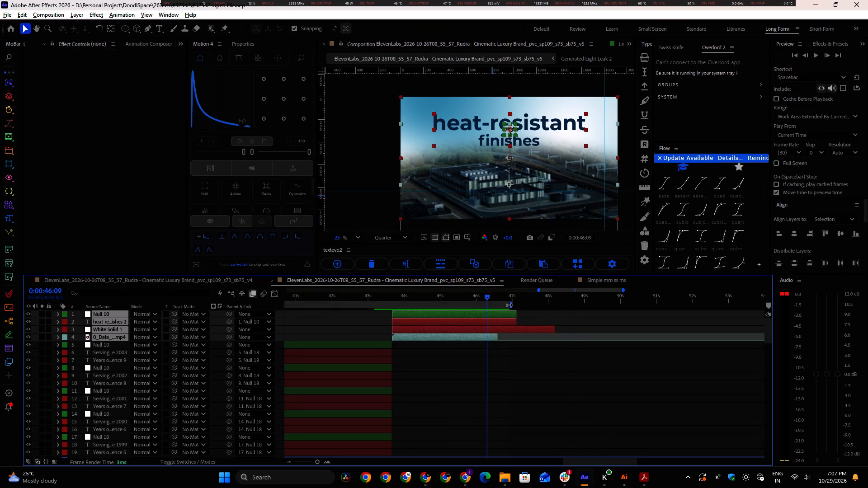
# Extend the work area's end to about 0:00:52:20.
pyautogui.moveTo(512, 305); pyautogui.dragTo(718, 321)
# Extend the four heat-resistant finishes layers together, ending the 0_Data video at about 0:00:53:23.
pyautogui.moveTo(496, 338); pyautogui.dragTo(736, 344)
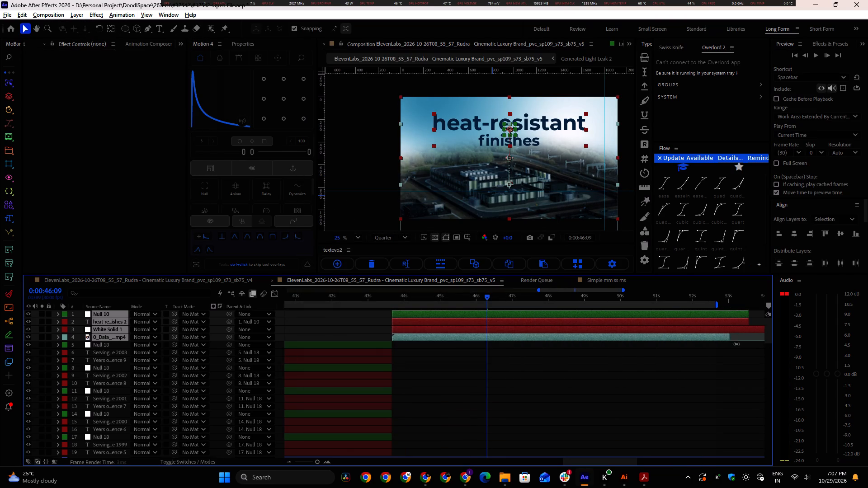
pyautogui.moveTo(736, 344); pyautogui.dragTo(754, 342)
# Play back the extended heat-resistant finishes scene from 0:00:46:09.
pyautogui.press('space')
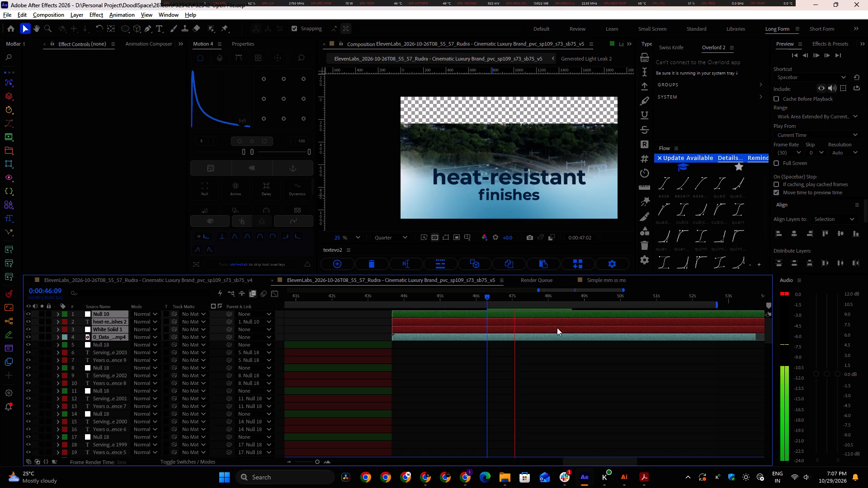
pyautogui.press('space')
# Delete the heat-resistant finishes text's Position keyframes and White Solid 1's last two Mask Path keyframes, around 0:00:47:00.
pyautogui.click(496, 362)
pyautogui.click(498, 315)
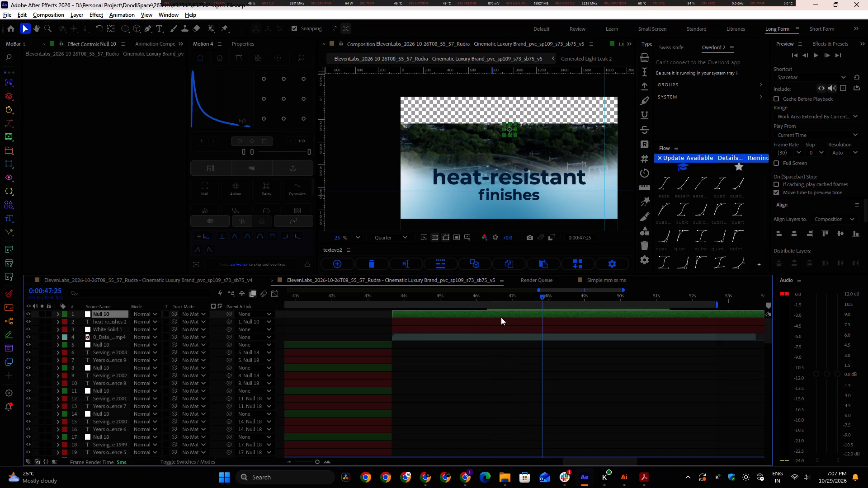
pyautogui.press('u')
pyautogui.click(520, 324)
pyautogui.press('u')
pyautogui.click(519, 348)
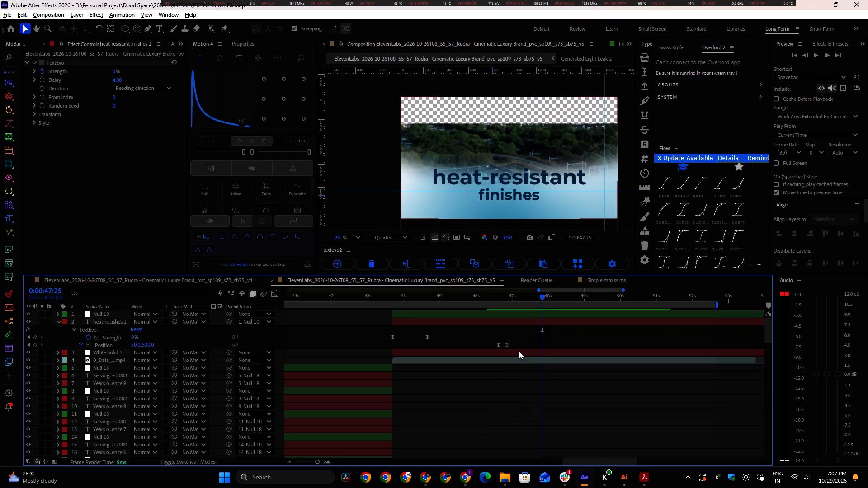
pyautogui.click(519, 351)
pyautogui.press('u')
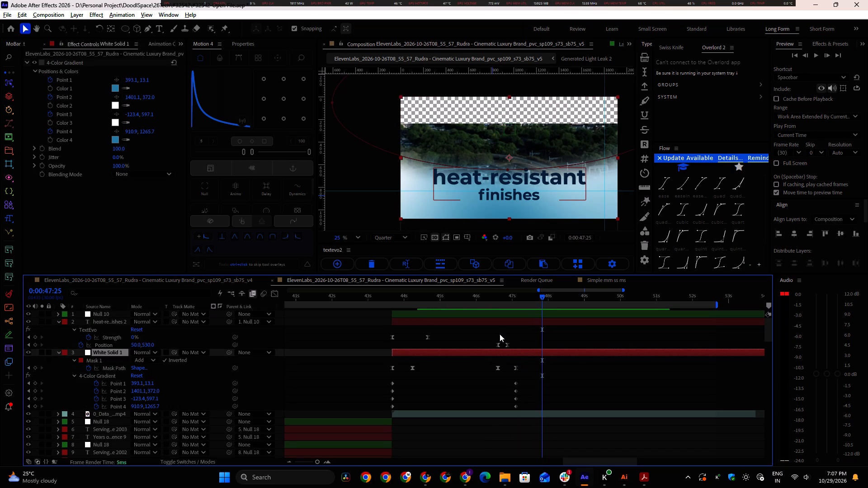
pyautogui.moveTo(486, 336); pyautogui.dragTo(531, 373)
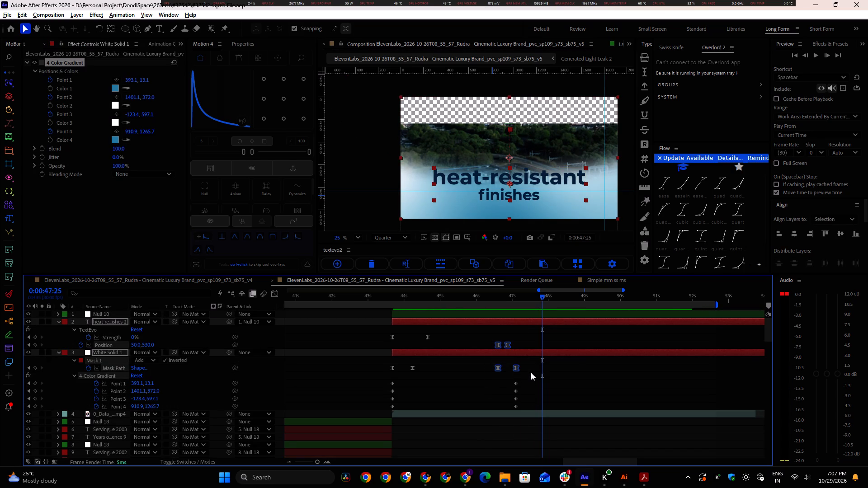
pyautogui.press('Delete')
pyautogui.hotkey('ctrl', 'z')
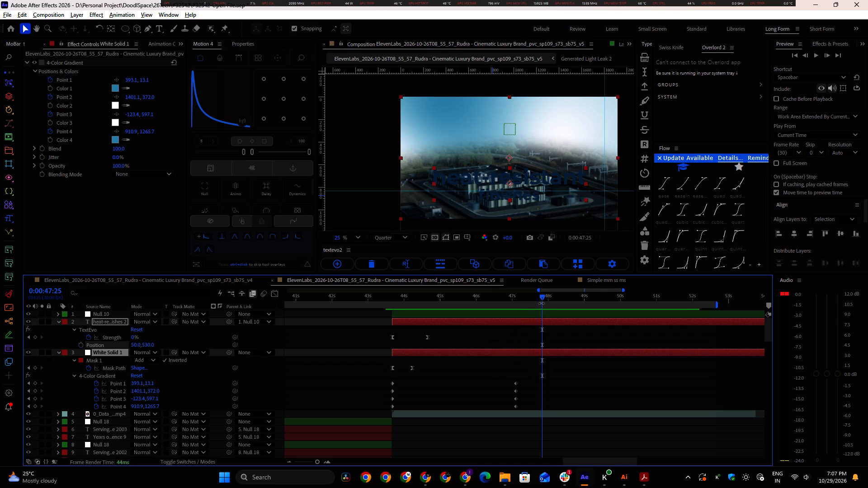
pyautogui.moveTo(542, 299); pyautogui.dragTo(479, 302)
pyautogui.press('Delete')
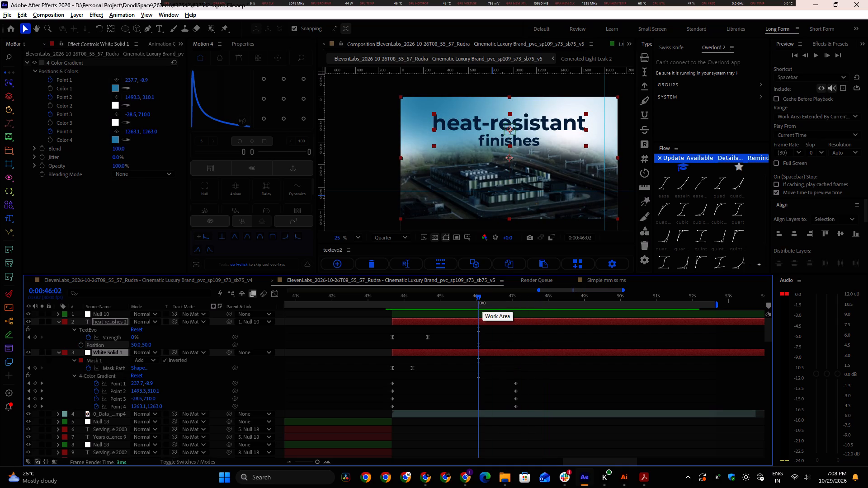
# Check Null 10 for keyframes and scrub the scene from 0:00:46:02 to 0:00:47:20.
pyautogui.click(462, 327)
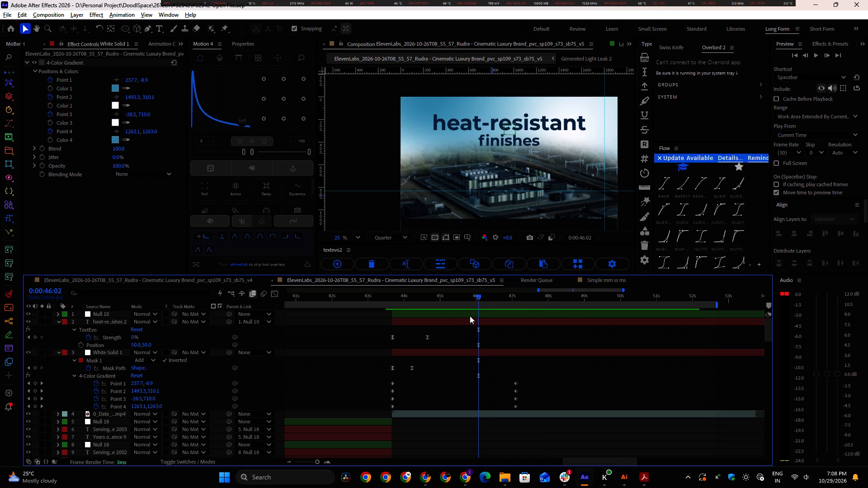
pyautogui.click(470, 316)
pyautogui.press('u')
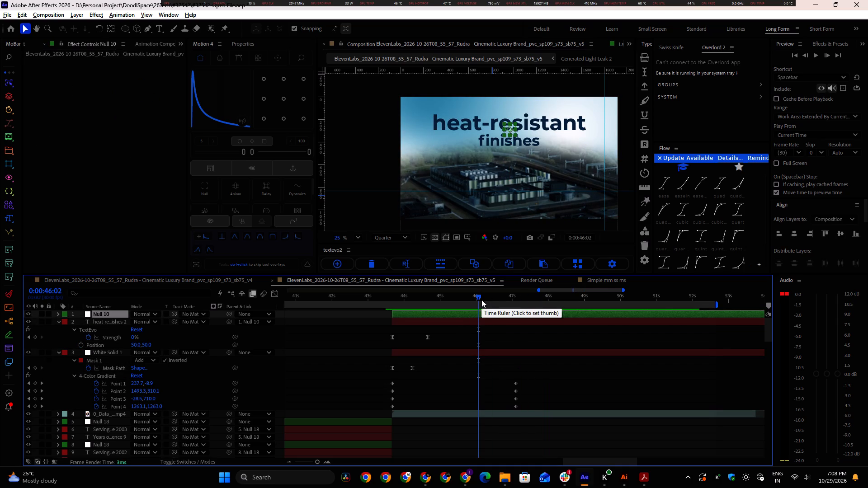
pyautogui.moveTo(478, 295); pyautogui.dragTo(479, 324)
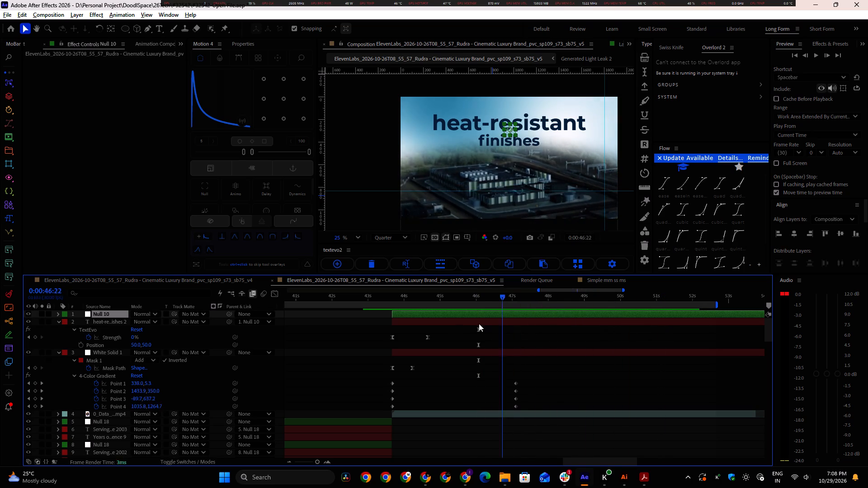
pyautogui.moveTo(479, 324); pyautogui.dragTo(536, 330)
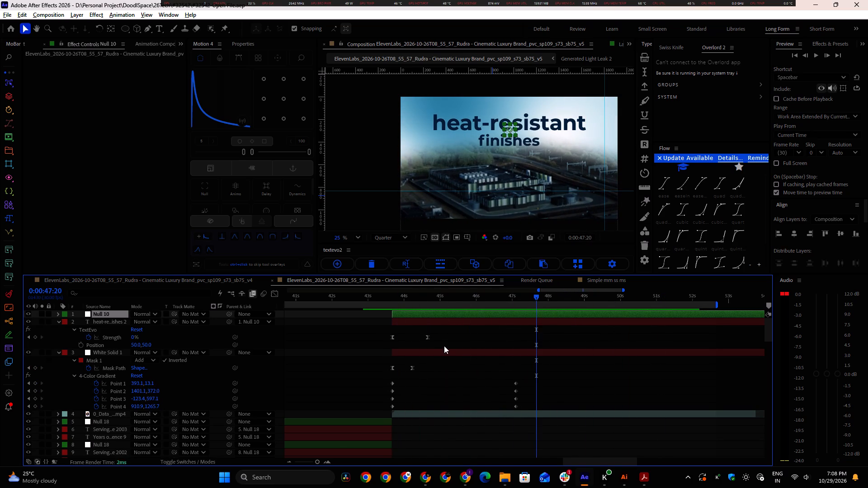
# Bring the 512.png.webp logo layer to the top of the layer stack and extend its end past the heat-resistant finishes scene.
pyautogui.keyDown('alt'); pyautogui.scroll(-2, 443, 345); pyautogui.keyUp('alt')
pyautogui.scroll(-4, 432, 353)
pyautogui.scroll(2, 432, 354)
pyautogui.scroll(-6, 432, 354)
pyautogui.scroll(4, 430, 354)
pyautogui.scroll(-1, 430, 354)
pyautogui.click(410, 375)
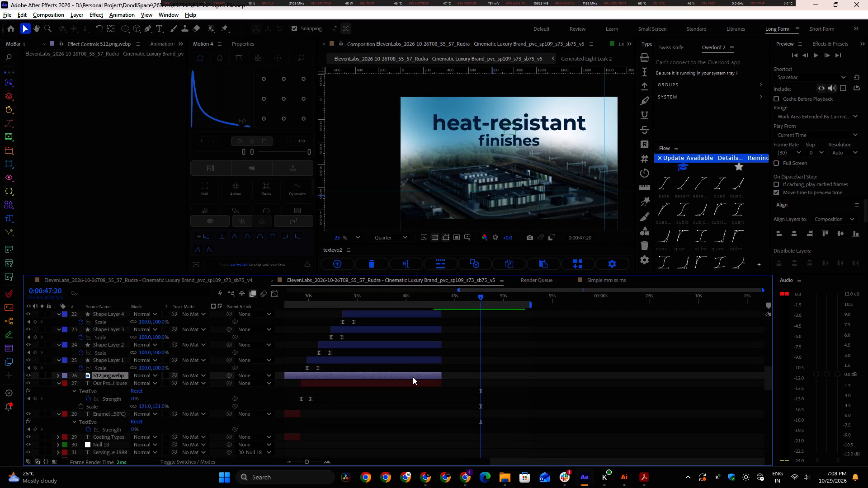
pyautogui.keyDown('alt'); pyautogui.scroll(-5, 413, 377); pyautogui.keyUp('alt')
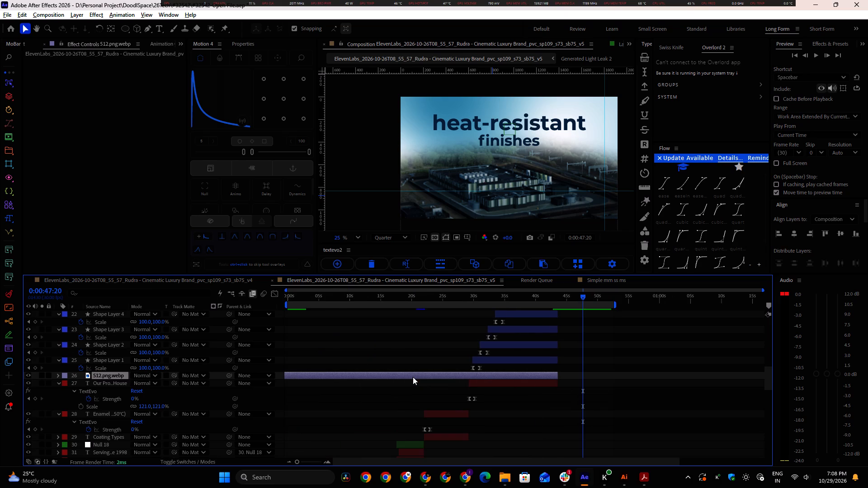
pyautogui.hotkey('ctrl', 'shift', ']')
pyautogui.hotkey('alt', ']')
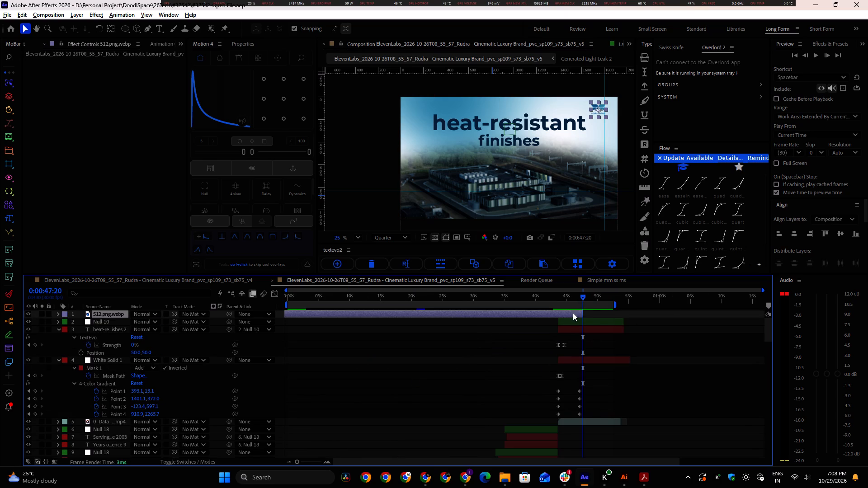
pyautogui.moveTo(581, 312); pyautogui.dragTo(867, 325)
pyautogui.keyDown('alt'); pyautogui.scroll(2, 631, 340); pyautogui.keyUp('alt')
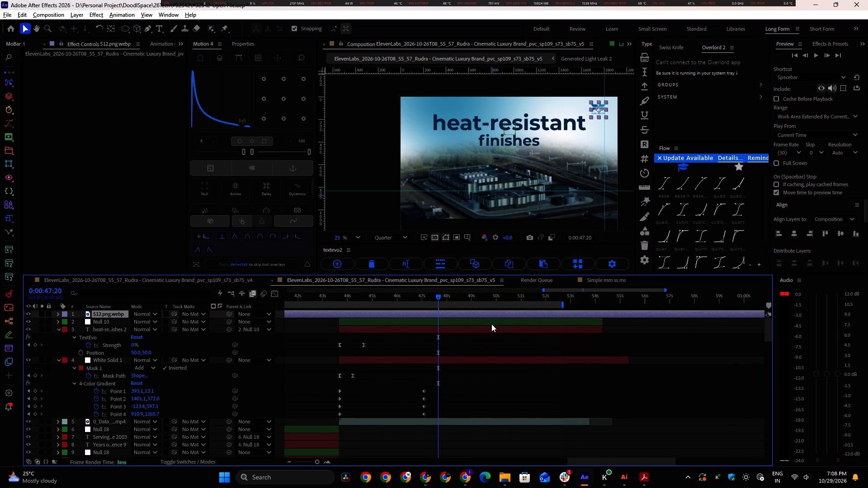
pyautogui.keyDown('shift'); pyautogui.scroll(5, 424, 366); pyautogui.keyUp('shift')
pyautogui.click(367, 341)
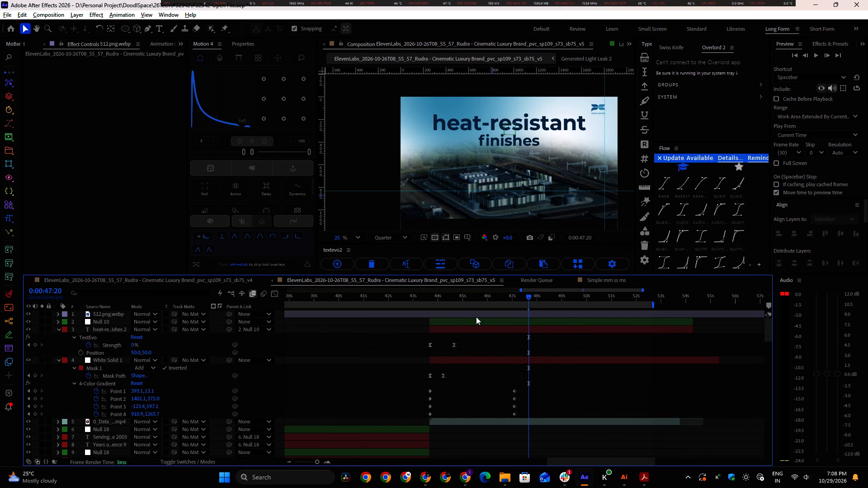
# At 0:00:46:00, replace "heat-resistant" in the title with "1,100 tons" copied from the Consistency & Capacity script in Chrome.
pyautogui.moveTo(459, 299); pyautogui.dragTo(442, 305)
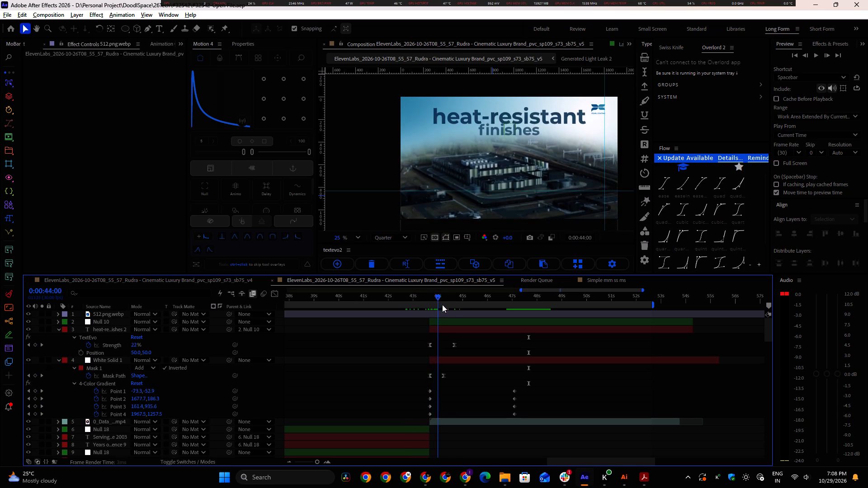
pyautogui.moveTo(442, 305); pyautogui.dragTo(487, 319)
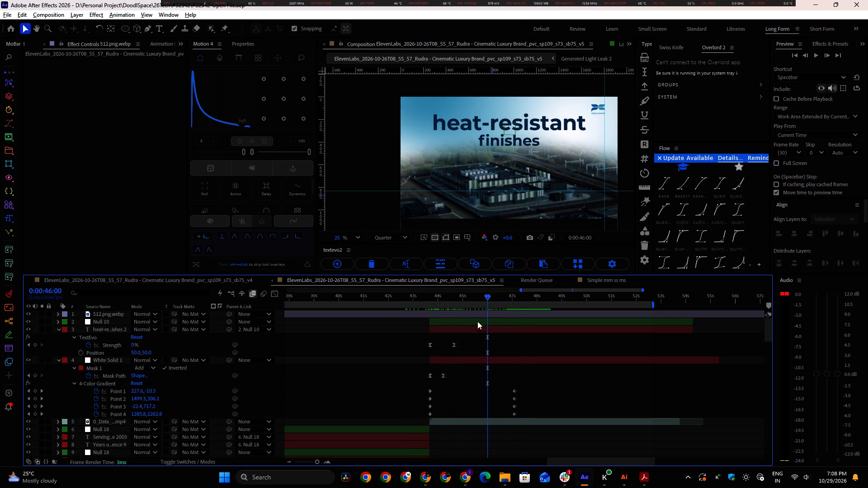
pyautogui.click(455, 331)
pyautogui.hotkey('alt', 'Tab')
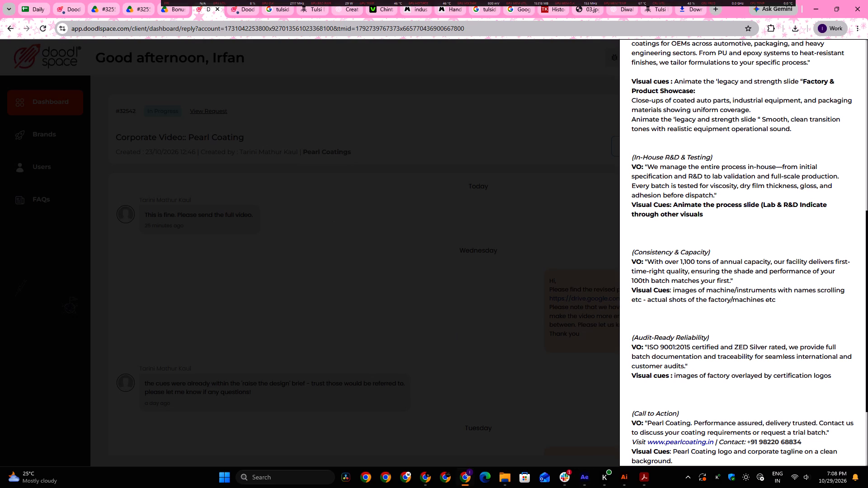
pyautogui.moveTo(680, 262); pyautogui.dragTo(704, 264)
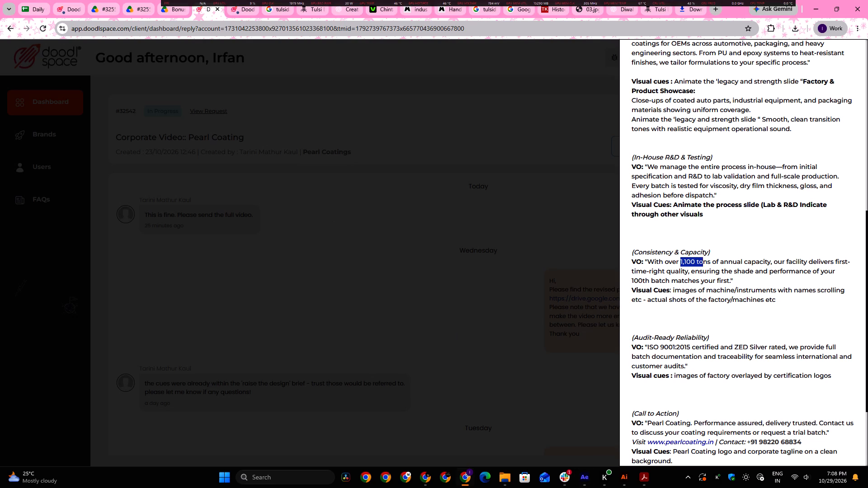
pyautogui.moveTo(704, 264); pyautogui.dragTo(710, 264)
pyautogui.hotkey('ctrl', 'c')
pyautogui.hotkey('ctrl', 'c')
pyautogui.hotkey('ctrl', 'c')
pyautogui.hotkey('alt', 'Tab')
pyautogui.doubleClick(448, 122)
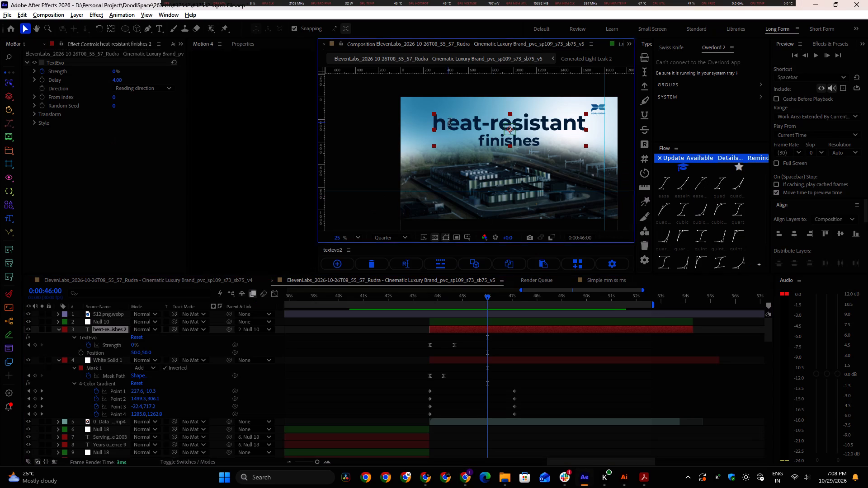
pyautogui.click(436, 121)
pyautogui.hotkey('ctrl', 'v')
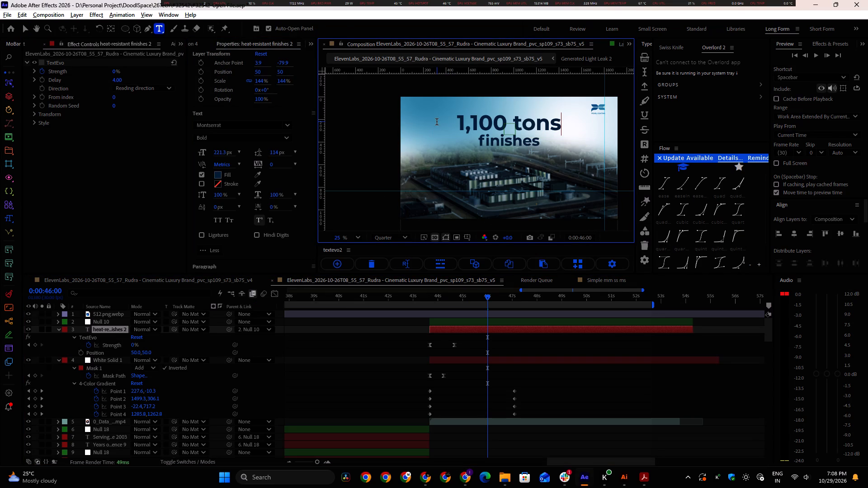
# Replace the title's second line, "finishes", with "annual capacity" copied from the Consistency & Capacity script in Chrome.
pyautogui.hotkey('alt', 'Tab')
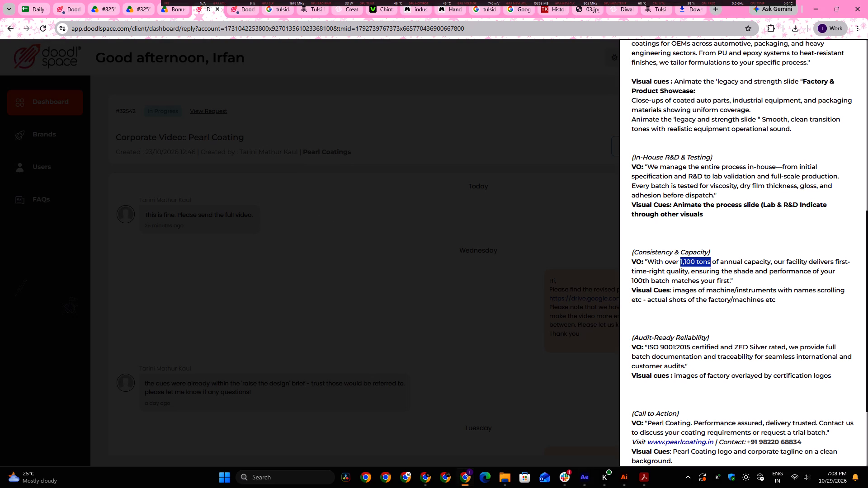
pyautogui.moveTo(719, 261); pyautogui.dragTo(720, 261)
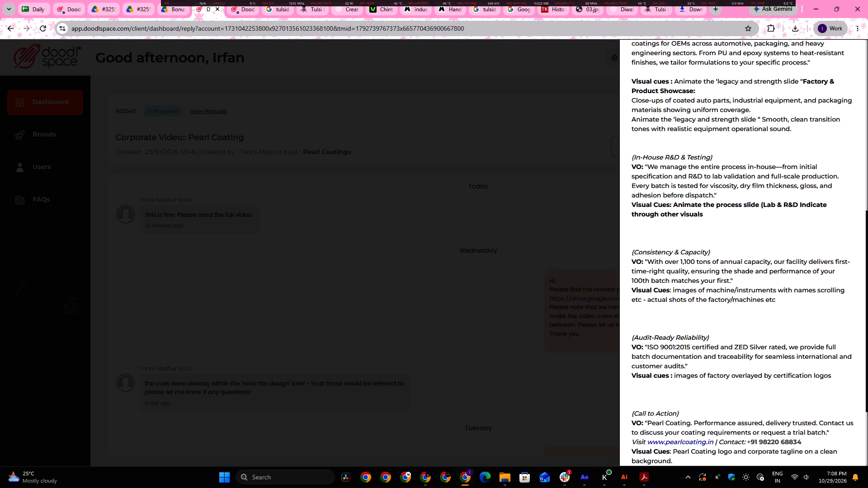
pyautogui.moveTo(720, 261); pyautogui.dragTo(770, 259)
pyautogui.hotkey('ctrl', 'c')
pyautogui.hotkey('alt', 'Tab')
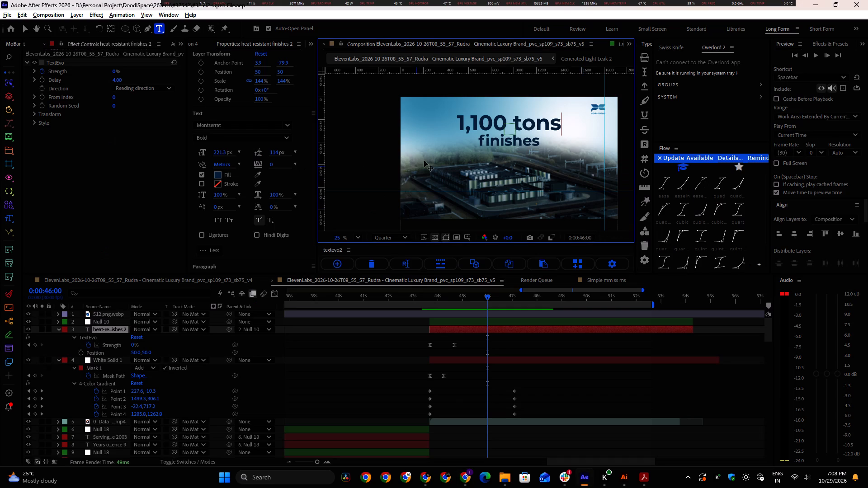
pyautogui.moveTo(480, 143); pyautogui.dragTo(544, 149)
pyautogui.hotkey('ctrl', 'v')
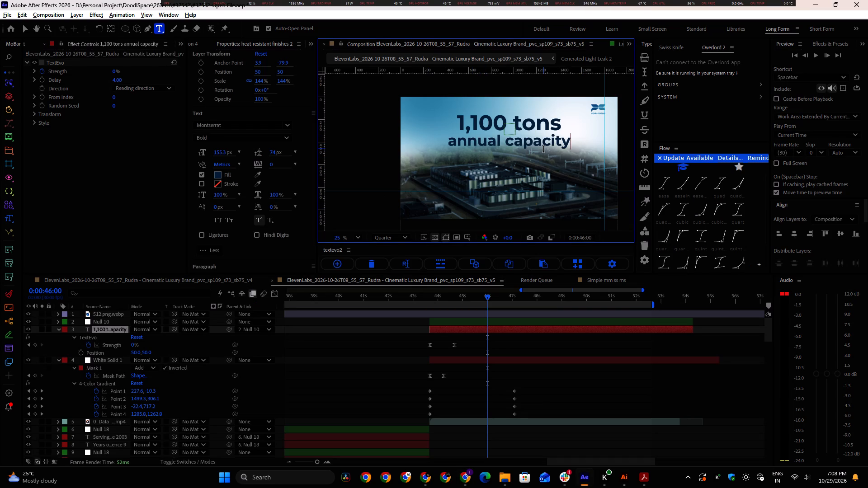
# Insert "over" and a space before "1,100 tons" in the title, copying the word from the script in Chrome.
pyautogui.hotkey('alt', 'Tab')
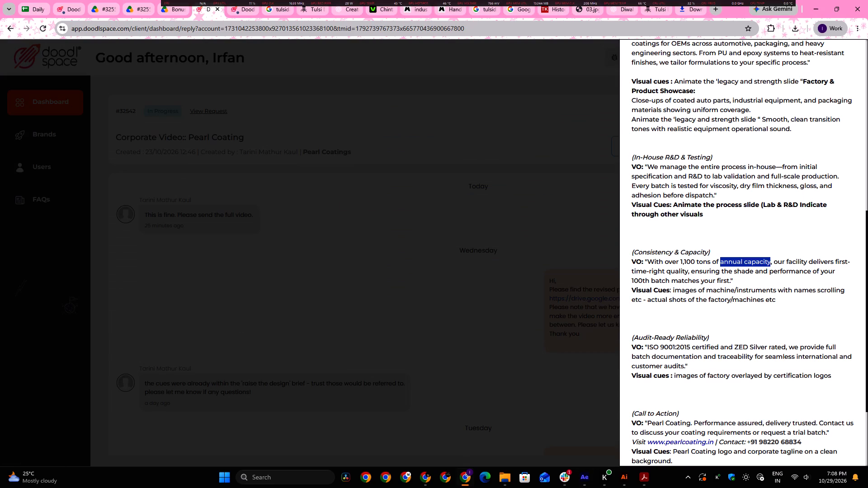
pyautogui.moveTo(665, 260); pyautogui.dragTo(678, 262)
pyautogui.hotkey('ctrl', 'c')
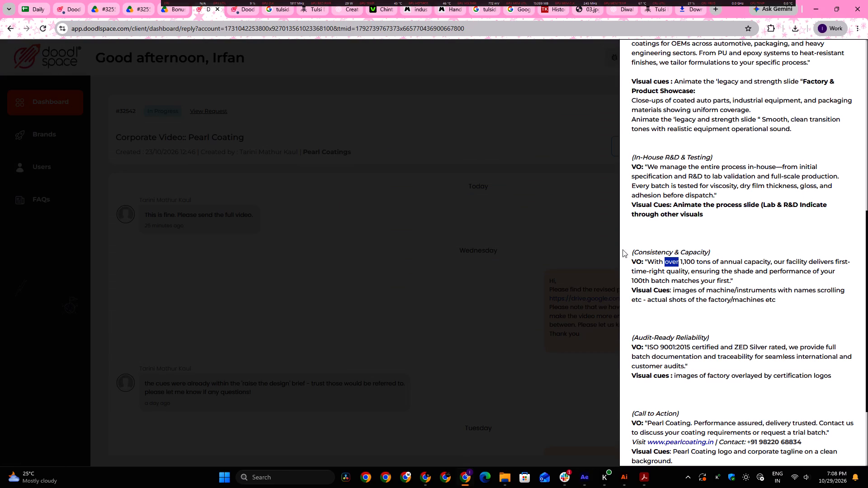
pyautogui.hotkey('alt', 'Tab')
pyautogui.click(461, 118)
pyautogui.click(458, 120)
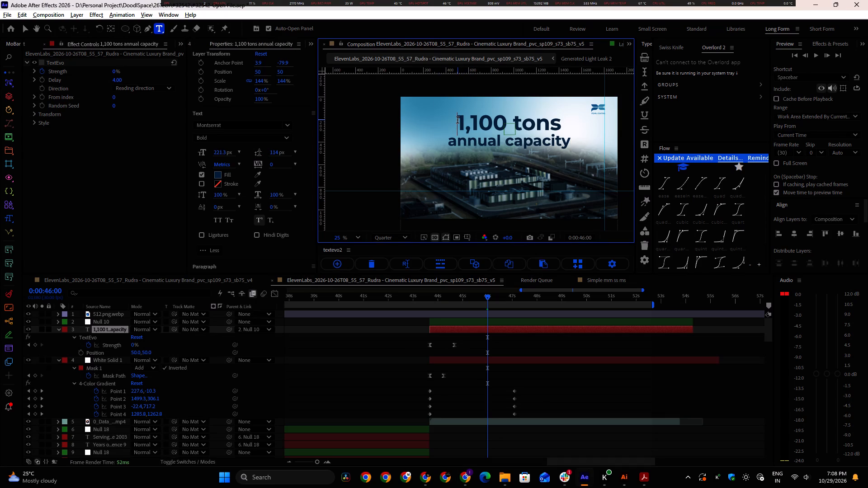
pyautogui.hotkey('ctrl', 'v')
pyautogui.press('space')
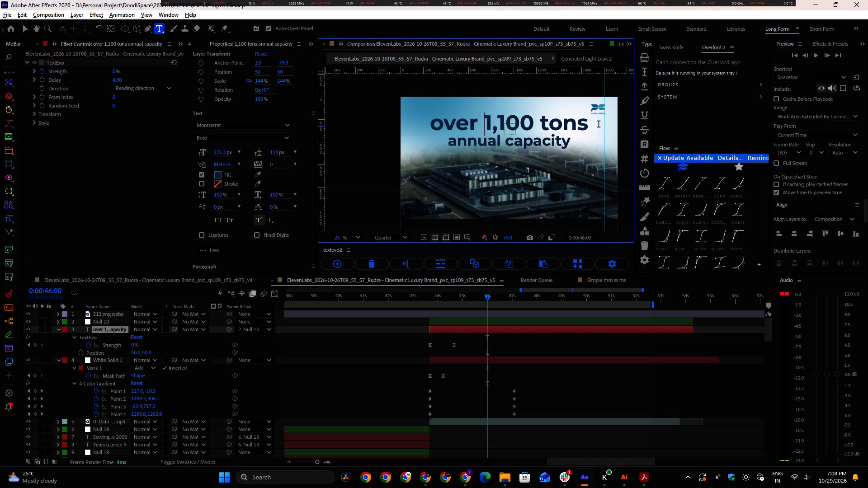
# Capitalise the first letters of the title words so it reads "Over 1,100 Tons Annual Capacity".
pyautogui.moveTo(444, 128); pyautogui.dragTo(433, 127)
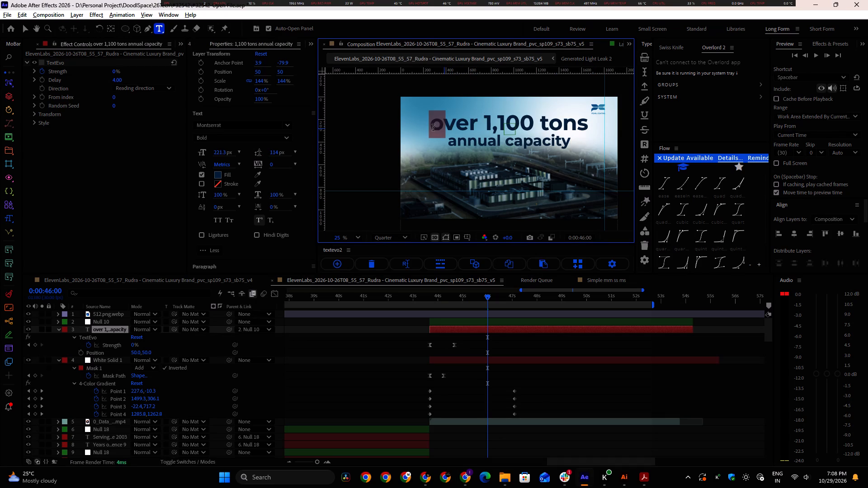
pyautogui.moveTo(433, 127); pyautogui.dragTo(432, 127)
pyautogui.hotkey('shift', 'o')
pyautogui.moveTo(549, 122); pyautogui.dragTo(547, 122)
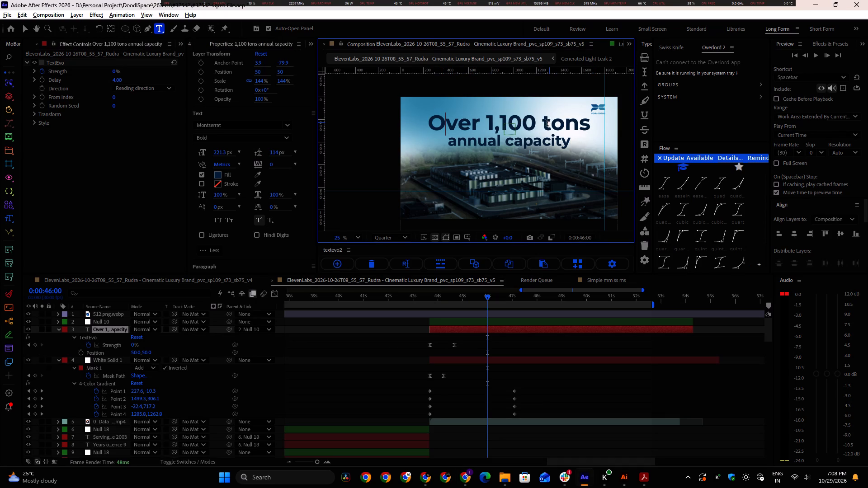
pyautogui.moveTo(547, 122); pyautogui.dragTo(542, 122)
pyautogui.hotkey('shift', 't')
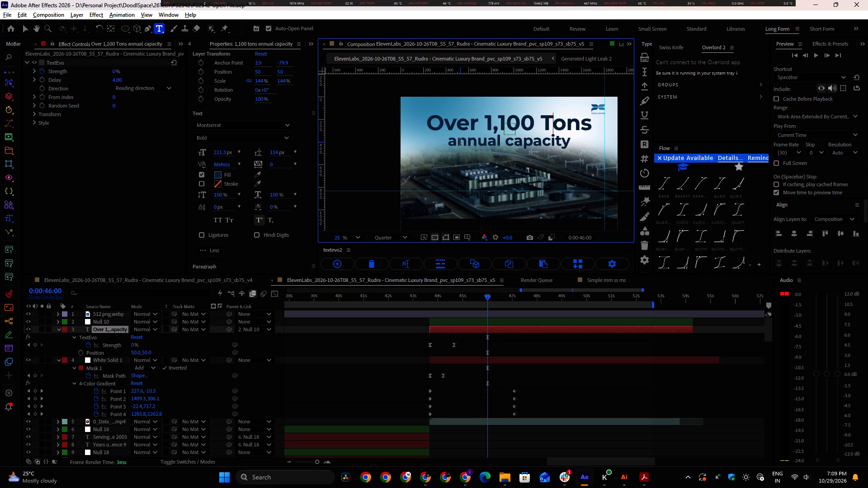
pyautogui.moveTo(459, 140); pyautogui.dragTo(449, 142)
pyautogui.hotkey('shift', 'a')
pyautogui.moveTo(519, 139); pyautogui.dragTo(514, 140)
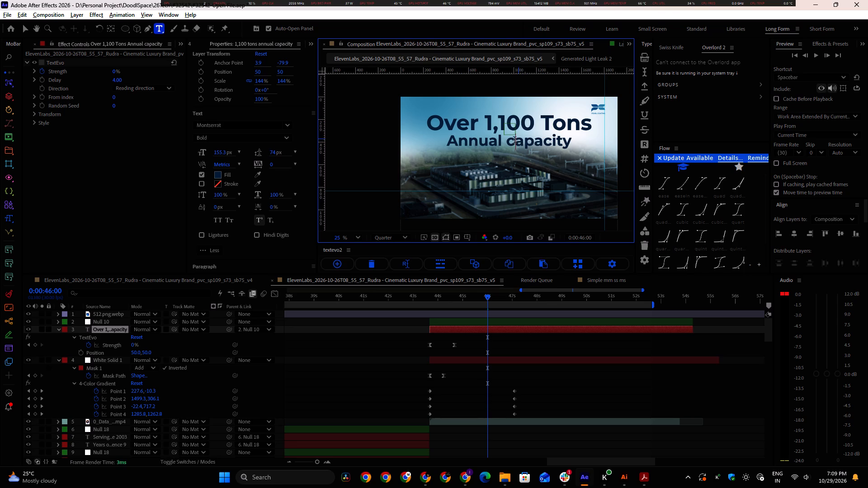
pyautogui.moveTo(514, 140); pyautogui.dragTo(508, 141)
pyautogui.hotkey('shift', 'c')
# Reduce the font size of the whole "Over 1,100 Tons Annual Capacity" title to 144.3 px.
pyautogui.hotkey('ctrl', 'a')
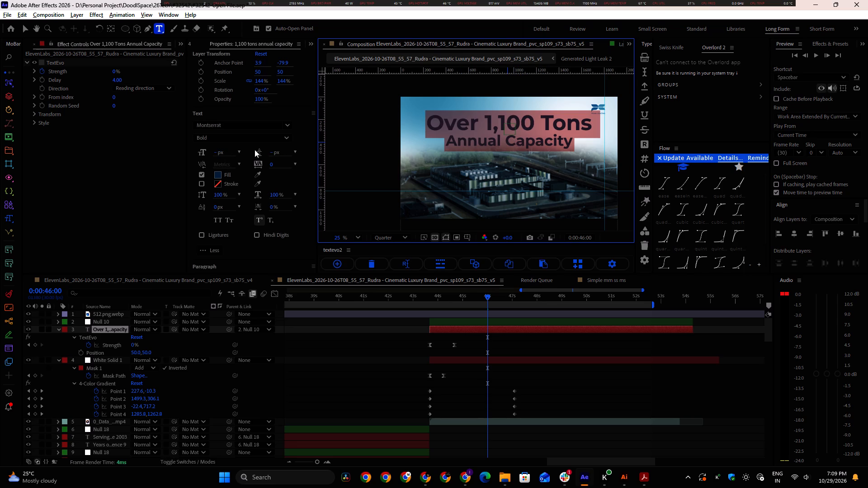
pyautogui.moveTo(217, 150); pyautogui.dragTo(175, 151)
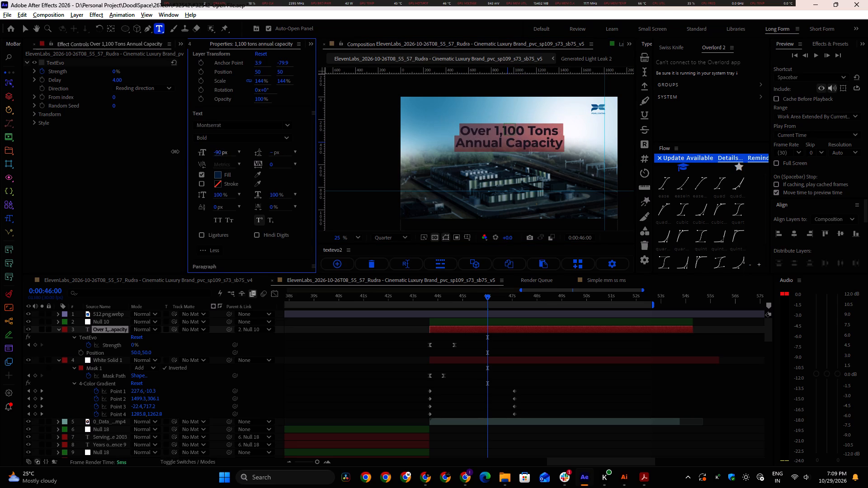
pyautogui.moveTo(175, 151); pyautogui.dragTo(184, 155)
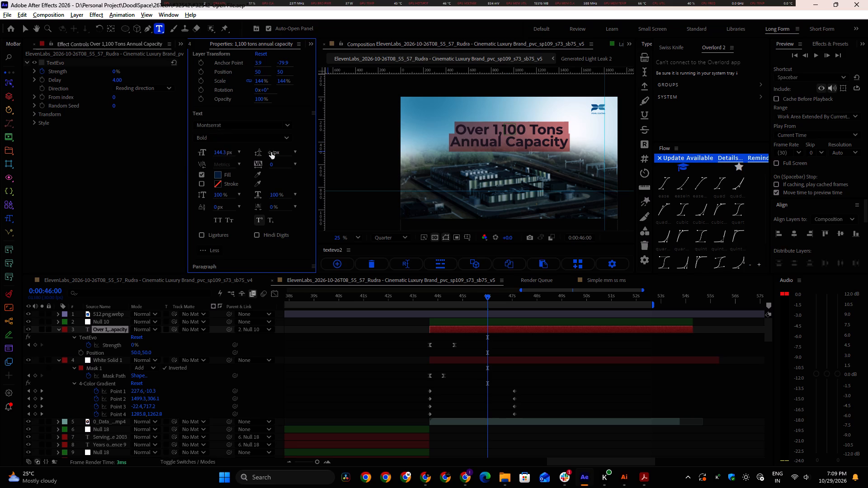
# Set the title's second line, "Annual Capacity", to 113.3 px and tighten its leading below the first line.
pyautogui.moveTo(453, 127); pyautogui.dragTo(578, 126)
pyautogui.moveTo(579, 141); pyautogui.dragTo(545, 145)
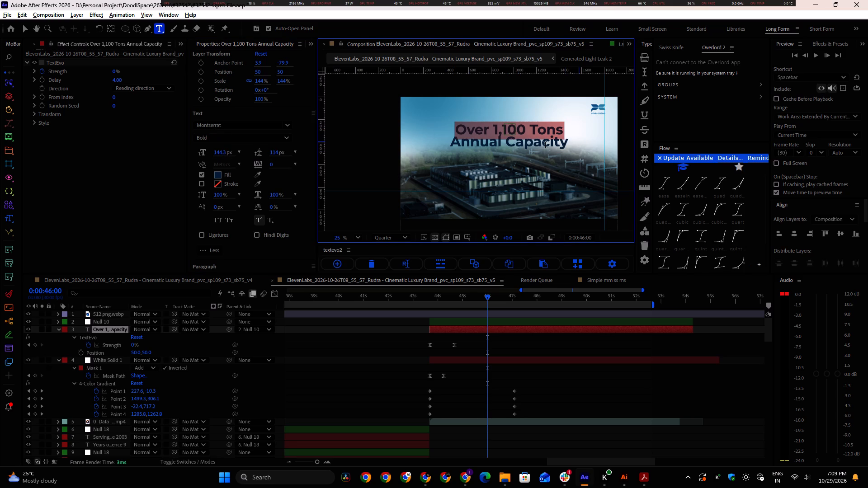
pyautogui.moveTo(545, 145); pyautogui.dragTo(427, 150)
pyautogui.moveTo(218, 152); pyautogui.dragTo(203, 155)
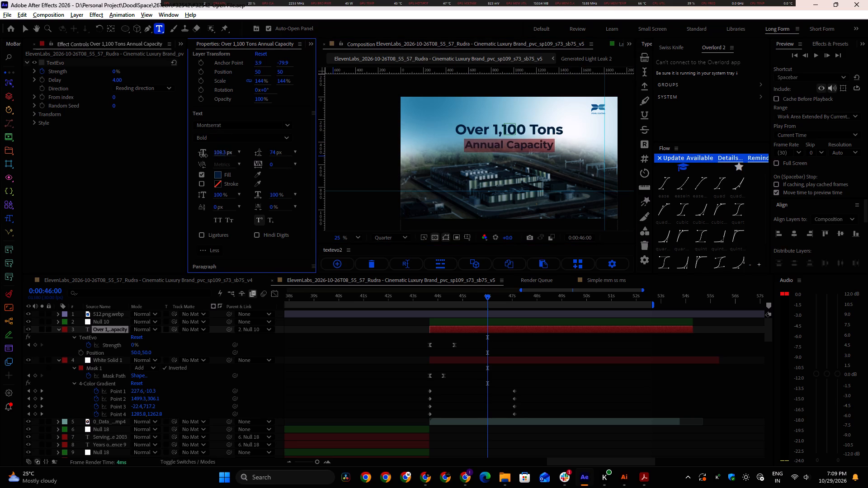
pyautogui.moveTo(203, 155); pyautogui.dragTo(205, 155)
pyautogui.moveTo(274, 151); pyautogui.dragTo(269, 150)
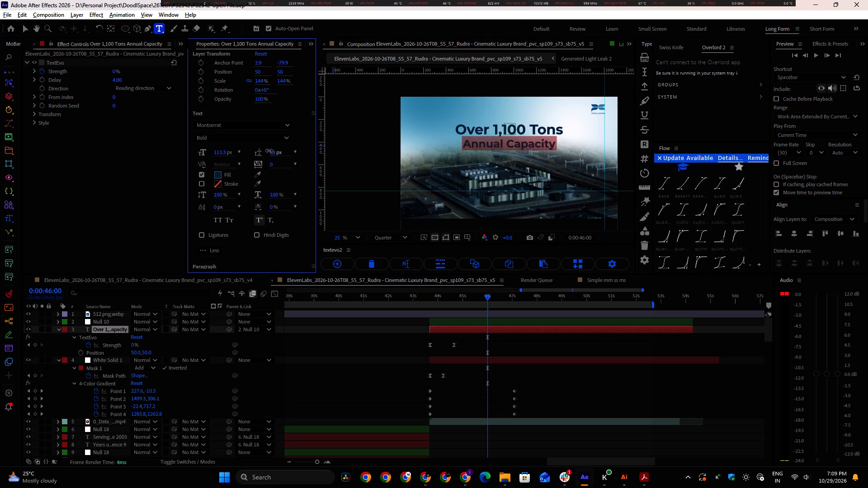
pyautogui.moveTo(269, 150); pyautogui.dragTo(269, 150)
pyautogui.click(23, 27)
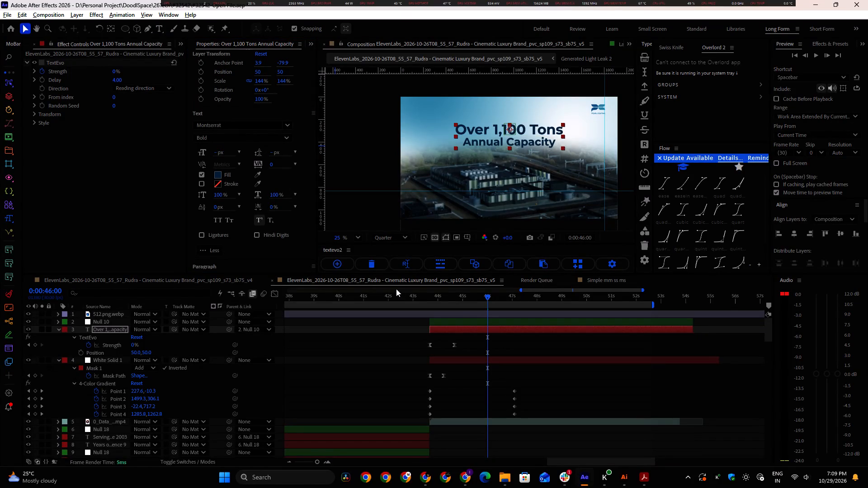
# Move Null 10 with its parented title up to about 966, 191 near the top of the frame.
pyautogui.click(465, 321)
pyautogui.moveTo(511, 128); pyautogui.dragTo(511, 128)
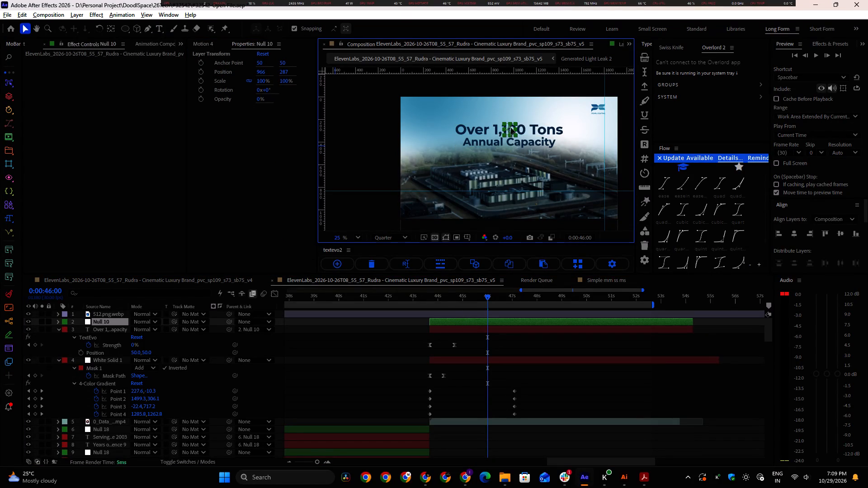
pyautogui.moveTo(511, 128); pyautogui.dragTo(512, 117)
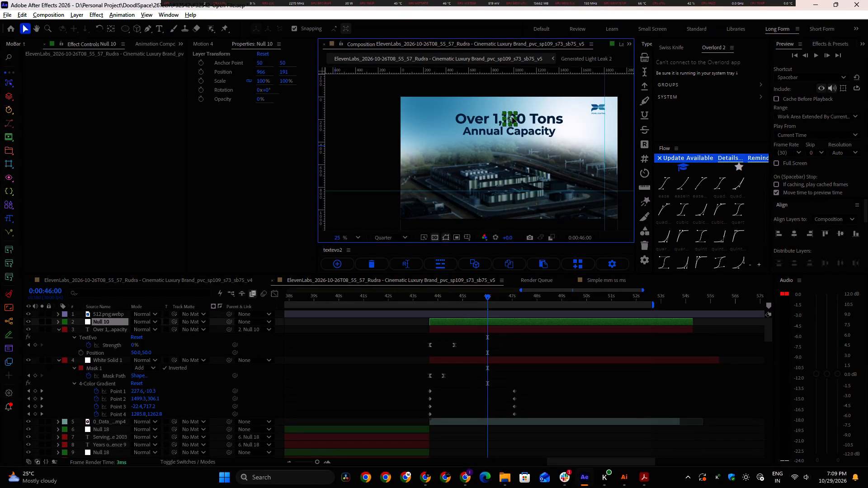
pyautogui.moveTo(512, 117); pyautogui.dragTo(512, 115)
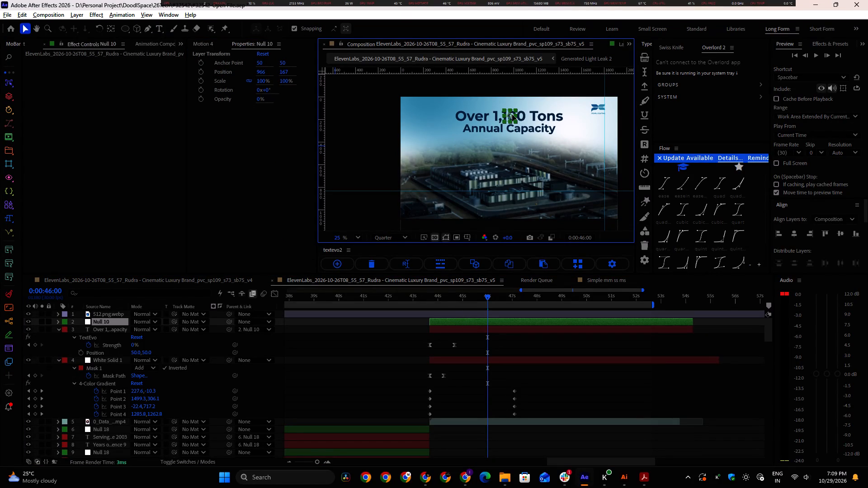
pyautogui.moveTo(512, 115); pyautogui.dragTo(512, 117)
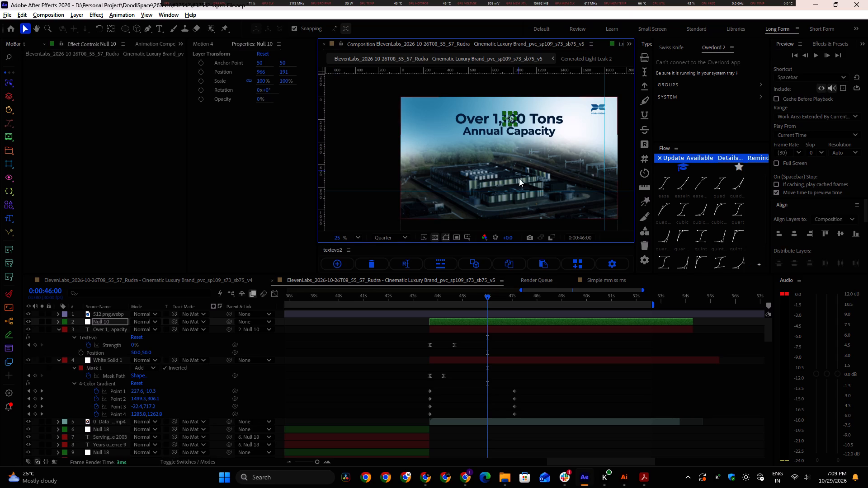
# At 0:00:46:11, move White Solid 1's elliptical mask upward so the gradient covers the lower part of the frame instead of the top.
pyautogui.moveTo(488, 297); pyautogui.dragTo(478, 298)
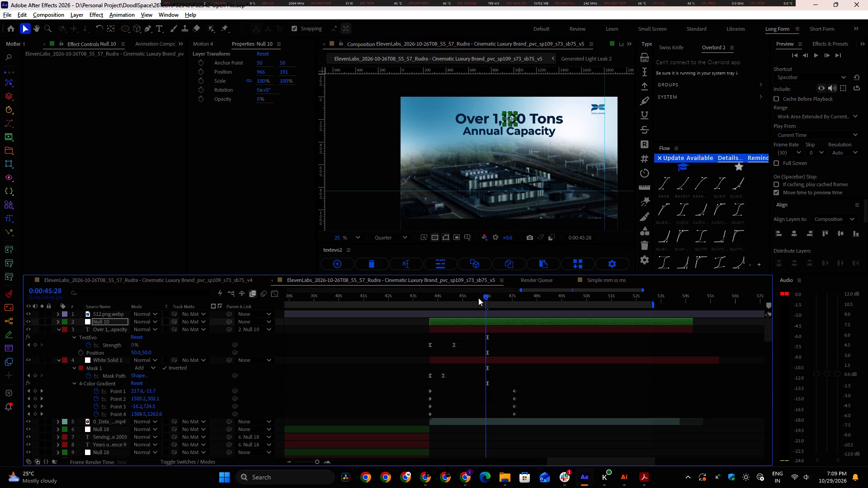
pyautogui.moveTo(478, 298); pyautogui.dragTo(517, 291)
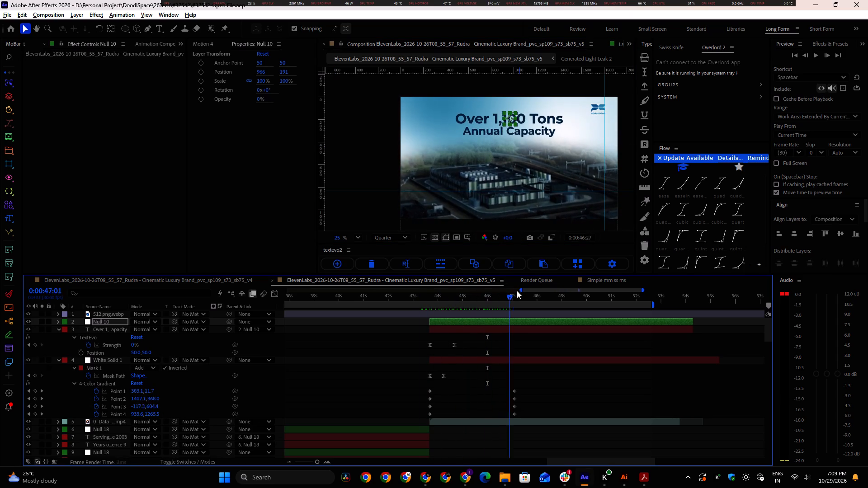
pyautogui.moveTo(517, 291); pyautogui.dragTo(459, 287)
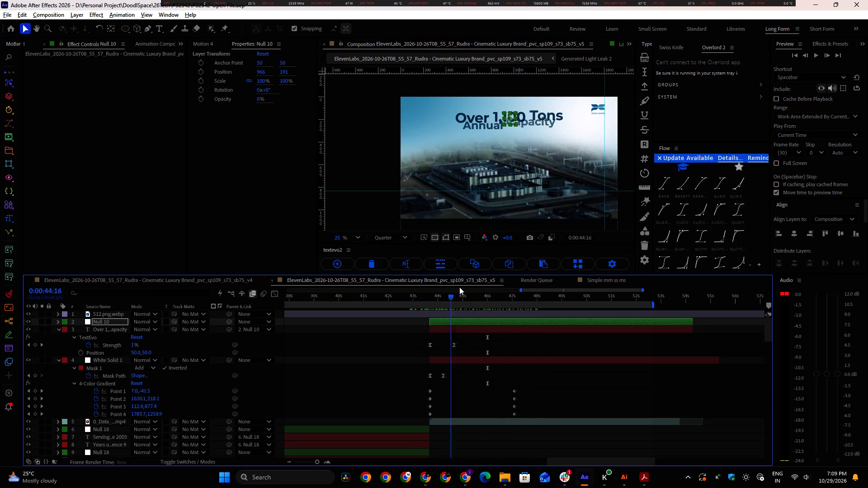
pyautogui.moveTo(459, 287); pyautogui.dragTo(497, 286)
pyautogui.scroll(-1, 511, 162)
pyautogui.scroll(1, 514, 164)
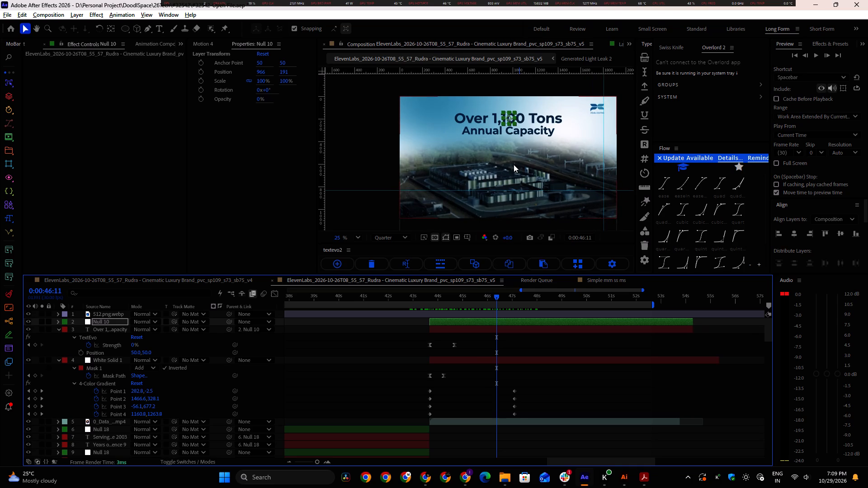
pyautogui.click(497, 361)
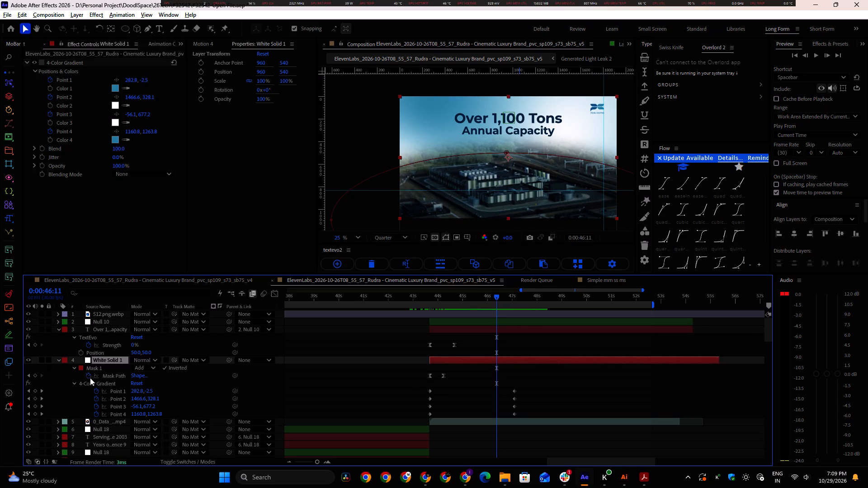
pyautogui.doubleClick(506, 152)
pyautogui.click(570, 198)
pyautogui.moveTo(570, 198); pyautogui.dragTo(573, 139)
pyautogui.moveTo(540, 168); pyautogui.dragTo(547, 98)
pyautogui.doubleClick(507, 154)
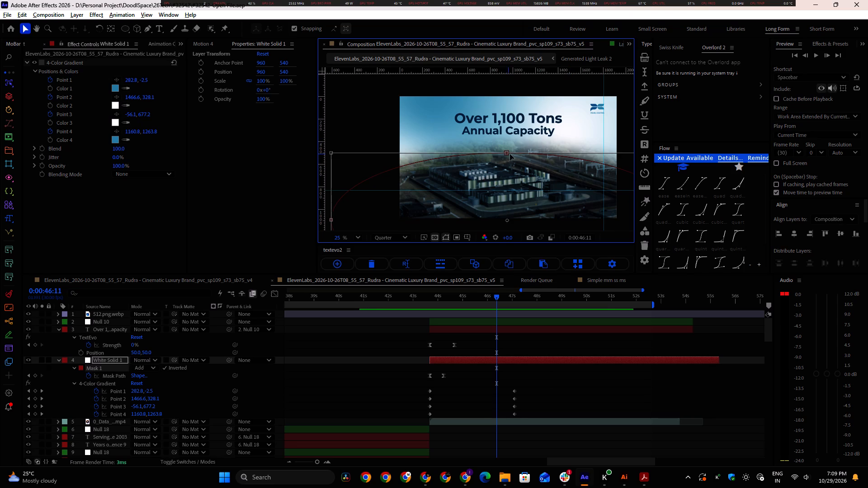
pyautogui.moveTo(561, 204); pyautogui.dragTo(564, 90)
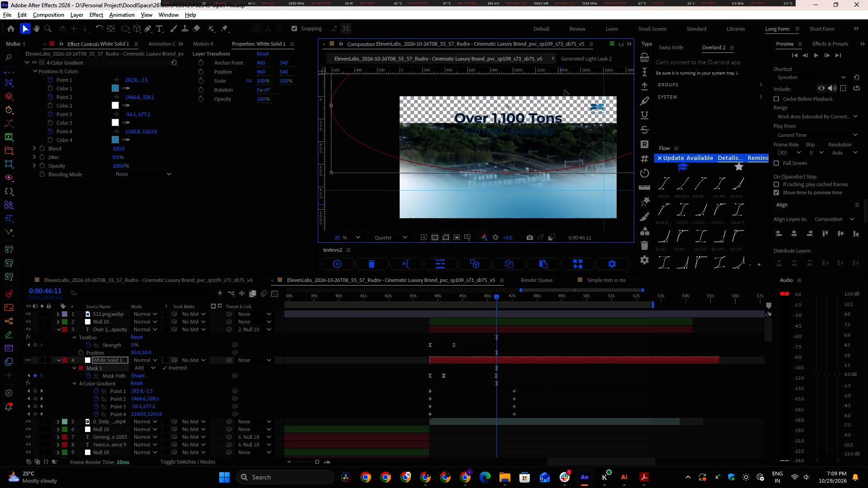
pyautogui.moveTo(564, 90); pyautogui.dragTo(564, 88)
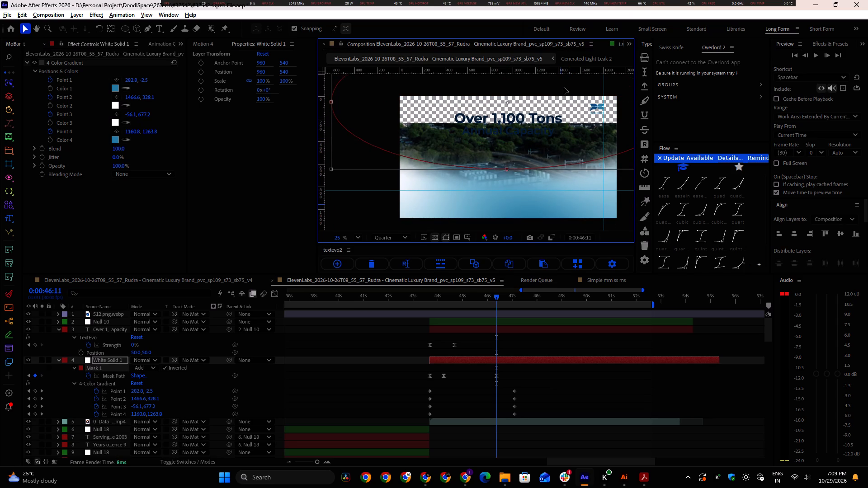
pyautogui.moveTo(564, 88); pyautogui.dragTo(564, 89)
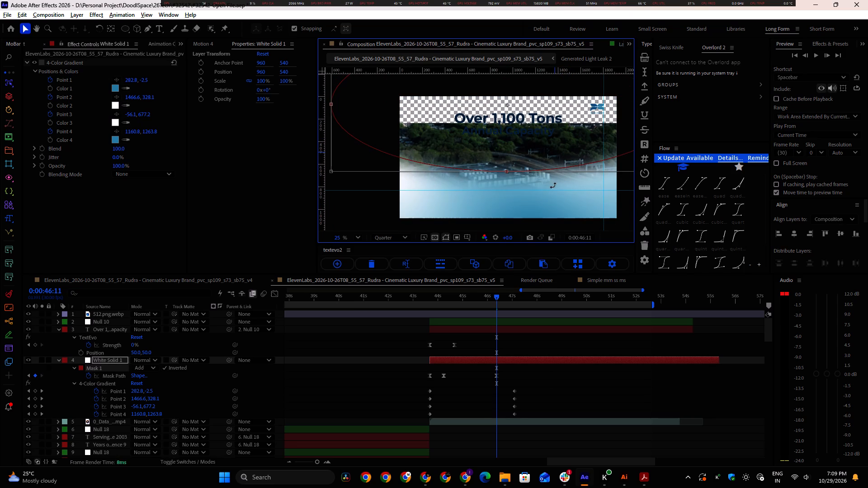
pyautogui.press('Return')
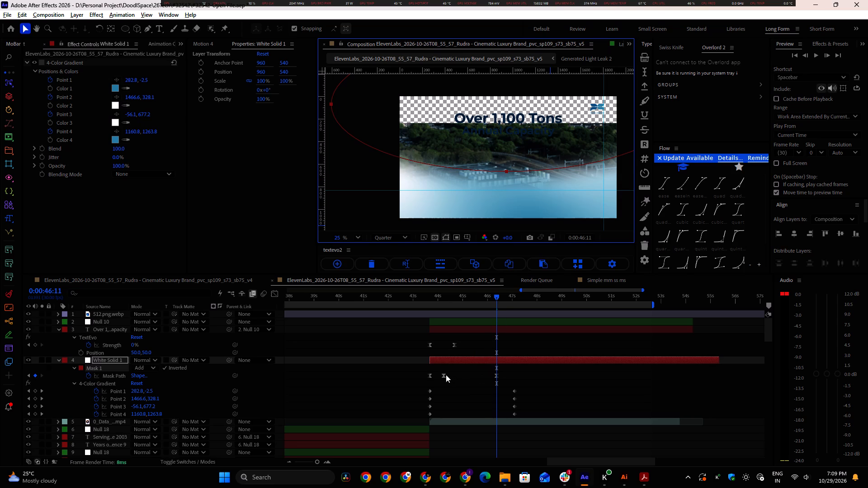
# Delete White Solid 1's old second Mask Path keyframe and shift the new mask keyframe from 0:00:46:11 to 0:00:44:13.
pyautogui.click(444, 374)
pyautogui.press('Delete')
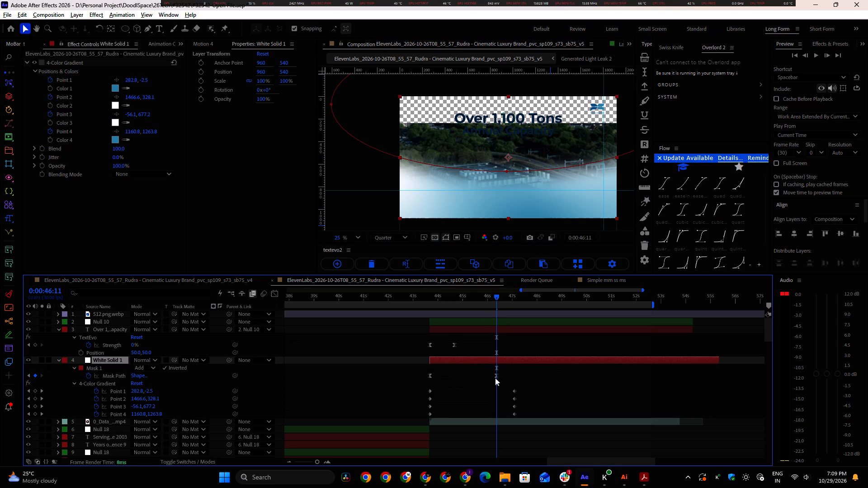
pyautogui.moveTo(473, 371); pyautogui.dragTo(509, 382)
pyautogui.moveTo(495, 375); pyautogui.dragTo(448, 376)
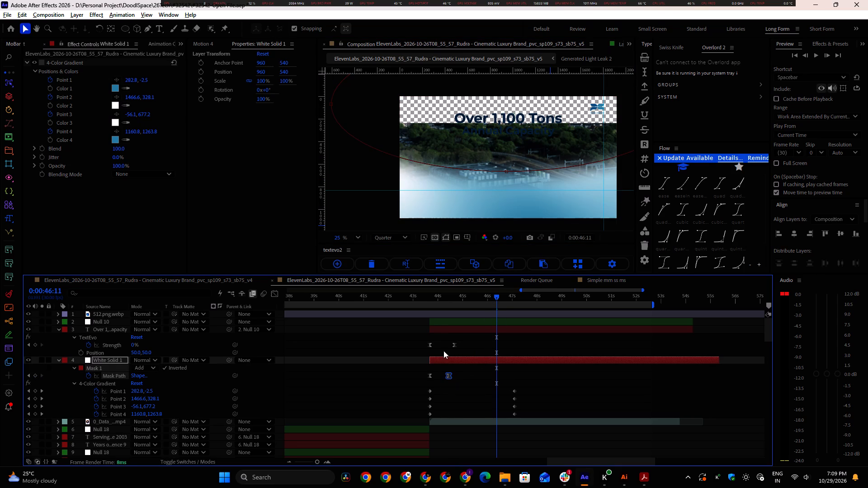
pyautogui.moveTo(433, 297); pyautogui.dragTo(450, 297)
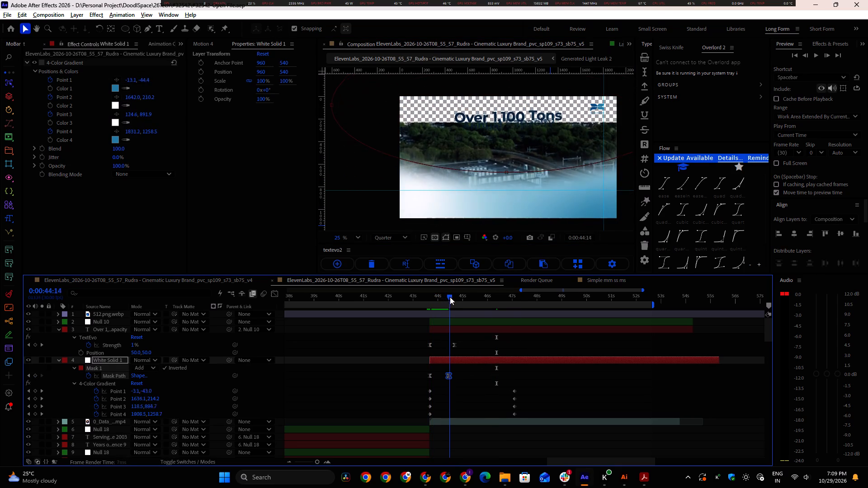
pyautogui.moveTo(450, 297); pyautogui.dragTo(448, 298)
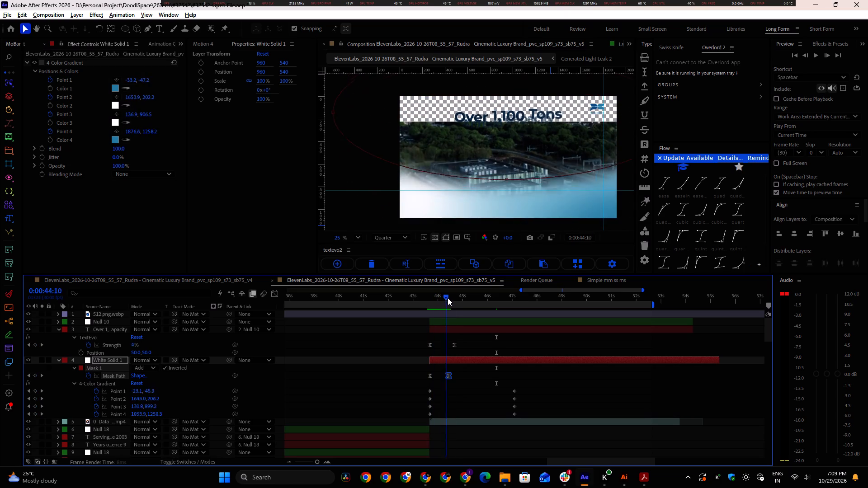
pyautogui.moveTo(448, 298); pyautogui.dragTo(448, 299)
# Apply a Motion 4 ease preset to both Mask Path keyframes and preview the scene from 0:00:43:12.
pyautogui.moveTo(410, 373); pyautogui.dragTo(457, 382)
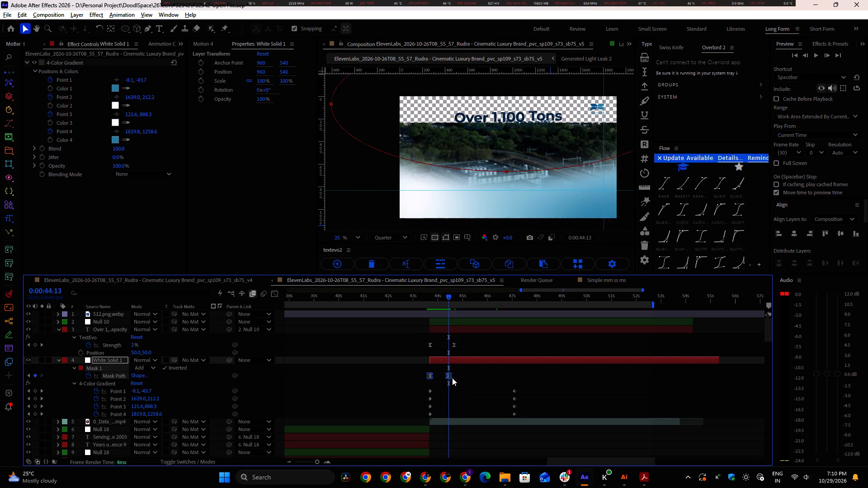
pyautogui.keyDown('alt'); pyautogui.click(449, 376); pyautogui.keyUp('alt')
pyautogui.scroll(2, 258, 43)
pyautogui.click(298, 236)
pyautogui.keyDown('alt'); pyautogui.scroll(1, 439, 335); pyautogui.keyUp('alt')
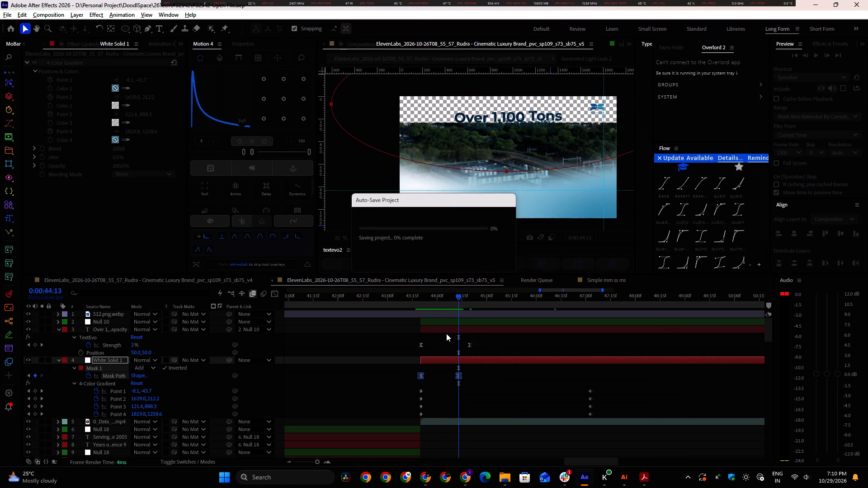
pyautogui.click(403, 301)
pyautogui.click(406, 295)
pyautogui.press('space')
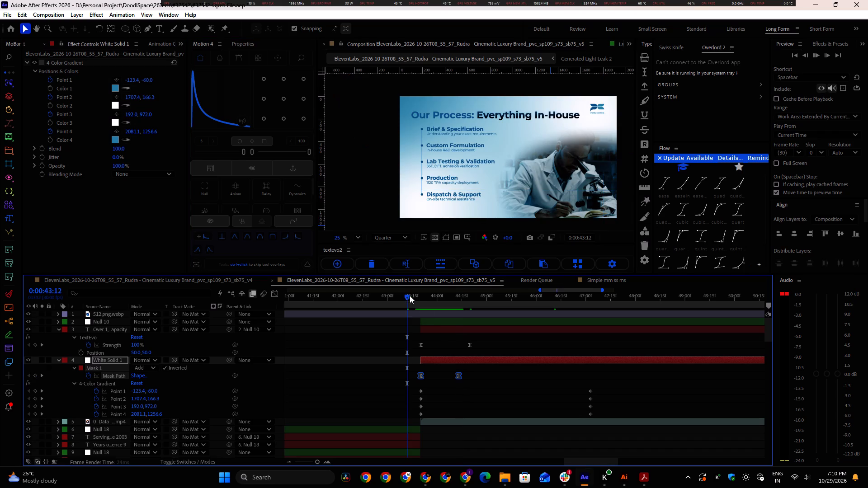
pyautogui.press('space')
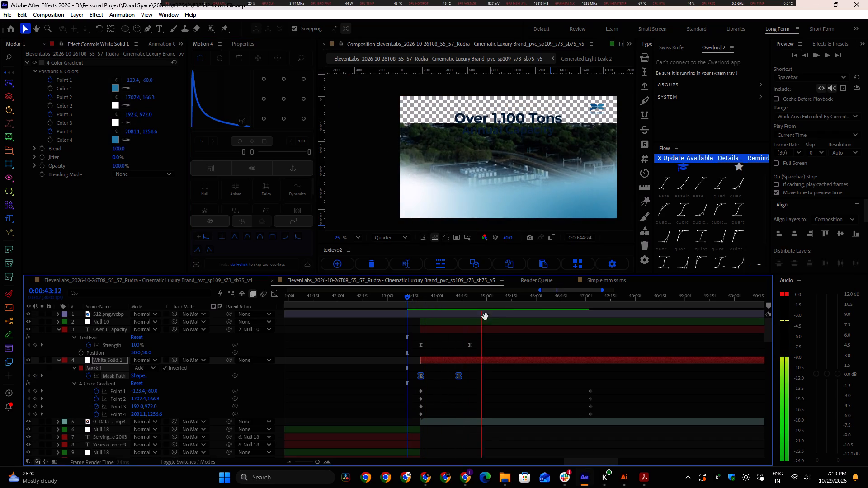
# At 0:00:45:00, move Null 10 with the title down onto the horizontal guide over the gradient at the frame's bottom.
pyautogui.click(479, 321)
pyautogui.moveTo(509, 116); pyautogui.dragTo(513, 190)
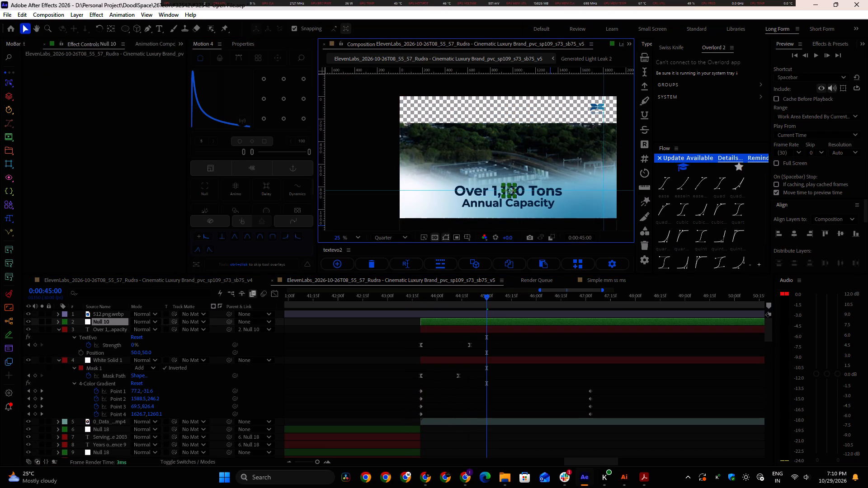
pyautogui.moveTo(513, 190); pyautogui.dragTo(513, 191)
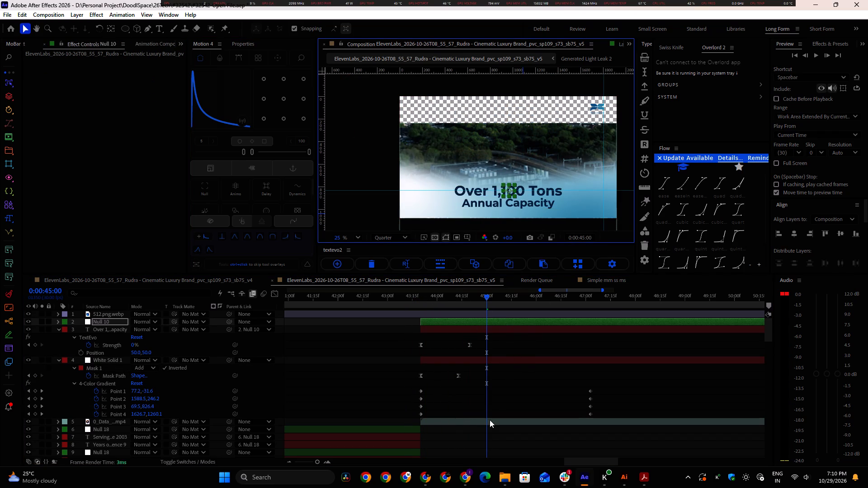
# Show the data center video layer's keyframes and delete its second Position keyframe at 0:00:44:19.
pyautogui.click(490, 420)
pyautogui.press('u')
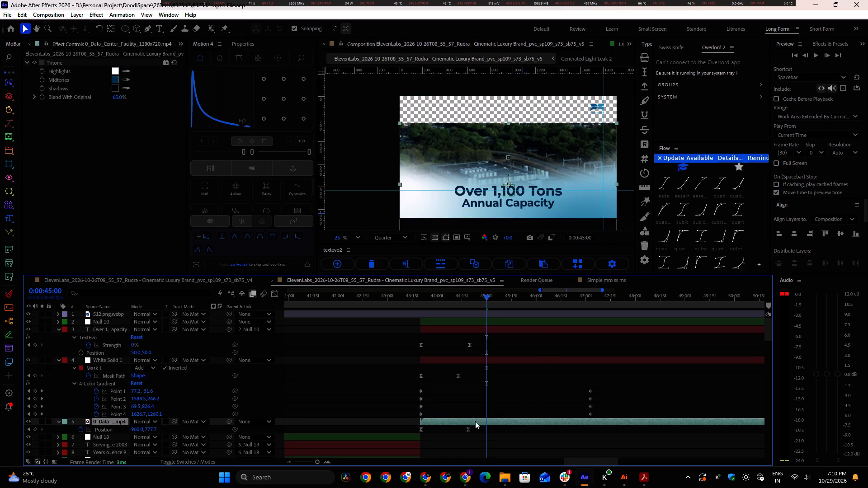
pyautogui.moveTo(486, 297); pyautogui.dragTo(464, 300)
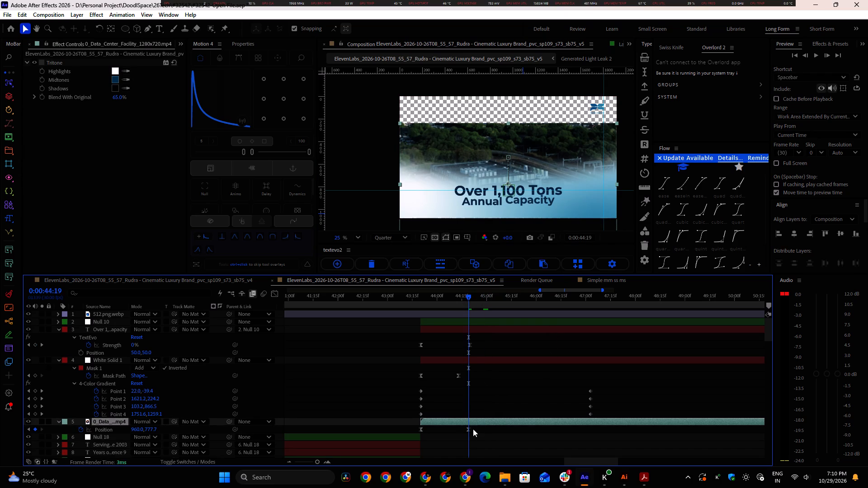
pyautogui.click(467, 428)
pyautogui.press('Delete')
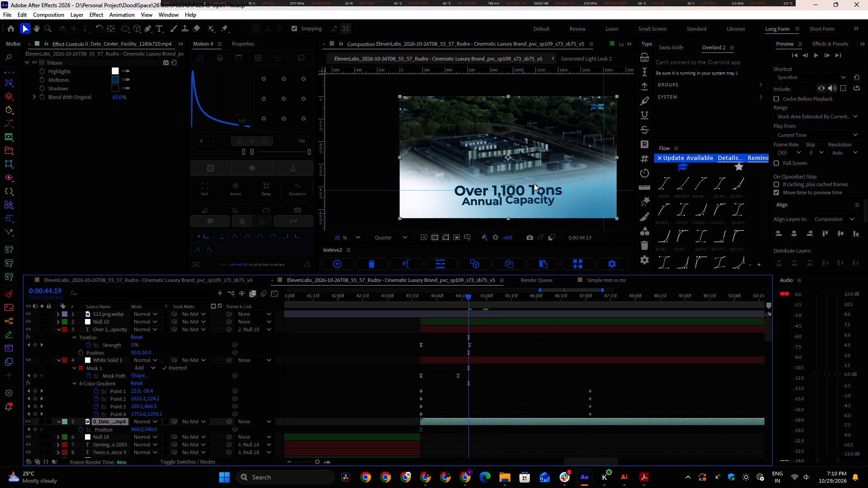
# At 0:00:44:19, raise the data center video layer to position 960, 293 to set its new second Position keyframe.
pyautogui.moveTo(545, 152); pyautogui.dragTo(547, 127)
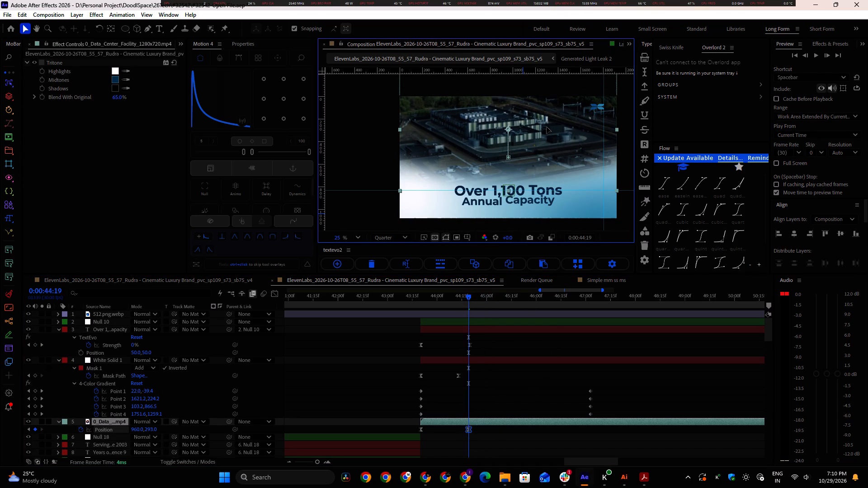
pyautogui.moveTo(547, 127); pyautogui.dragTo(547, 130)
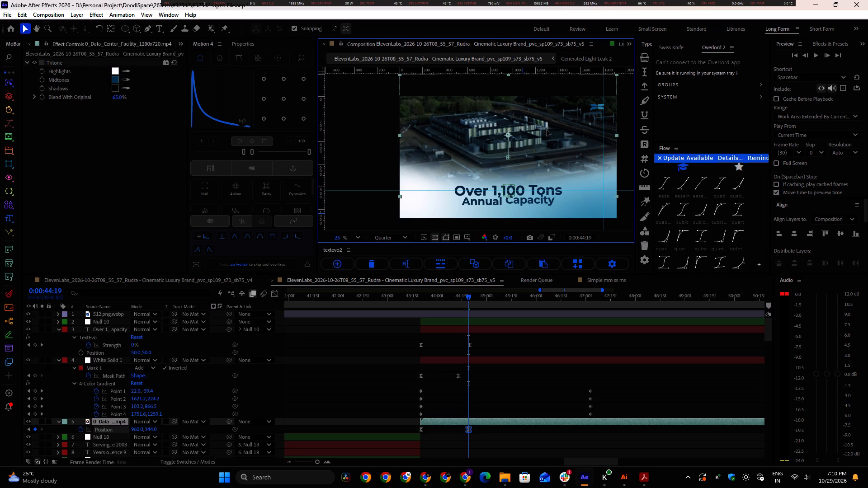
pyautogui.moveTo(547, 130); pyautogui.dragTo(547, 128)
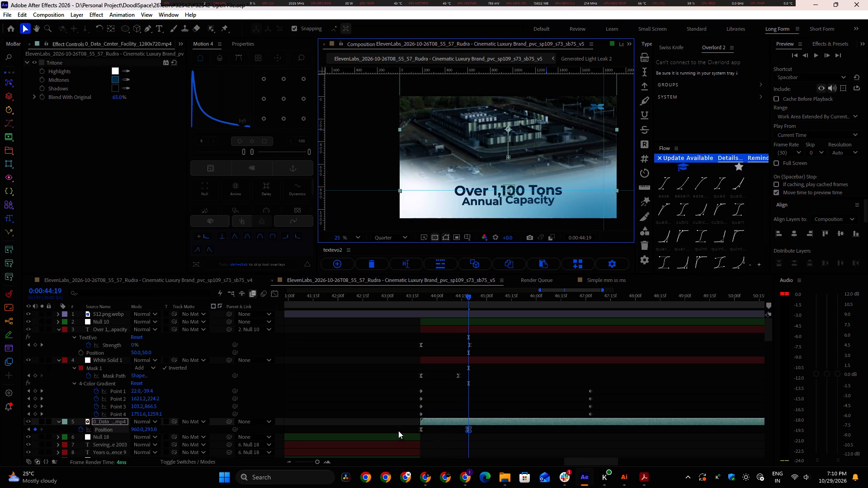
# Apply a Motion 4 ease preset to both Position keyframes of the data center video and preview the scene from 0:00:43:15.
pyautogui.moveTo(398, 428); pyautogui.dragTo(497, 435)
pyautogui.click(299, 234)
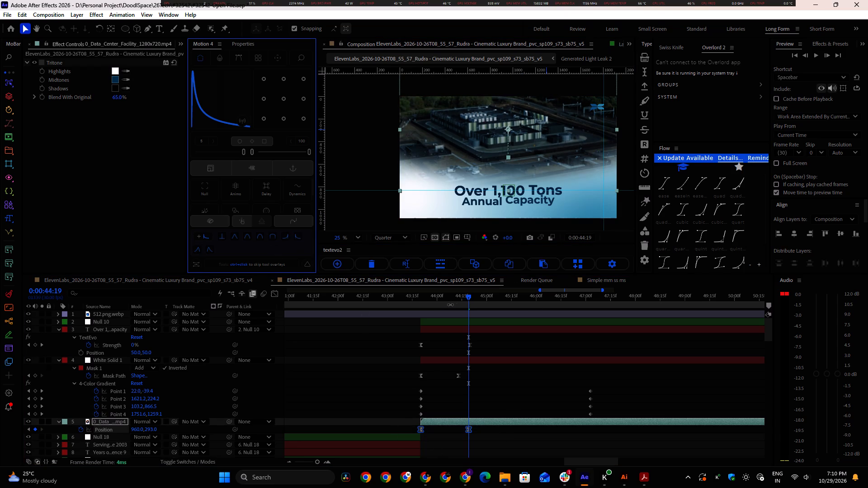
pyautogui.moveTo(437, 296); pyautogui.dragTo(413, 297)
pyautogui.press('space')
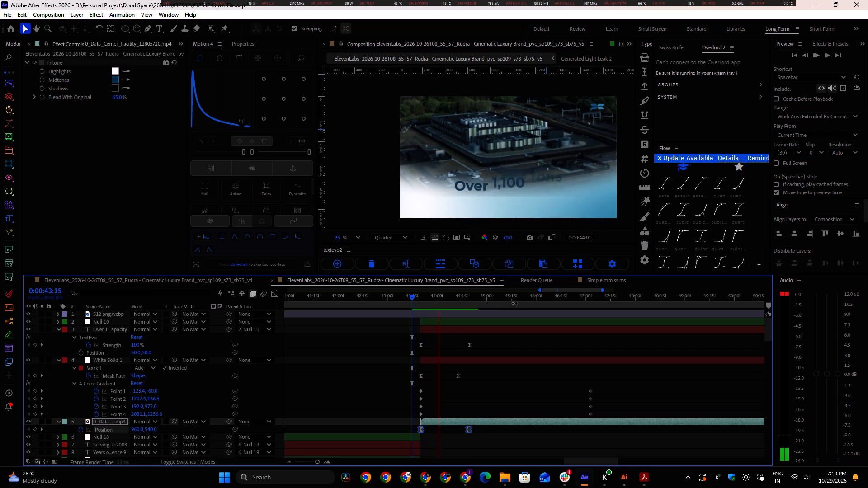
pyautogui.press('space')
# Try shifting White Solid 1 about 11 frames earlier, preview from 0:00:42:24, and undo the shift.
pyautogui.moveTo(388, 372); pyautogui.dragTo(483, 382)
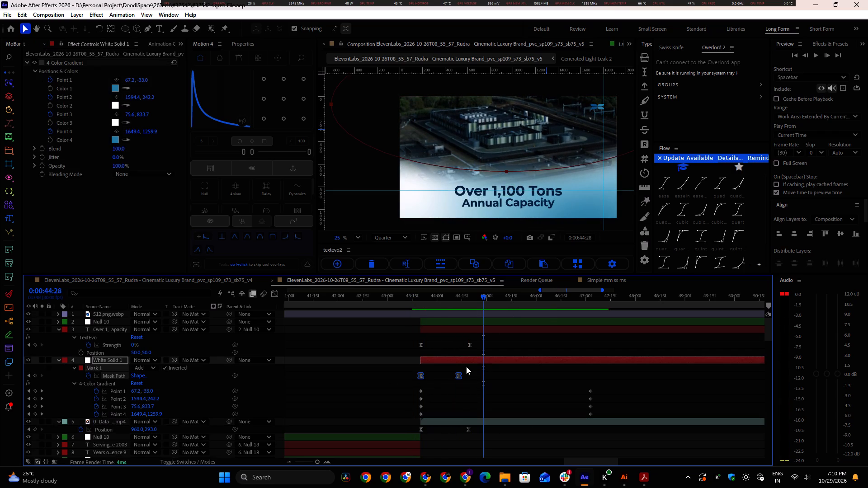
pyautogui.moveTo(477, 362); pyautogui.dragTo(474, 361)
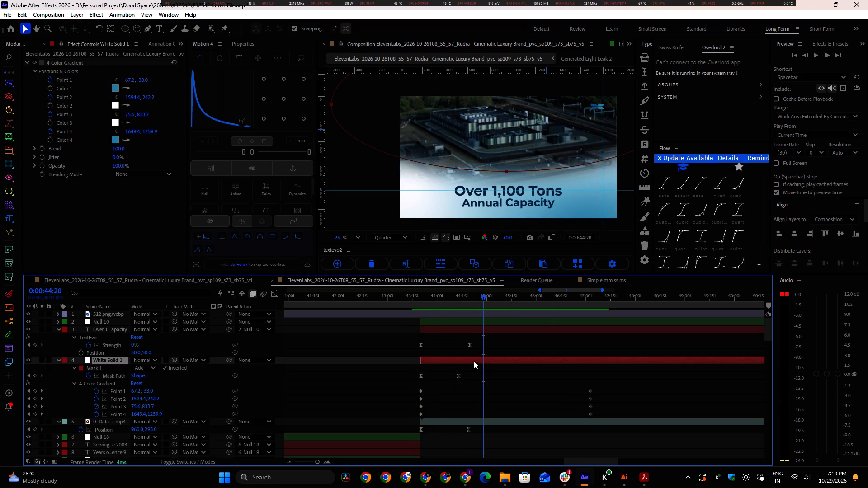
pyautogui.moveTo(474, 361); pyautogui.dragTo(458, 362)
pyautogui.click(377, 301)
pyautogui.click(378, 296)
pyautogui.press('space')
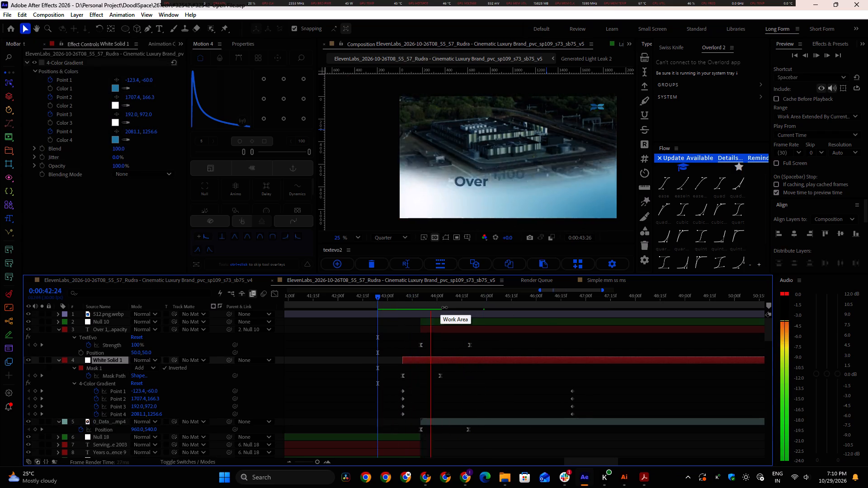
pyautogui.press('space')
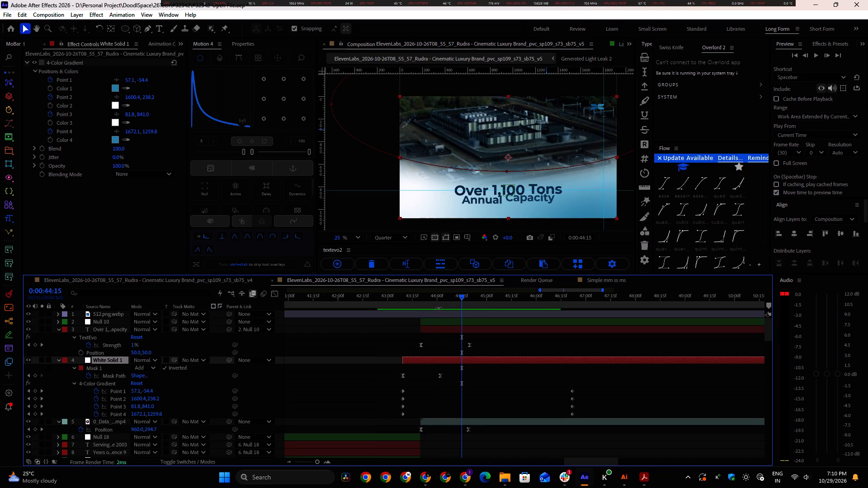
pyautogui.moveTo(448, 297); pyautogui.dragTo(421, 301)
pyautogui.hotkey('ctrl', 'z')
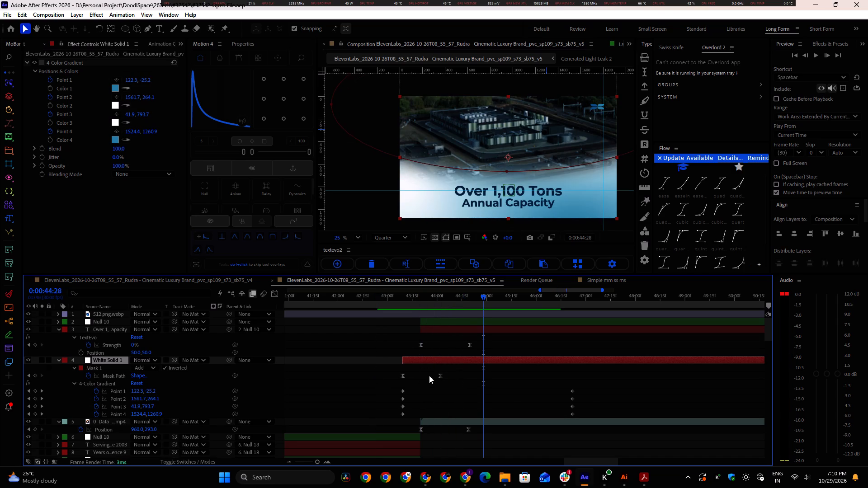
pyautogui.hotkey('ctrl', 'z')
# Apply Motion 4's symmetrical ease-in-out preset to both data center video Position keyframes and preview from 0:00:43:20.
pyautogui.moveTo(458, 298); pyautogui.dragTo(423, 300)
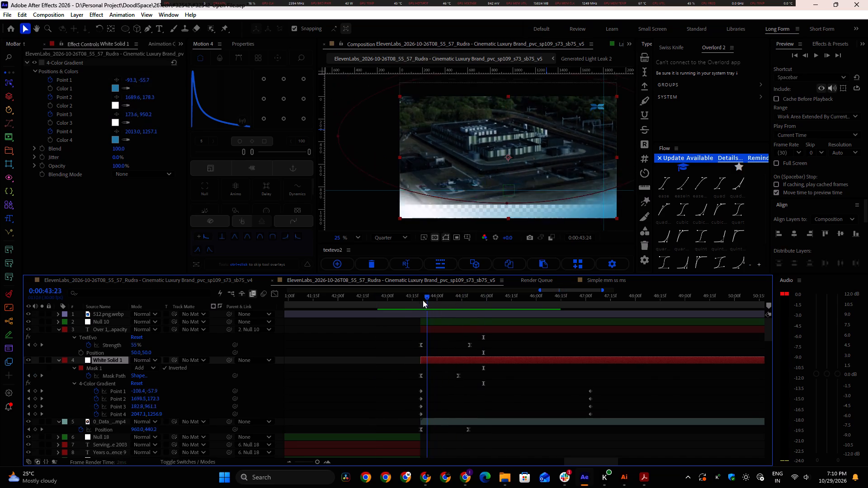
pyautogui.moveTo(423, 300); pyautogui.dragTo(423, 300)
pyautogui.moveTo(403, 427); pyautogui.dragTo(448, 427)
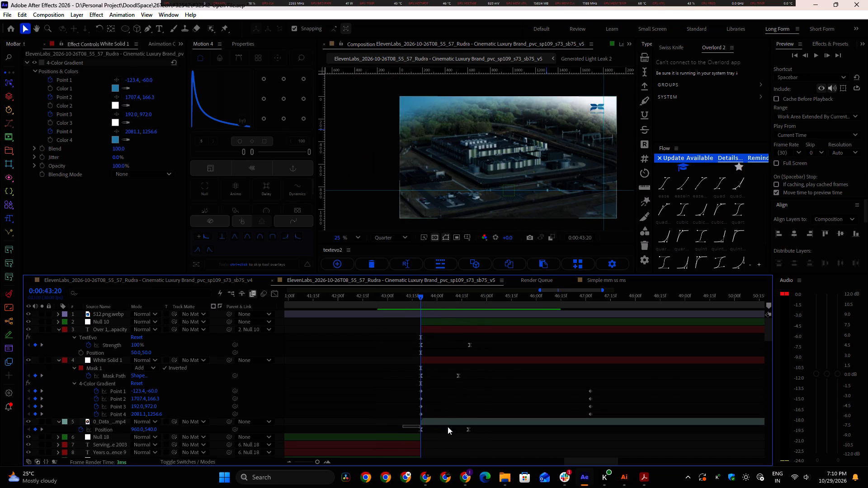
pyautogui.moveTo(448, 427); pyautogui.dragTo(496, 433)
pyautogui.click(236, 238)
pyautogui.press('space')
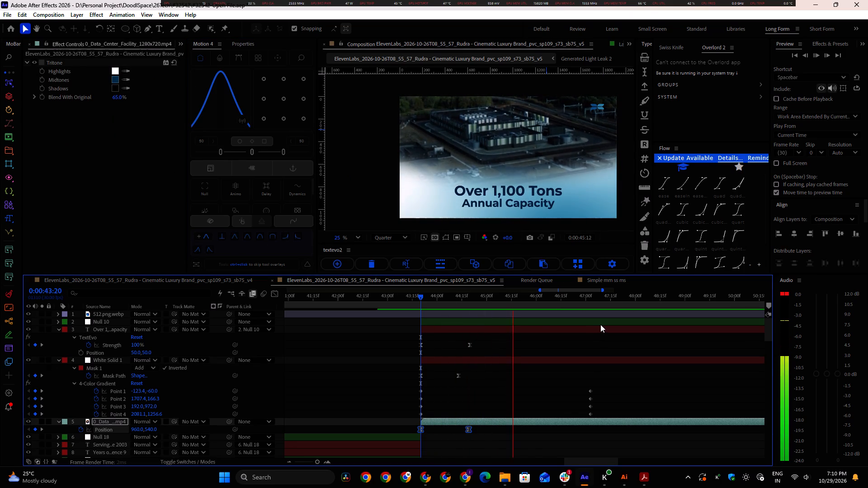
pyautogui.keyDown('shift'); pyautogui.scroll(-3, 571, 346); pyautogui.keyUp('shift')
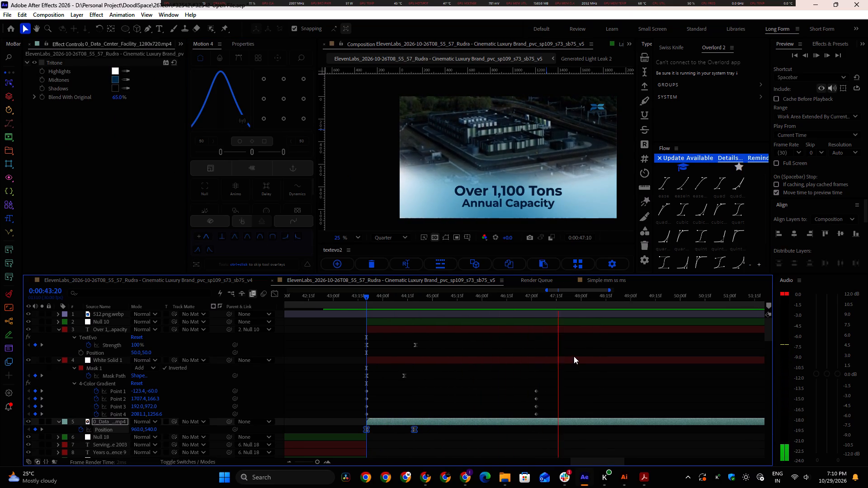
pyautogui.press('space')
# Copy White Solid 1's first 4-Color Gradient keyframes for Points 1–4 and paste them as a third set near 0:00:51:15.
pyautogui.keyDown('alt'); pyautogui.scroll(-2, 574, 356); pyautogui.keyUp('alt')
pyautogui.moveTo(587, 389); pyautogui.dragTo(493, 419)
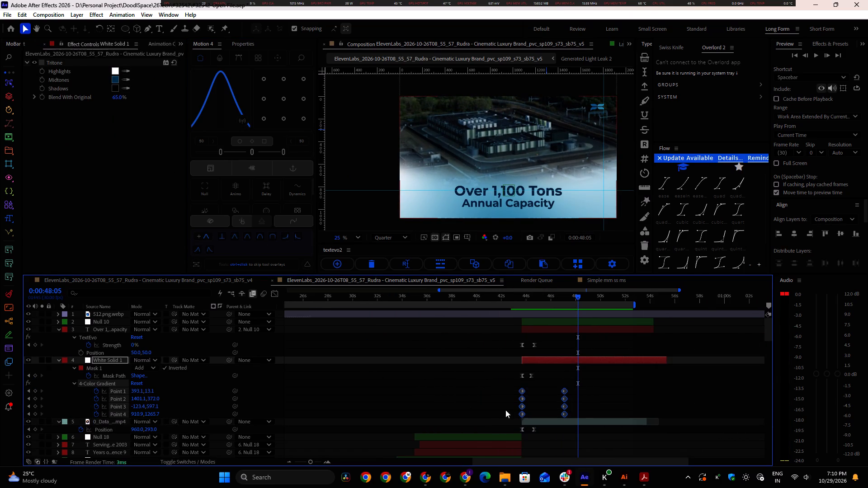
pyautogui.moveTo(536, 394); pyautogui.dragTo(510, 409)
pyautogui.moveTo(502, 389); pyautogui.dragTo(537, 417)
pyautogui.hotkey('ctrl', 'c')
pyautogui.hotkey('ctrl', 'v')
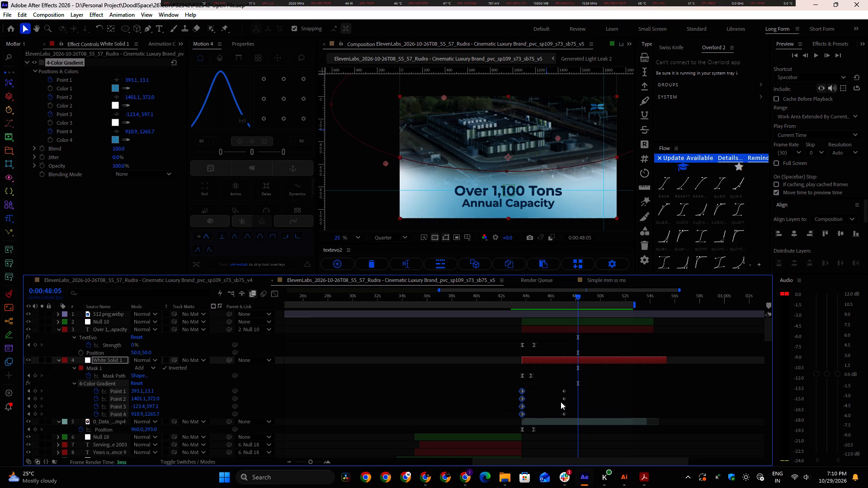
pyautogui.moveTo(596, 375); pyautogui.dragTo(573, 418)
pyautogui.moveTo(577, 390); pyautogui.dragTo(619, 395)
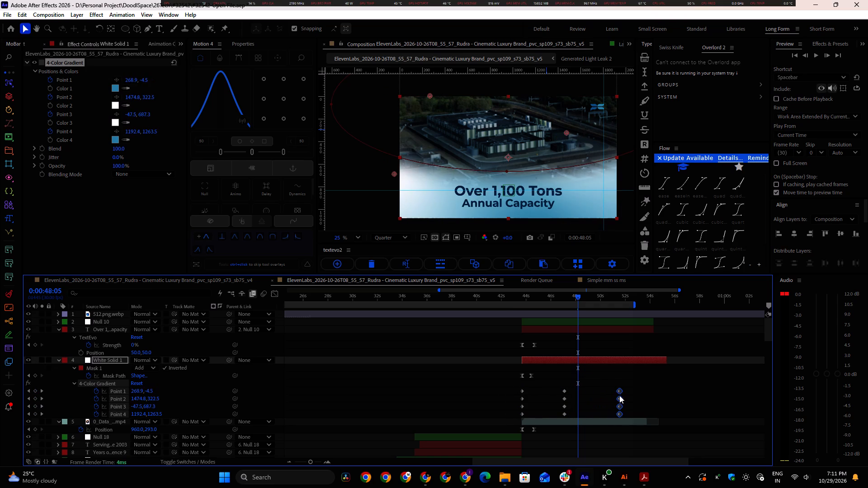
pyautogui.moveTo(619, 395); pyautogui.dragTo(618, 395)
# Spread the 4-Color Gradient point keyframes so the middle set sits near 0:00:49:08 and the last at White Solid 1's end.
pyautogui.moveTo(551, 387); pyautogui.dragTo(577, 417)
pyautogui.moveTo(564, 390); pyautogui.dragTo(575, 393)
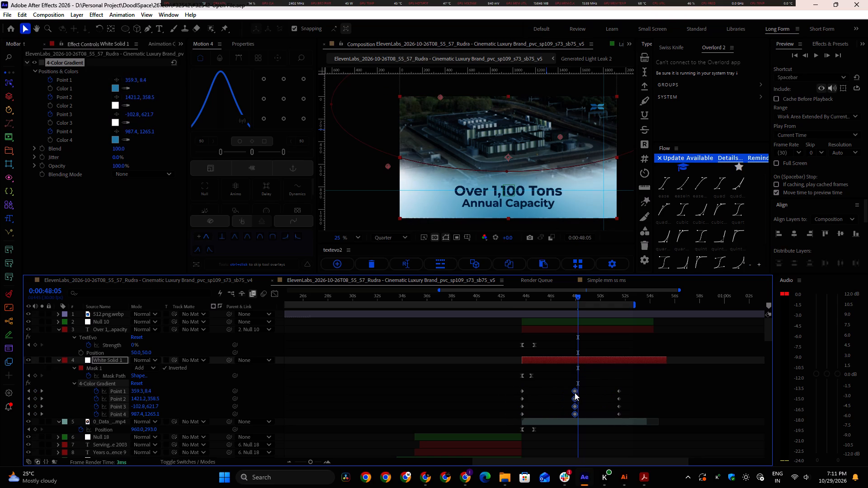
pyautogui.moveTo(604, 384); pyautogui.dragTo(631, 412)
pyautogui.moveTo(617, 390); pyautogui.dragTo(625, 391)
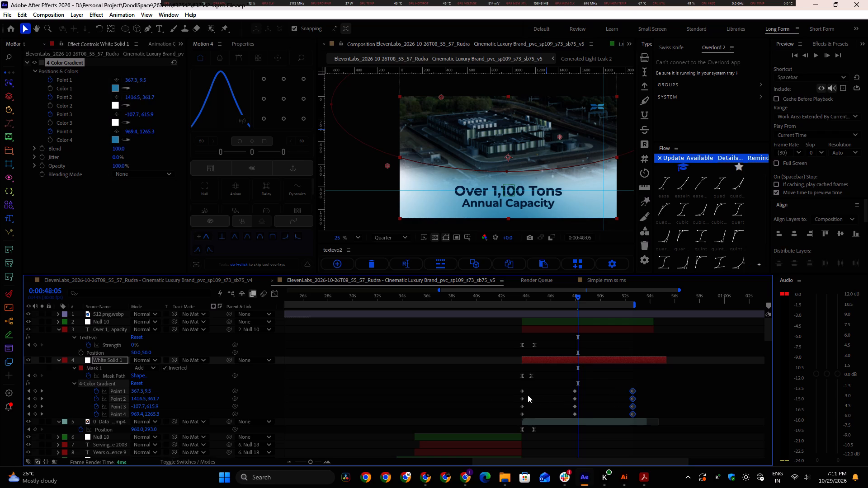
pyautogui.moveTo(489, 390); pyautogui.dragTo(657, 418)
pyautogui.keyDown('alt'); pyautogui.moveTo(634, 392); pyautogui.dragTo(662, 394); pyautogui.keyUp('alt')
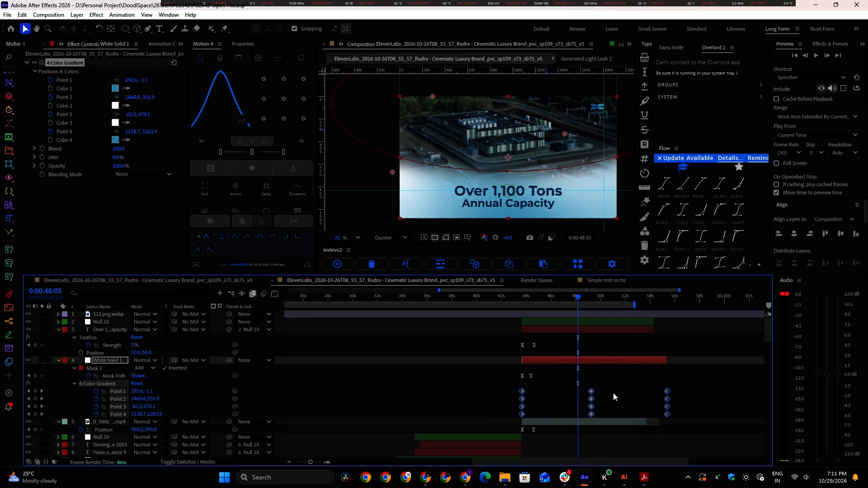
# Apply Motion 4's symmetrical ease-in-out preset to all 4-Color Gradient point keyframes and preview from 0:00:43:23.
pyautogui.click(237, 237)
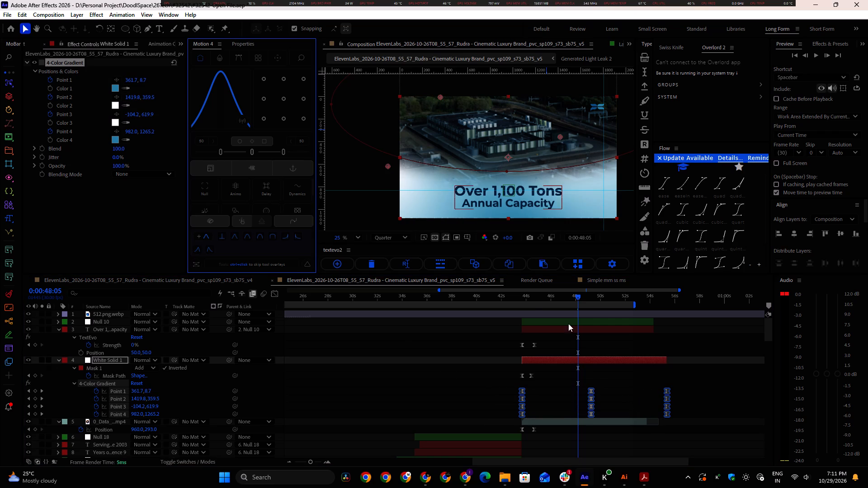
pyautogui.click(523, 300)
pyautogui.press('space')
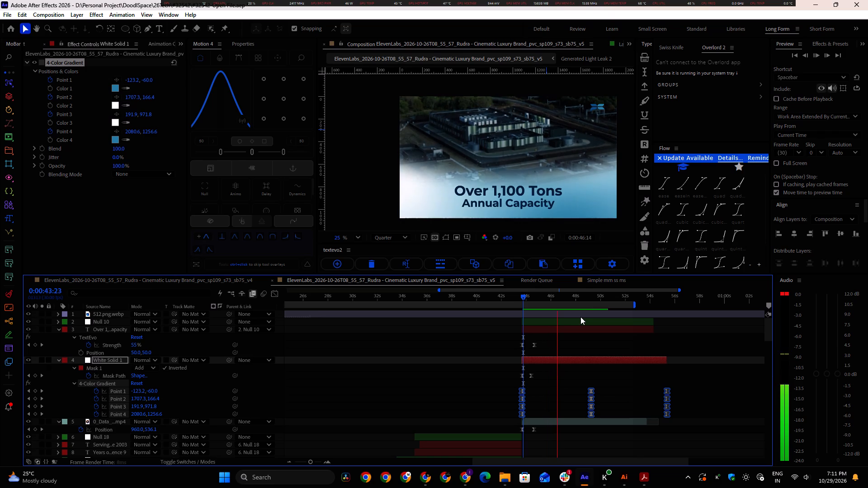
pyautogui.keyDown('shift'); pyautogui.scroll(-1, 583, 324); pyautogui.keyUp('shift')
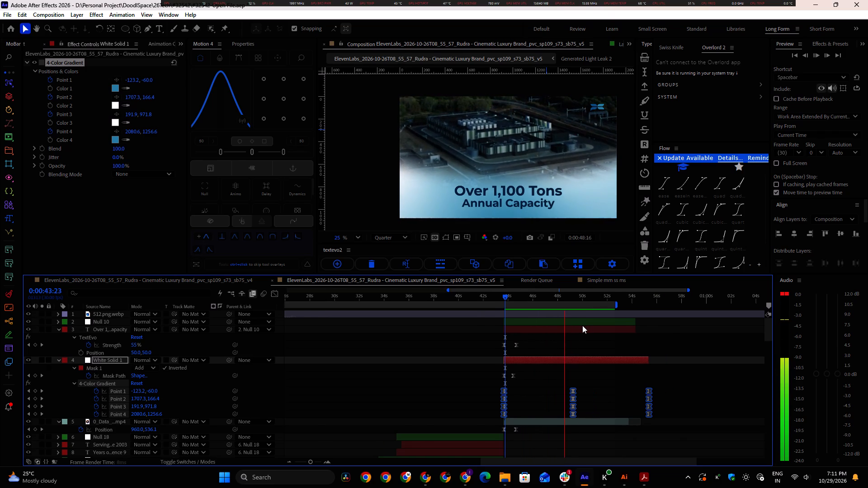
pyautogui.press('space')
# Lengthen White Solid 1's mask animation by moving its second Mask Path keyframe to about 0:00:45:05, and preview from 0:00:43:19.
pyautogui.keyDown('alt'); pyautogui.scroll(1, 570, 319); pyautogui.keyUp('alt')
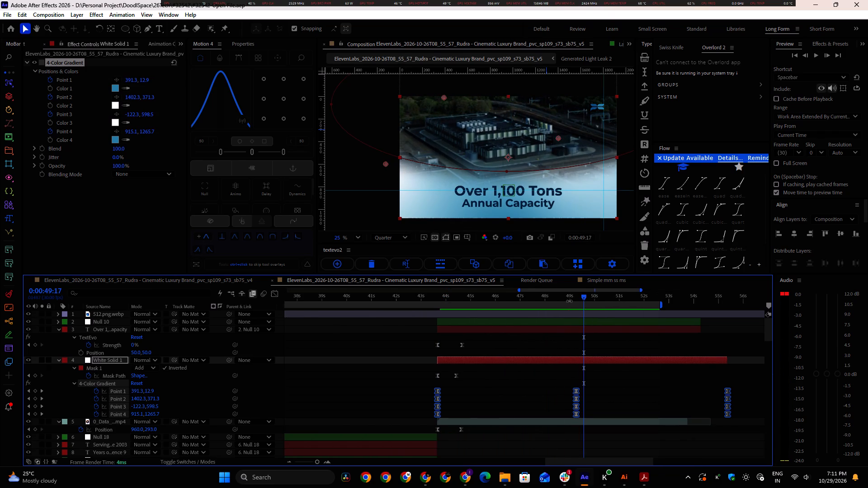
pyautogui.moveTo(573, 295); pyautogui.dragTo(451, 307)
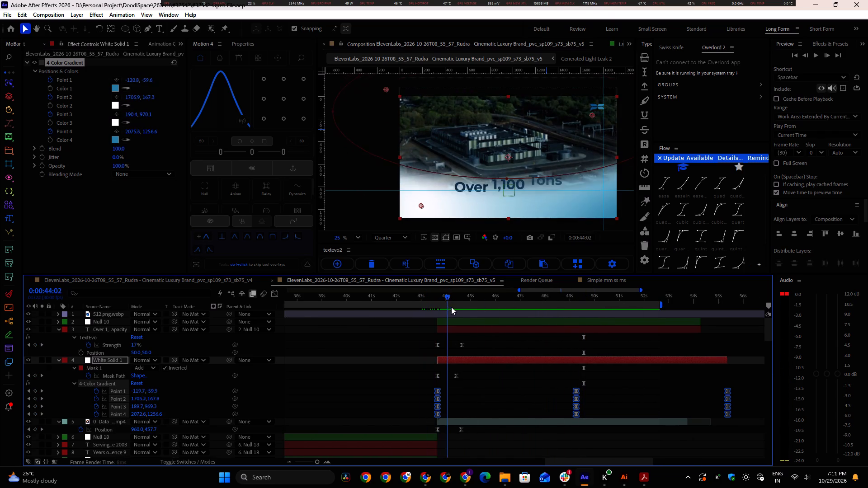
pyautogui.moveTo(451, 307); pyautogui.dragTo(437, 308)
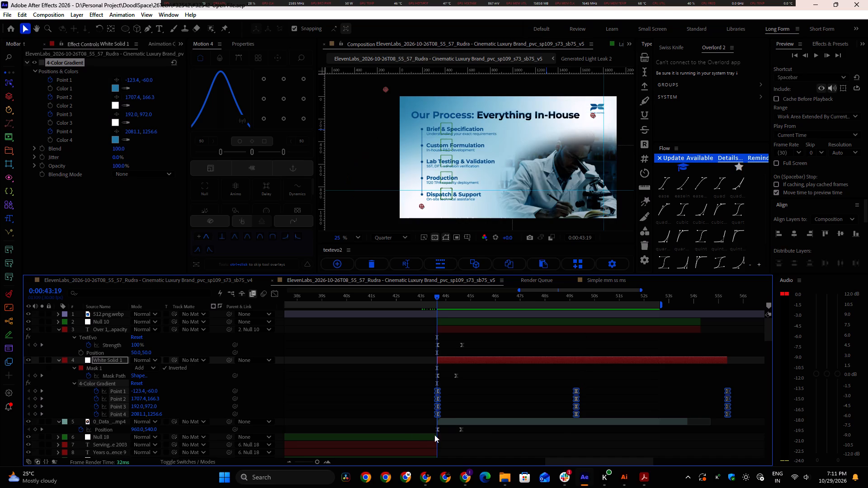
pyautogui.moveTo(410, 431); pyautogui.dragTo(488, 432)
pyautogui.keyDown('alt'); pyautogui.scroll(2, 461, 428); pyautogui.keyUp('alt')
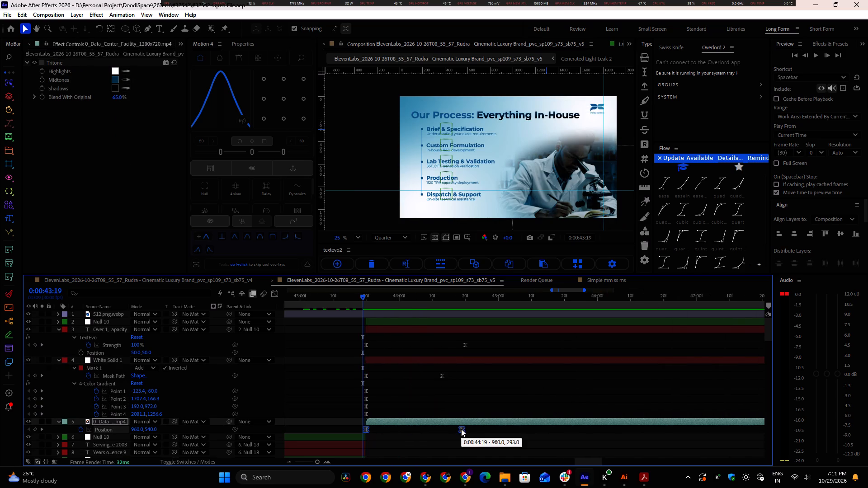
pyautogui.moveTo(334, 341); pyautogui.dragTo(507, 375)
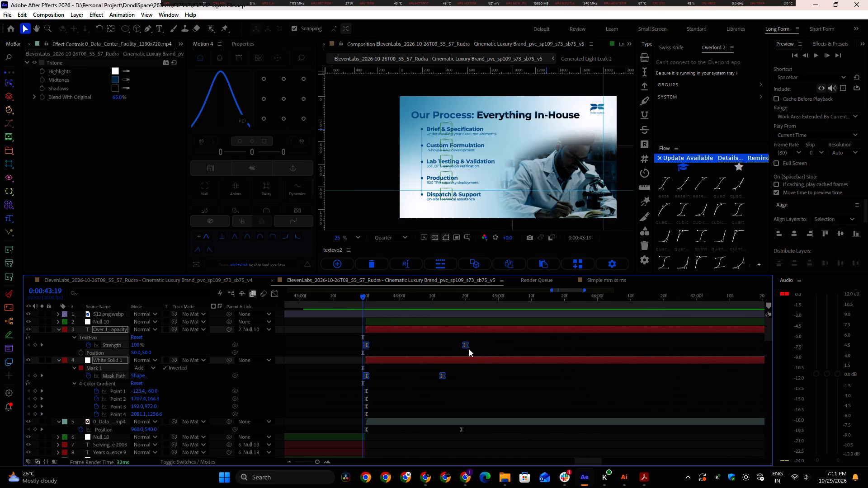
pyautogui.moveTo(318, 374); pyautogui.dragTo(472, 380)
pyautogui.keyDown('alt'); pyautogui.moveTo(443, 374); pyautogui.dragTo(518, 379); pyautogui.keyUp('alt')
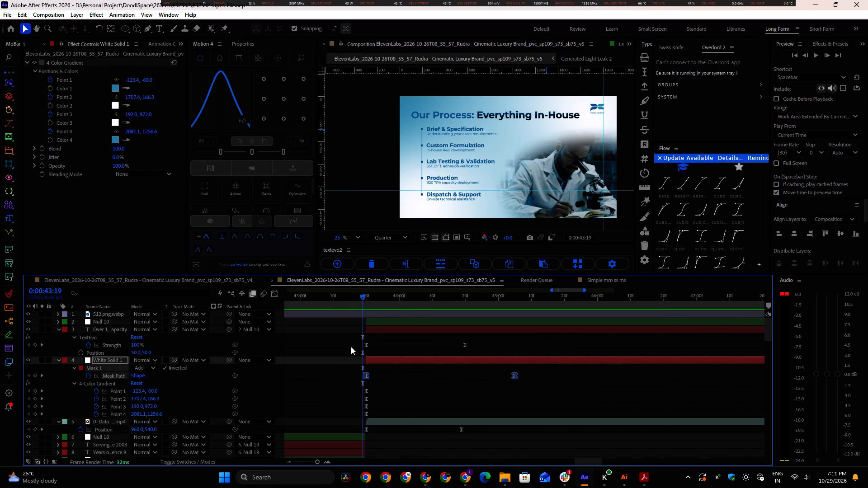
pyautogui.click(392, 331)
pyautogui.keyDown('shift'); pyautogui.click(392, 323); pyautogui.keyUp('shift')
pyautogui.moveTo(336, 344); pyautogui.dragTo(524, 353)
pyautogui.press('space')
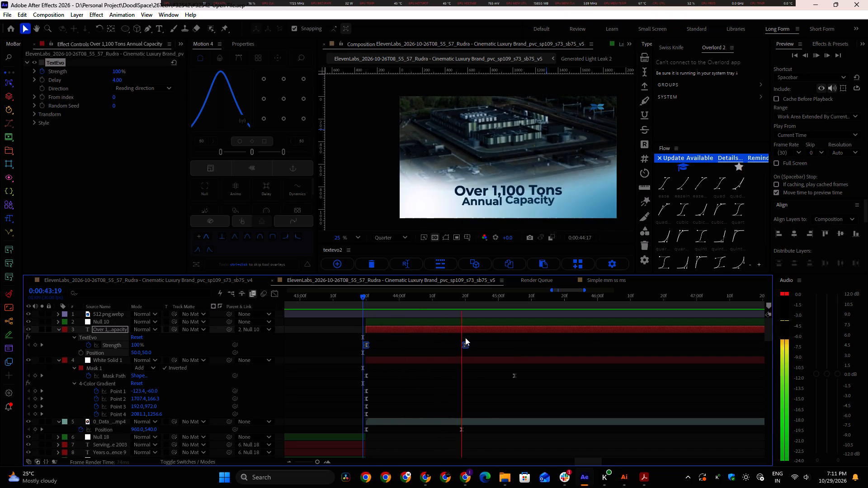
pyautogui.press('space')
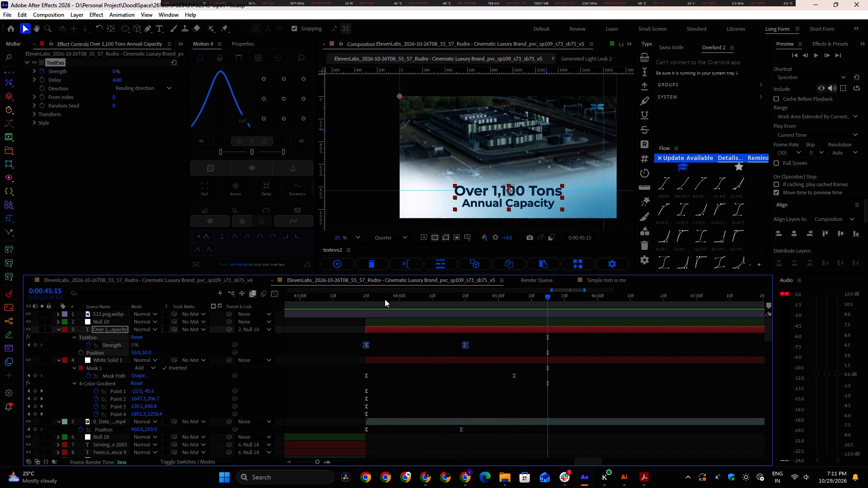
# Shift both White Solid 1 Mask Path keyframes about 9 frames earlier, starting near 0:00:43:11, and preview from 0:00:43:15.
pyautogui.moveTo(396, 299); pyautogui.dragTo(367, 301)
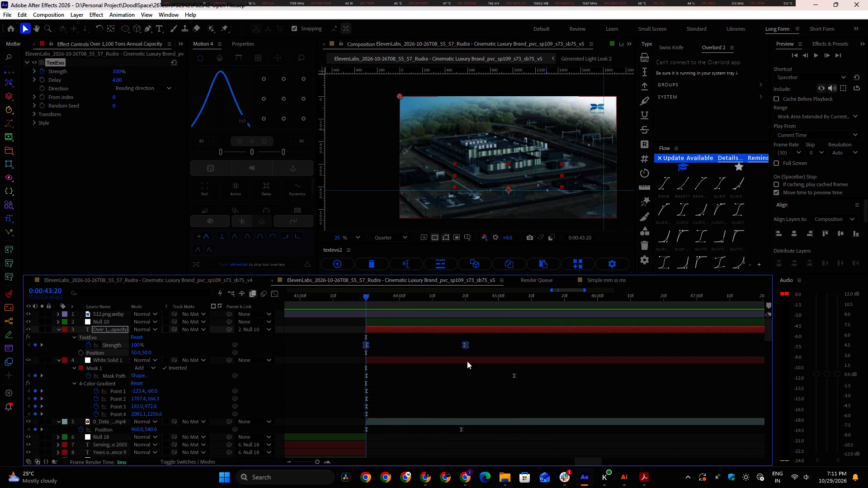
pyautogui.moveTo(345, 371); pyautogui.dragTo(544, 375)
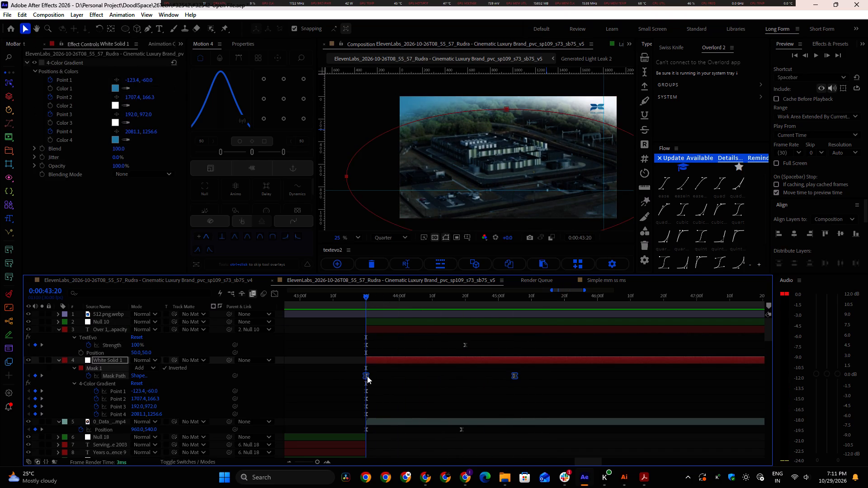
pyautogui.moveTo(365, 376); pyautogui.dragTo(337, 374)
pyautogui.moveTo(364, 299); pyautogui.dragTo(347, 303)
pyautogui.press('space')
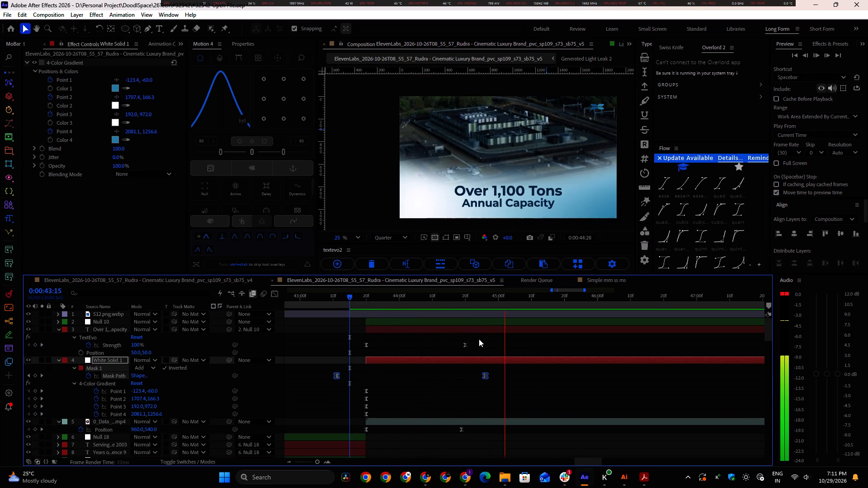
pyautogui.keyDown('alt'); pyautogui.scroll(-2, 524, 351); pyautogui.keyUp('alt')
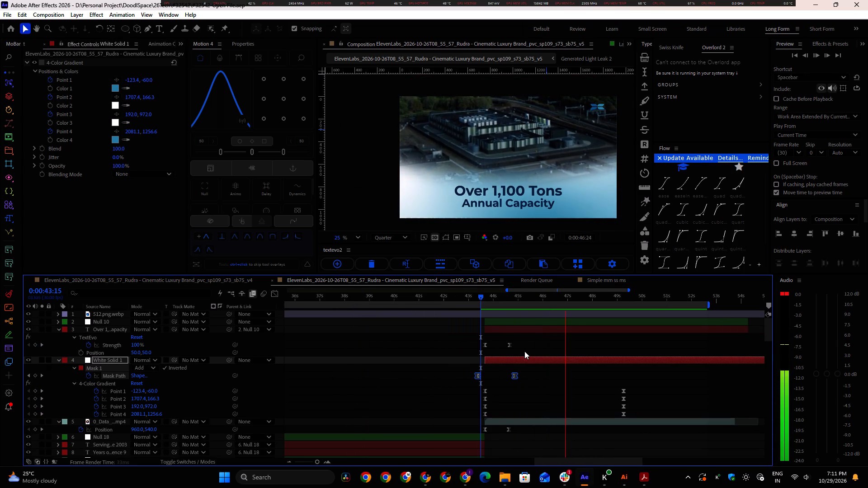
# Apply Motion 4's fast-start, slow-settle ease preset to both Position keyframes of the data-center video layer and preview from 0:00:43:17.
pyautogui.press('space')
pyautogui.keyDown('alt'); pyautogui.scroll(2, 472, 462); pyautogui.keyUp('alt')
pyautogui.keyDown('shift'); pyautogui.scroll(-2, 546, 416); pyautogui.keyUp('shift')
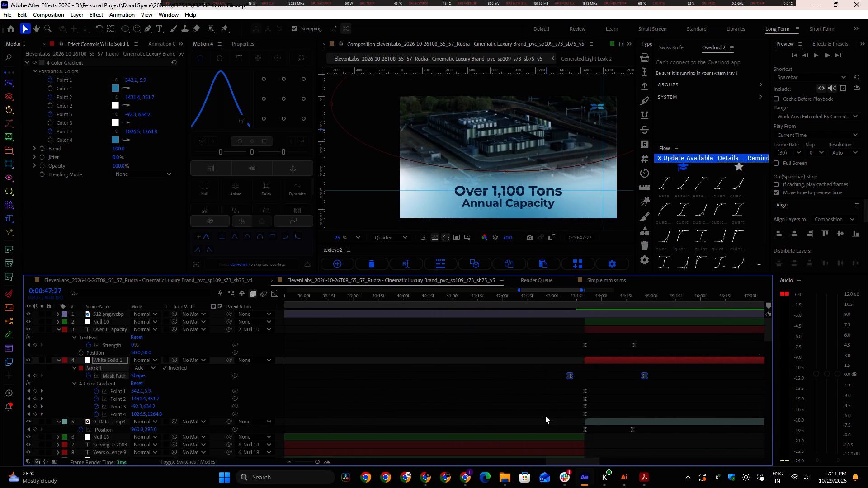
pyautogui.keyDown('shift'); pyautogui.scroll(-2, 545, 416); pyautogui.keyUp('shift')
pyautogui.moveTo(486, 428); pyautogui.dragTo(607, 435)
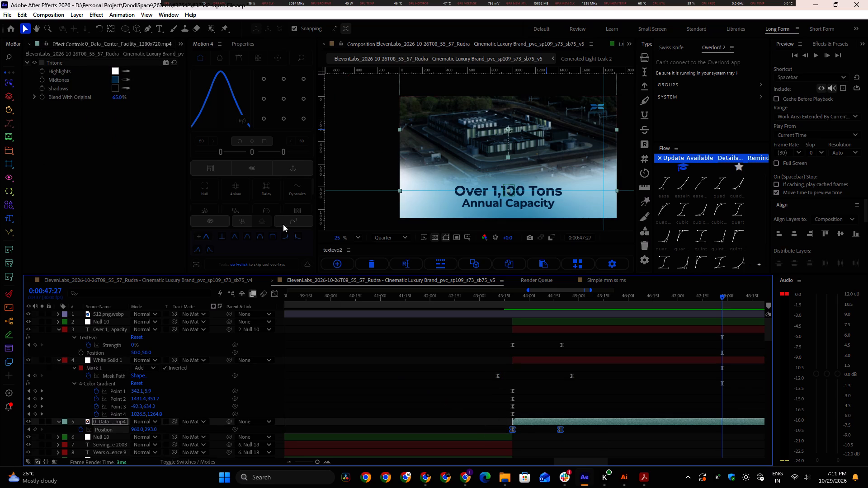
pyautogui.click(211, 249)
pyautogui.click(509, 301)
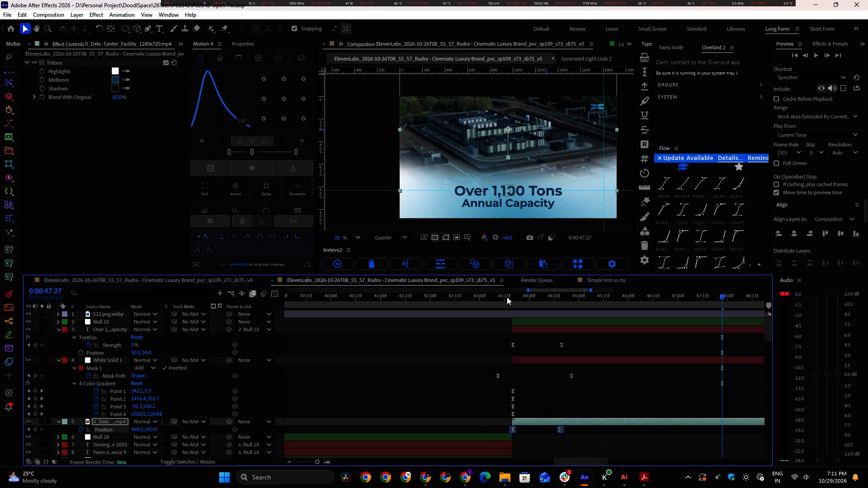
pyautogui.click(507, 297)
pyautogui.press('space')
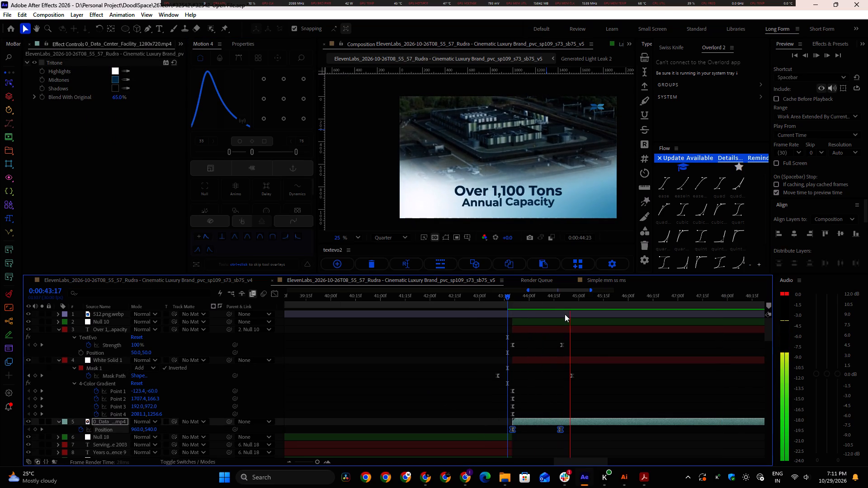
pyautogui.keyDown('shift'); pyautogui.scroll(-2, 585, 354); pyautogui.keyUp('shift')
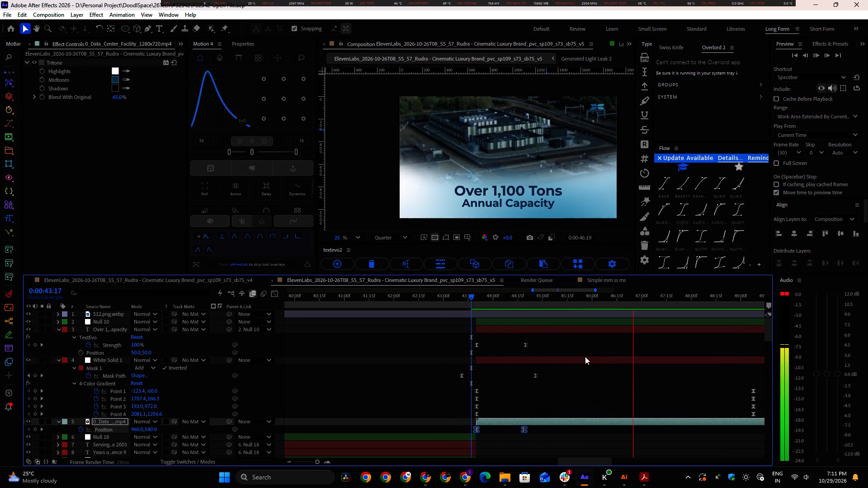
pyautogui.keyDown('shift'); pyautogui.scroll(-8, 585, 357); pyautogui.keyUp('shift')
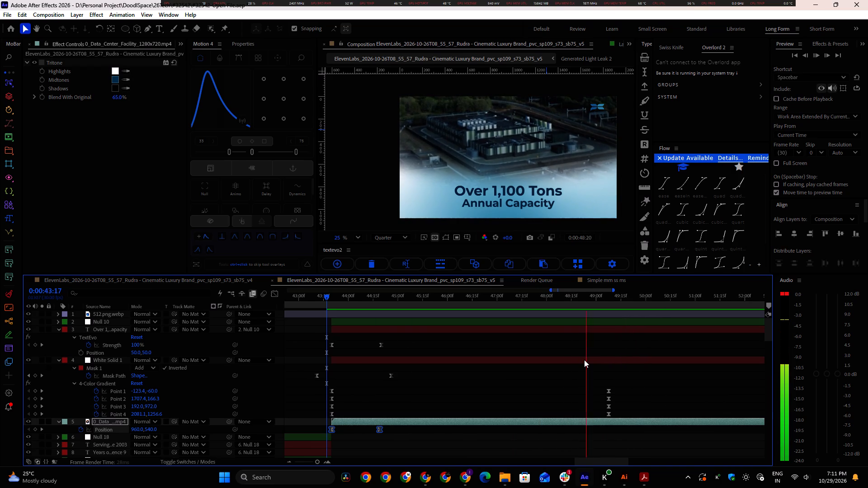
pyautogui.press('space')
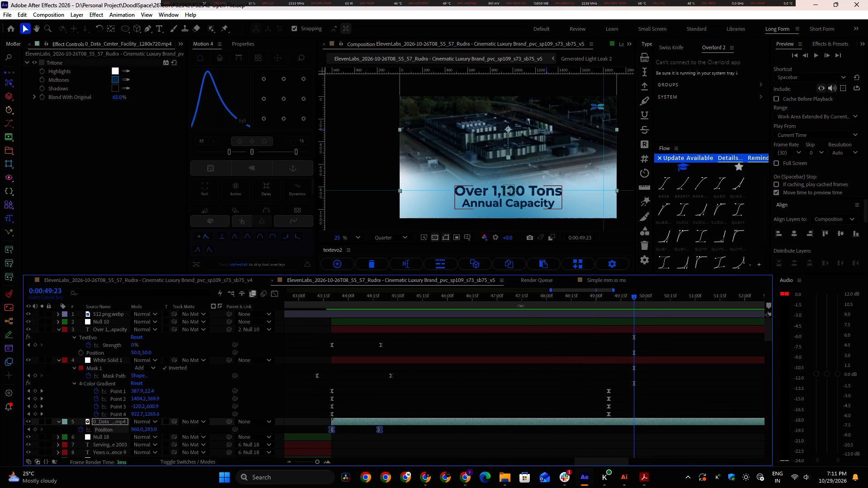
# Play the scene from 0:00:46:11 and park the playhead at 0:00:47:24.
pyautogui.moveTo(520, 300); pyautogui.dragTo(465, 300)
pyautogui.press('space')
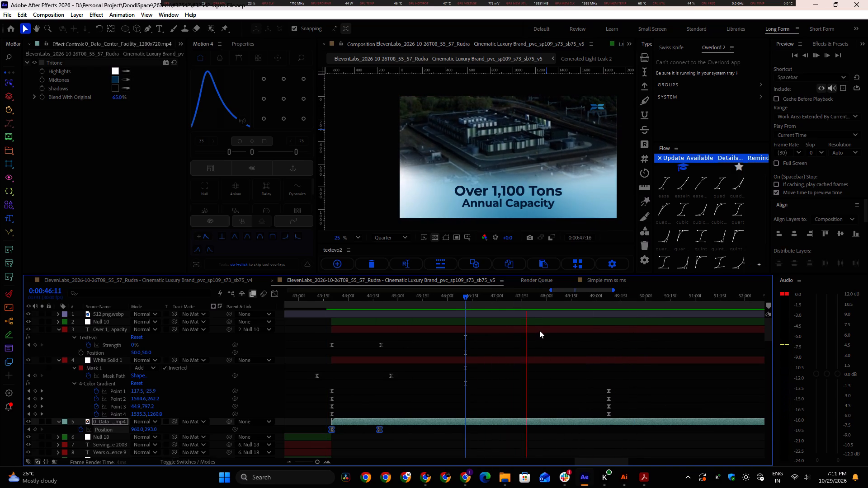
pyautogui.press('space')
# In Chrome, dismiss the notification message and copy "first-time-right quality" from the Consistency & Capacity voice-over in the Pearl Coating brief.
pyautogui.hotkey('alt', 'Tab')
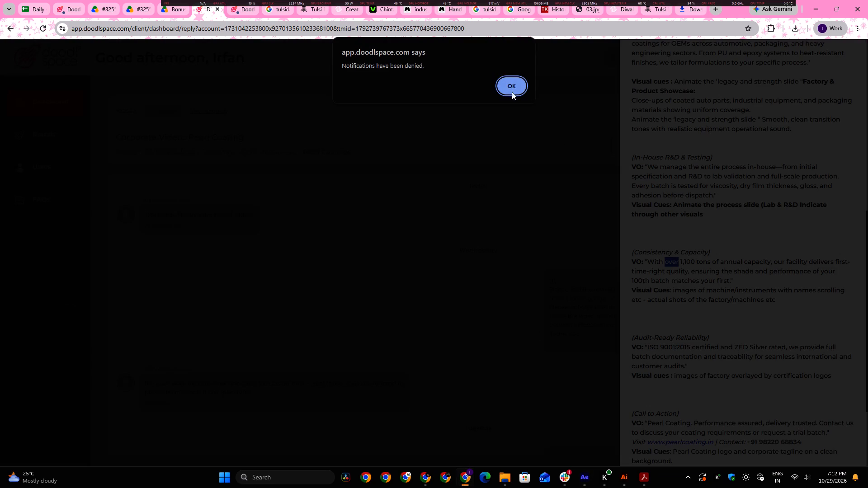
pyautogui.click(508, 89)
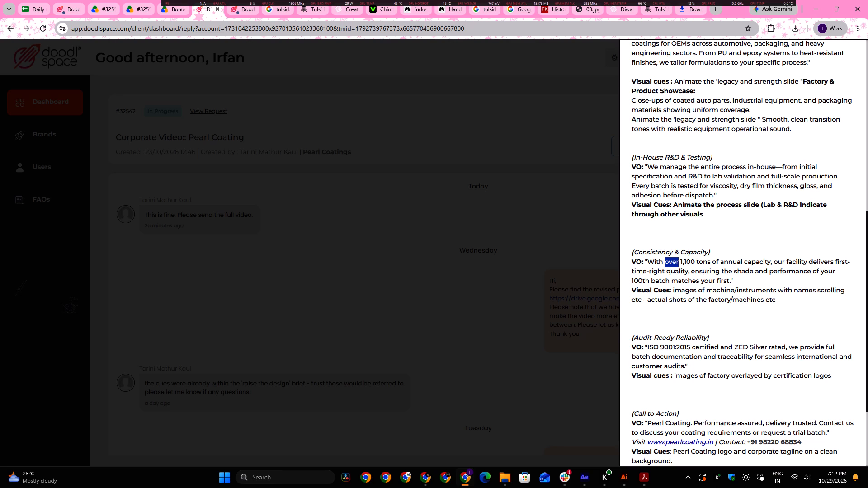
pyautogui.moveTo(835, 261); pyautogui.dragTo(807, 283)
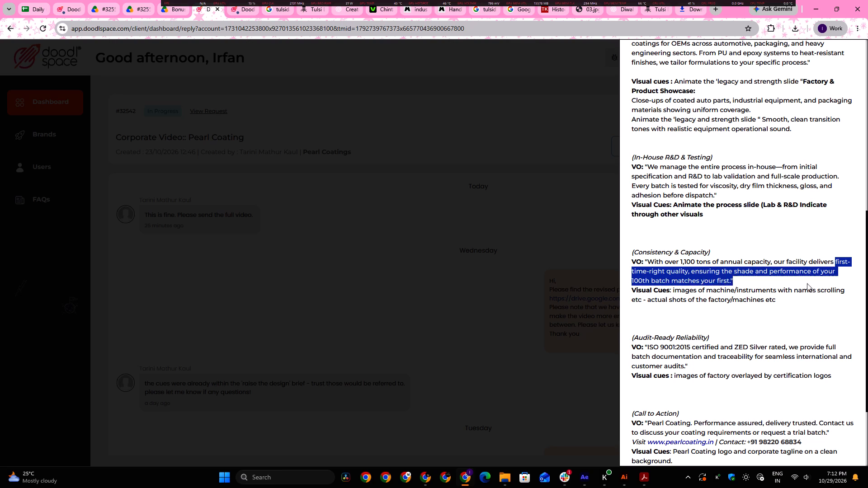
pyautogui.moveTo(807, 283); pyautogui.dragTo(688, 270)
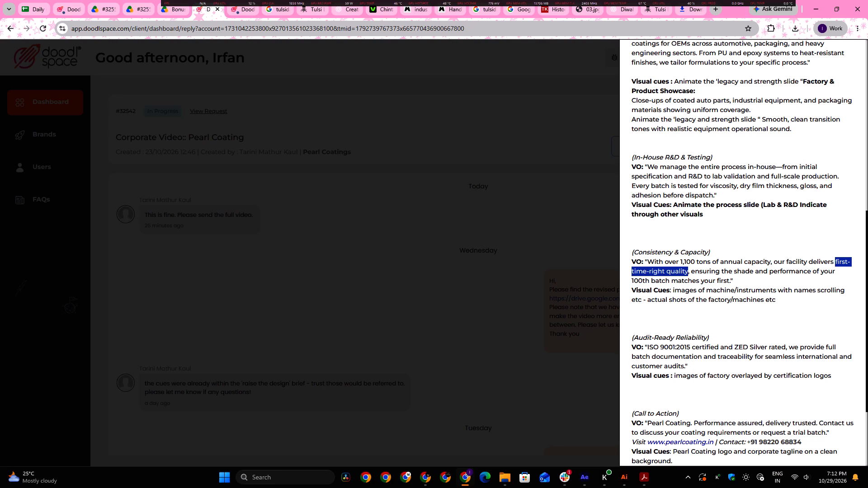
pyautogui.hotkey('ctrl', 'c')
pyautogui.hotkey('ctrl', 'c')
pyautogui.hotkey('ctrl', 'c')
pyautogui.hotkey('ctrl', 'c')
# Back in After Effects, trim the "Over 1,100 Tons Annual Capacity" title and its parent Null 10 to end at 0:00:47:24.
pyautogui.hotkey('alt', 'Tab')
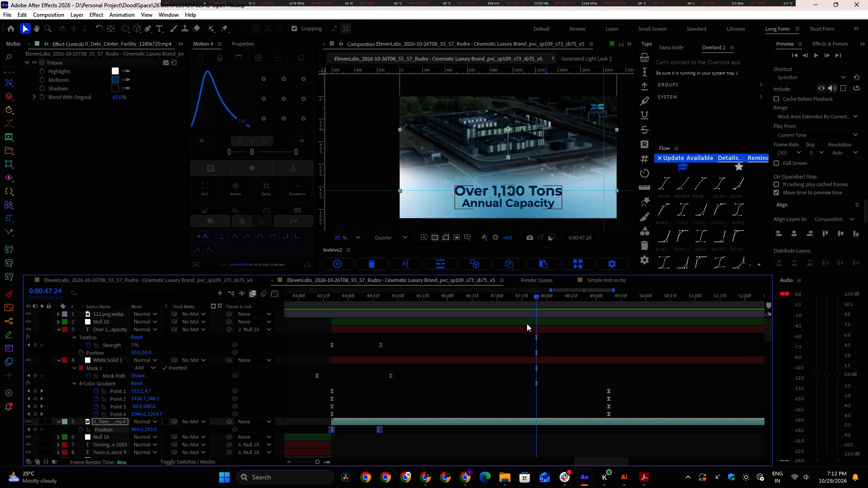
pyautogui.click(498, 327)
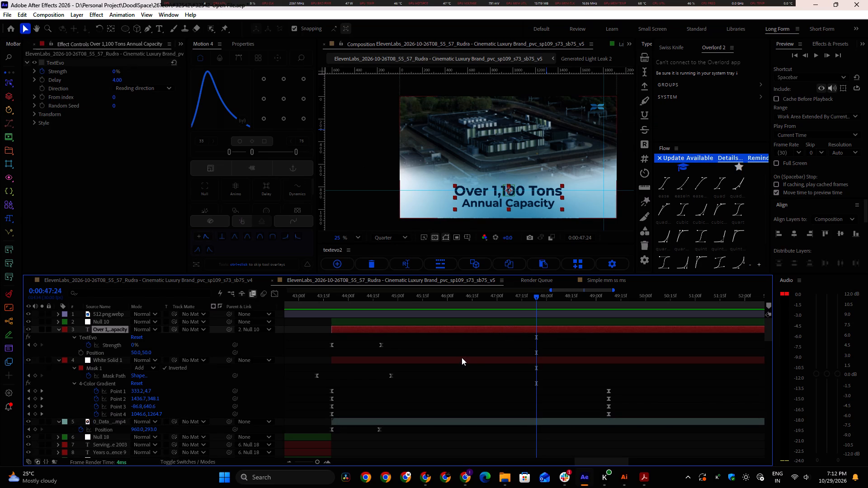
pyautogui.hotkey('ctrl', 'd')
pyautogui.hotkey('ctrl', 'z')
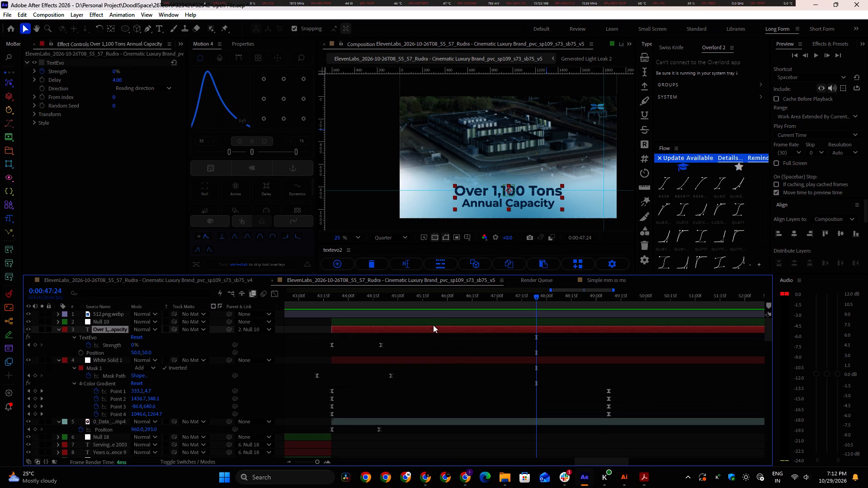
pyautogui.keyDown('shift'); pyautogui.click(435, 321); pyautogui.keyUp('shift')
pyautogui.hotkey('alt', ']')
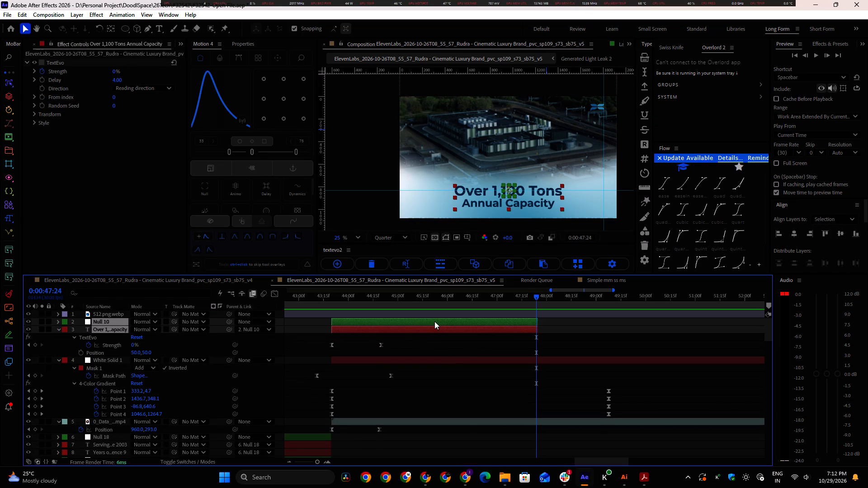
# Duplicate the trimmed title and Null 10, start the copies at 0:00:47:24 above the originals, and preview from there.
pyautogui.hotkey('ctrl', 'd')
pyautogui.hotkey('ctrl', ']')
pyautogui.hotkey('ctrl', '[')
pyautogui.press('[')
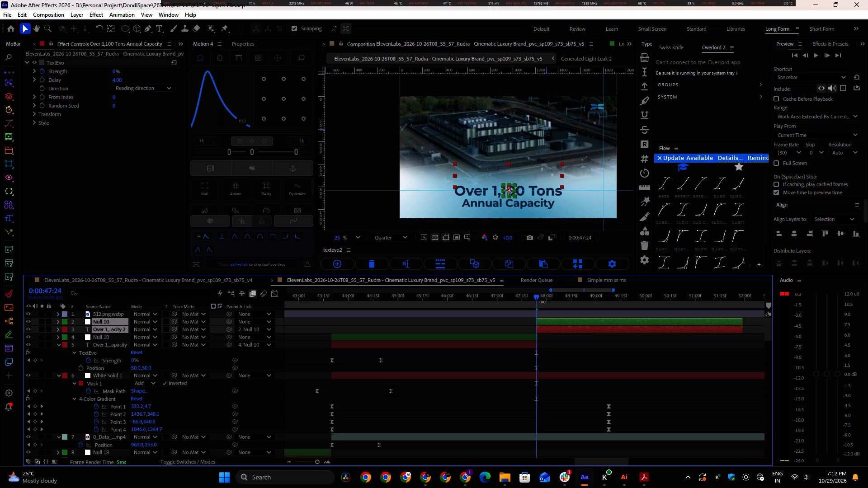
pyautogui.keyDown('alt'); pyautogui.scroll(1, 546, 337); pyautogui.keyUp('alt')
pyautogui.keyDown('shift'); pyautogui.scroll(-6, 517, 325); pyautogui.keyUp('shift')
pyautogui.press('space')
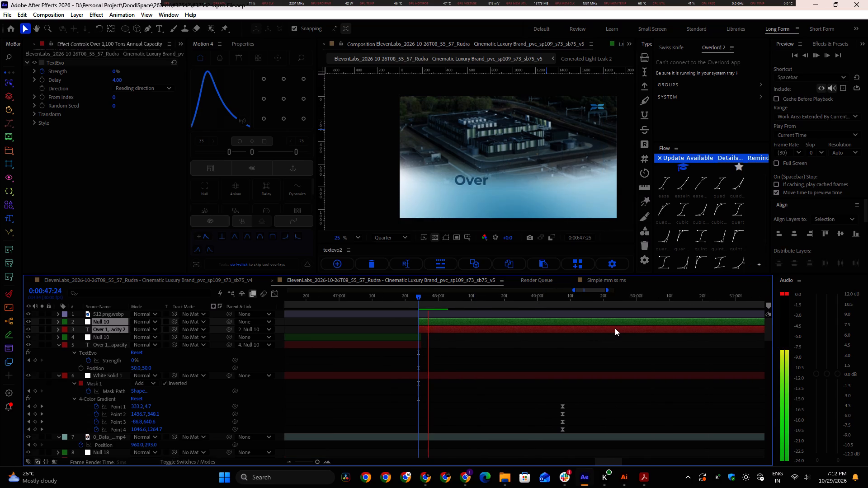
pyautogui.keyDown('shift'); pyautogui.scroll(-3, 591, 350); pyautogui.keyUp('shift')
pyautogui.press('space')
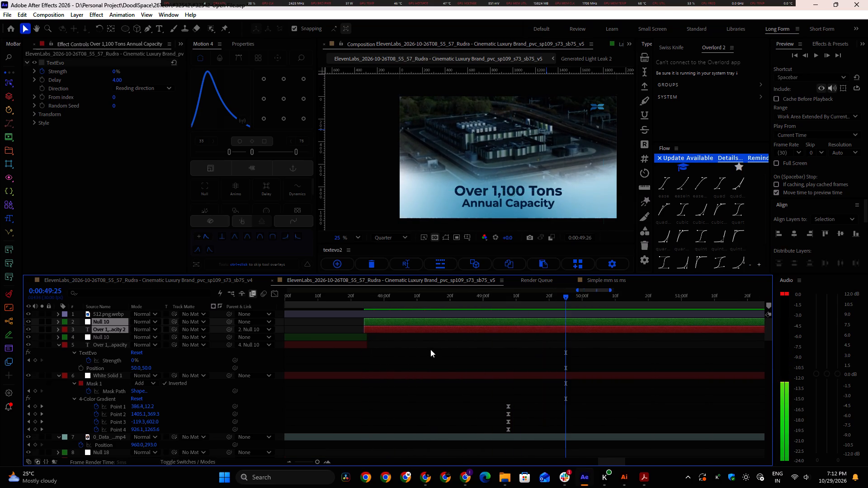
# Replace the duplicated title's text with two lines: "Our Facility Delivers" above the copied "first-time-right quality".
pyautogui.click(430, 349)
pyautogui.doubleClick(419, 329)
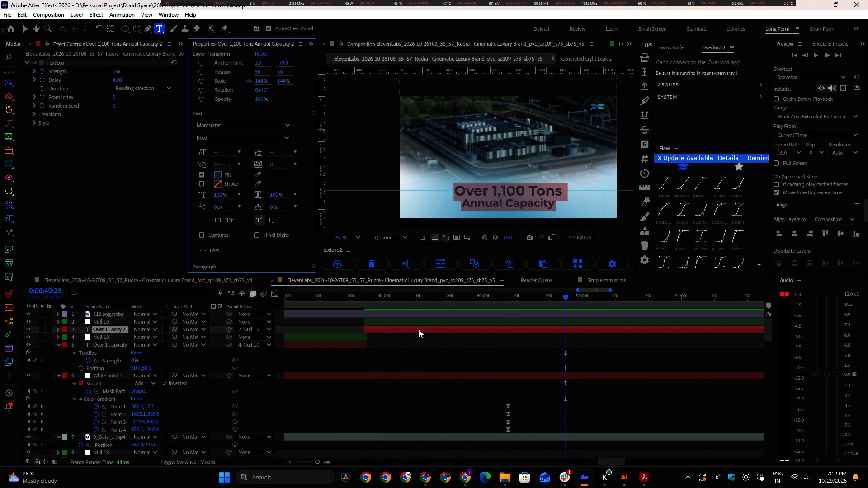
pyautogui.hotkey('ctrl', 'v')
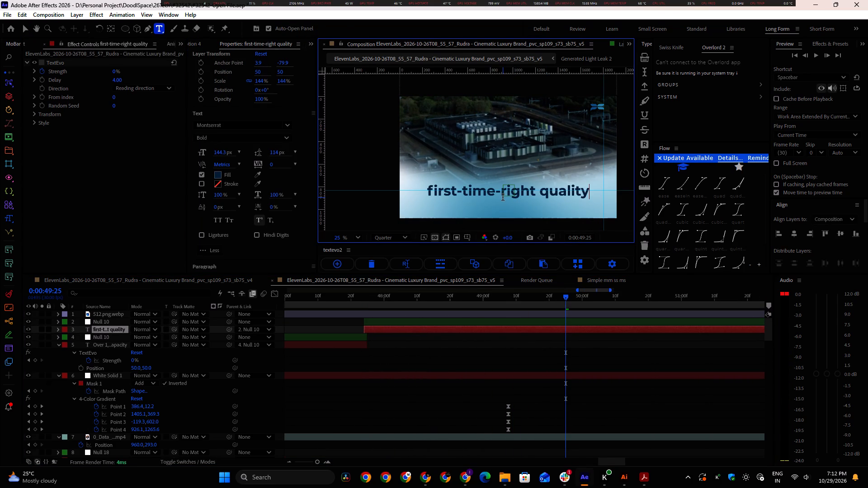
pyautogui.press('Home')
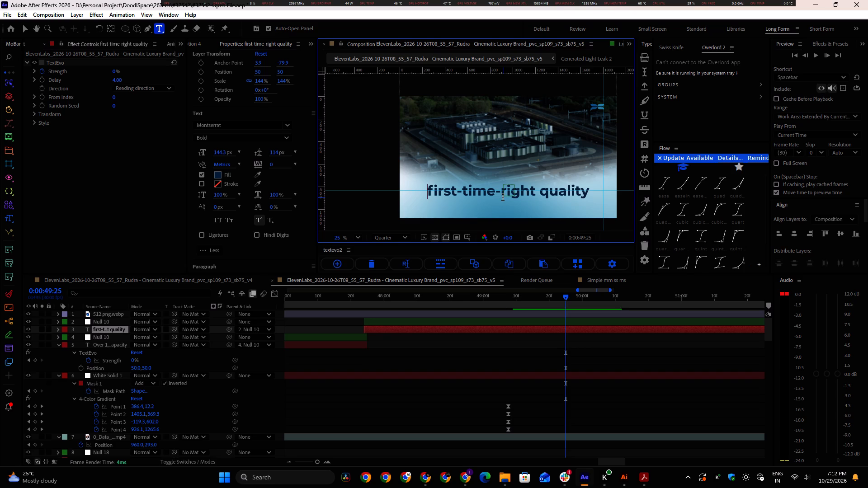
pyautogui.press('Return')
pyautogui.press('Up')
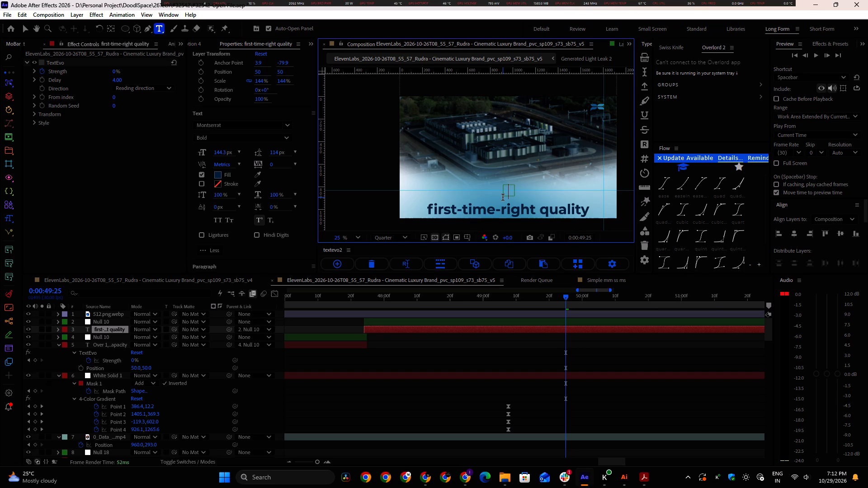
pyautogui.write('our')
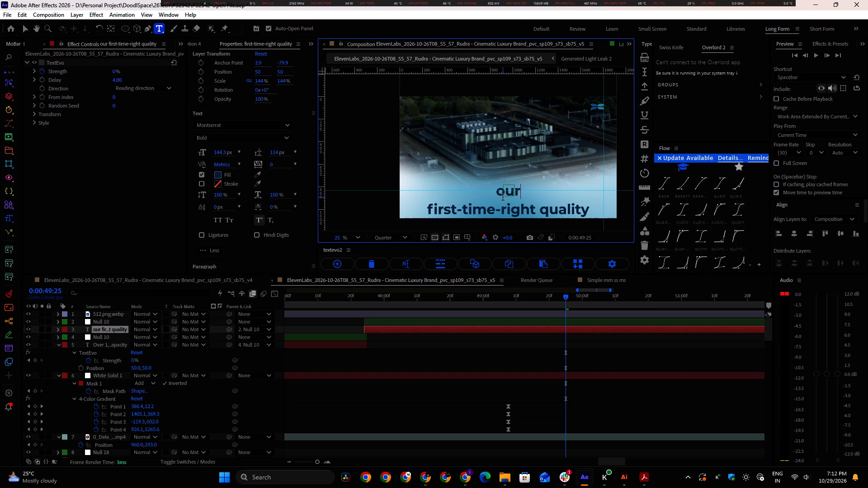
pyautogui.press('space')
pyautogui.press('BackSpace')
pyautogui.press('BackSpace')
pyautogui.press('BackSpace')
pyautogui.press('BackSpace')
pyautogui.write('Our fac')
pyautogui.press('BackSpace')
pyautogui.press('BackSpace')
pyautogui.press('BackSpace')
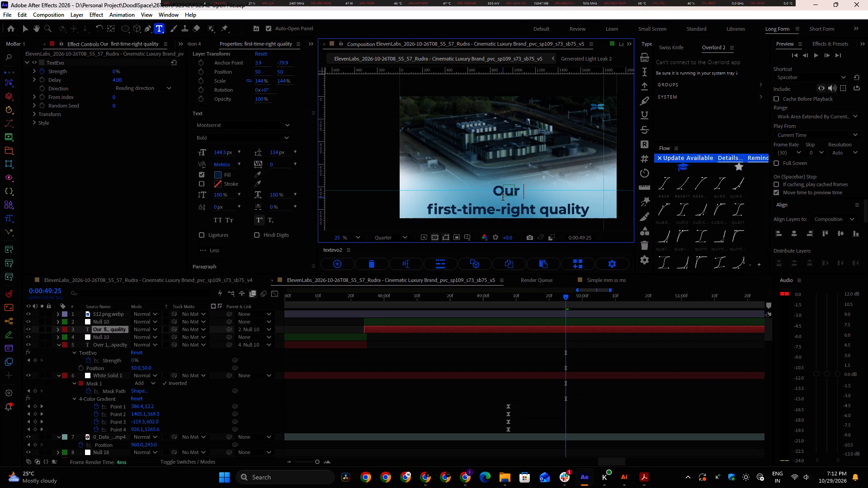
pyautogui.write('Facility Delivers')
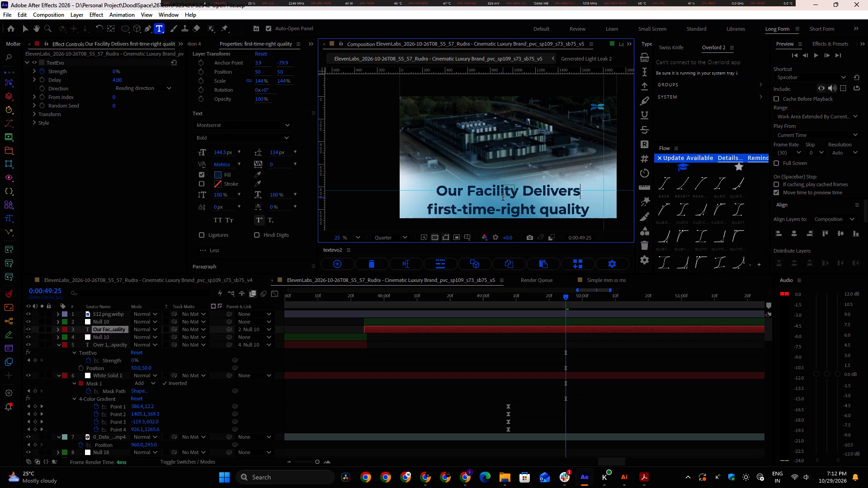
# Reduce the font size of the "Our Facility Delivers" line to 102.3 px.
pyautogui.hotkey('shift', 'Home')
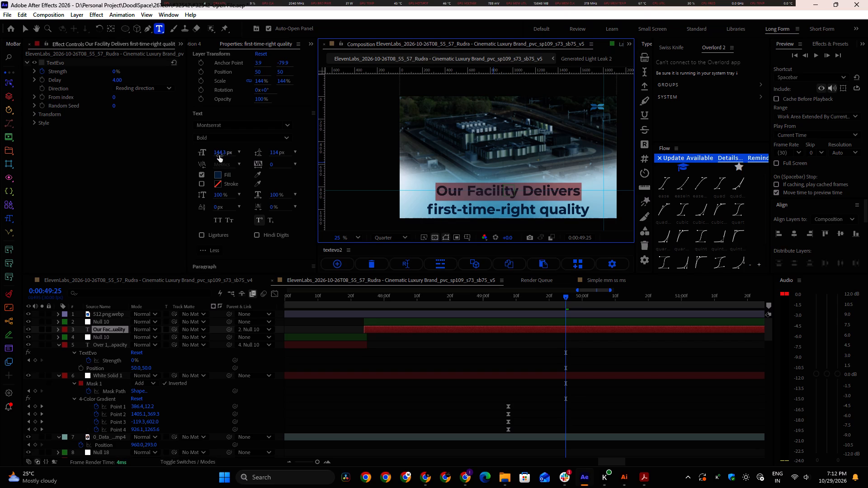
pyautogui.moveTo(219, 155); pyautogui.dragTo(198, 154)
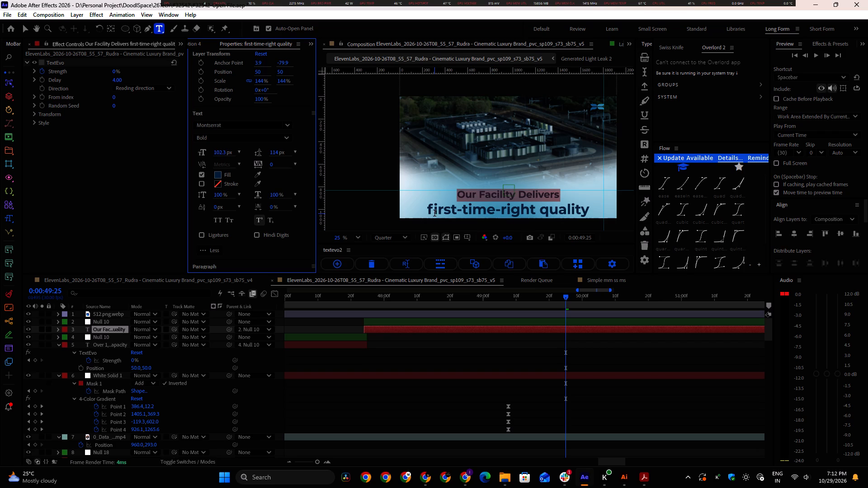
# Capitalize each word of the title's second line so it reads "First-Time-Right Quality", and finish text editing.
pyautogui.moveTo(434, 211); pyautogui.dragTo(425, 211)
pyautogui.hotkey('shift', 'f')
pyautogui.moveTo(471, 210); pyautogui.dragTo(464, 210)
pyautogui.hotkey('shift', 't')
pyautogui.moveTo(510, 211); pyautogui.dragTo(501, 211)
pyautogui.hotkey('shift', 'r')
pyautogui.moveTo(552, 215); pyautogui.dragTo(542, 215)
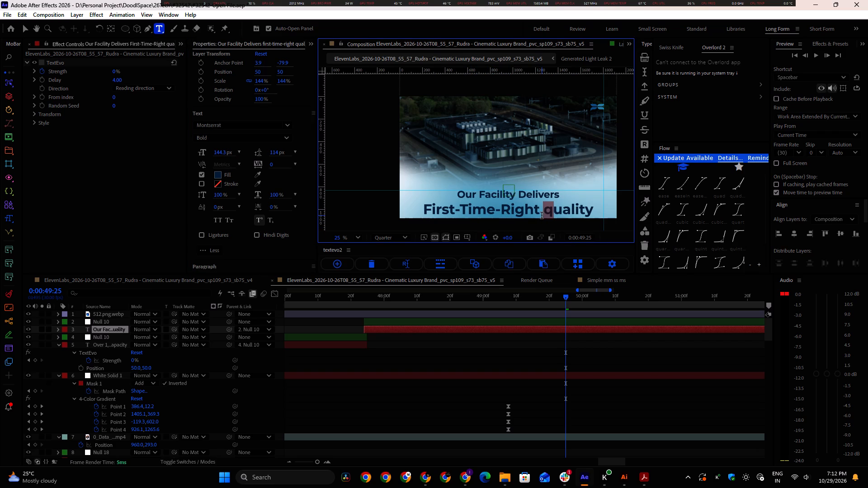
pyautogui.hotkey('shift', 'q')
pyautogui.click(24, 28)
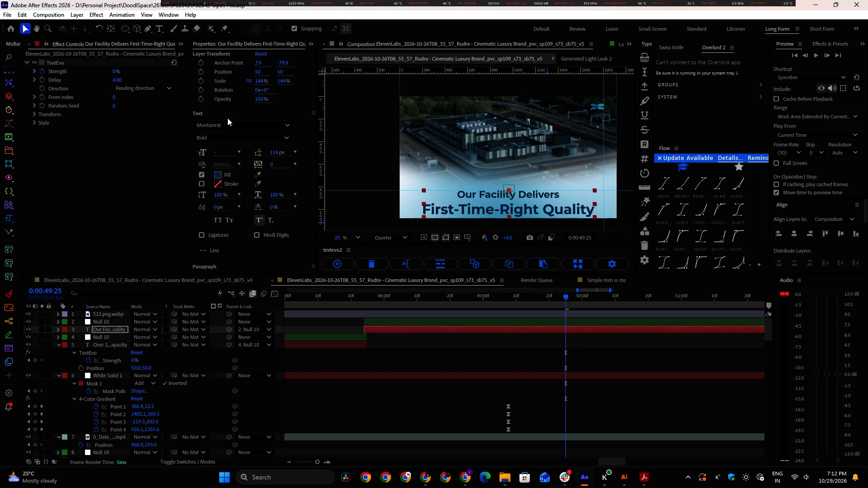
# Move the new title's parent Null 10 up to a Y position of 753.
pyautogui.click(507, 319)
pyautogui.hotkey('shift', 'Up')
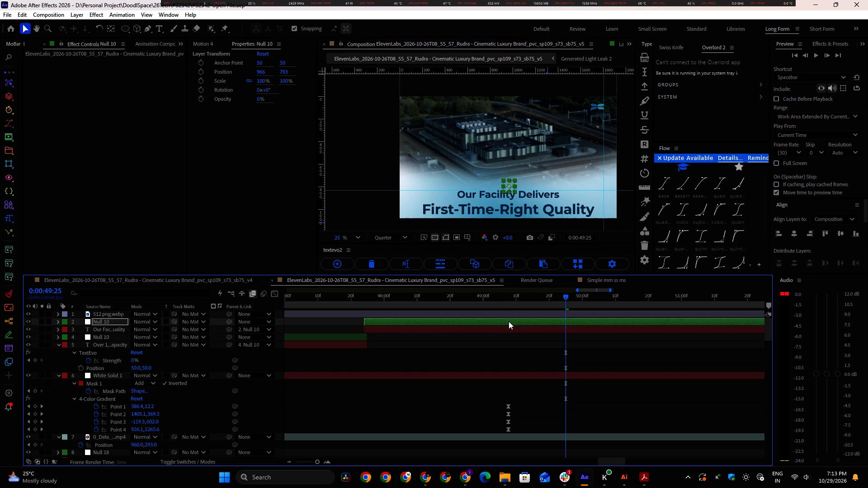
pyautogui.hotkey('shift', 'Up')
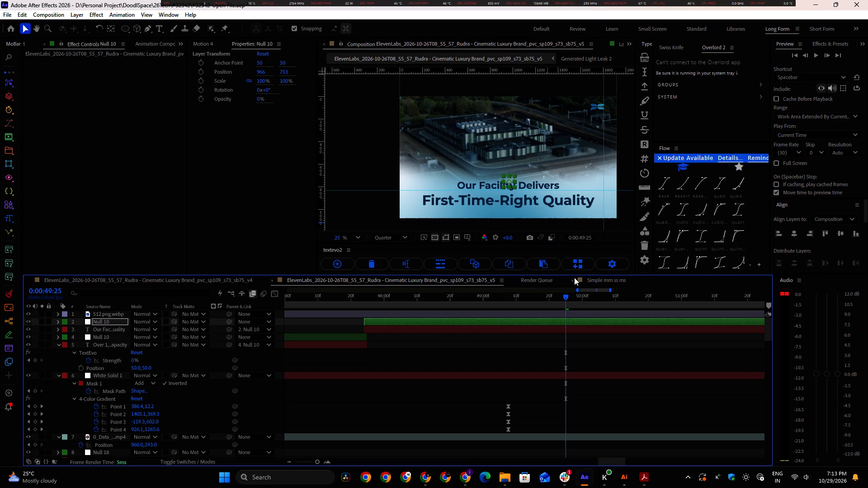
# Reduce the line spacing of the "Our Facility Delivers First-Time-Right Quality" title to 100 px.
pyautogui.click(216, 44)
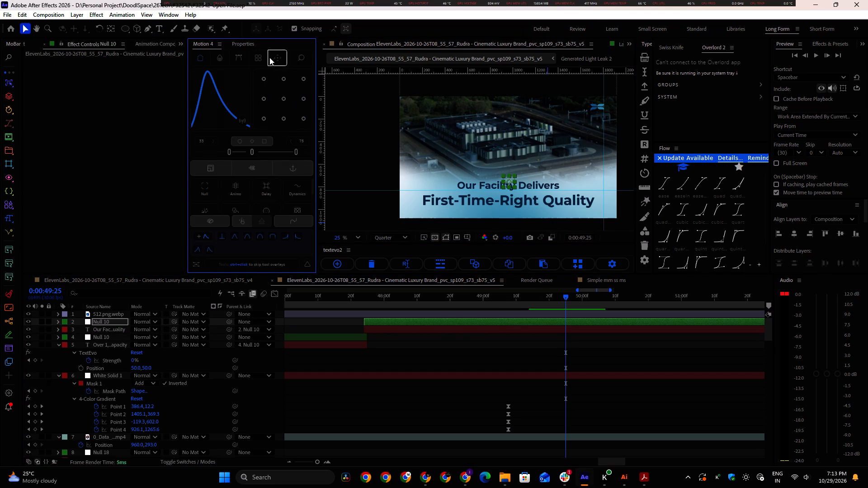
pyautogui.click(253, 47)
pyautogui.click(245, 40)
pyautogui.click(437, 331)
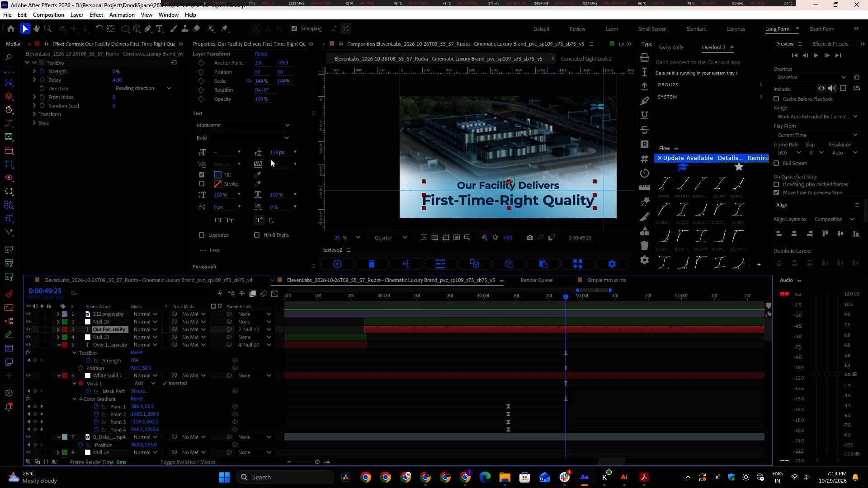
pyautogui.moveTo(274, 151); pyautogui.dragTo(267, 152)
pyautogui.click(481, 336)
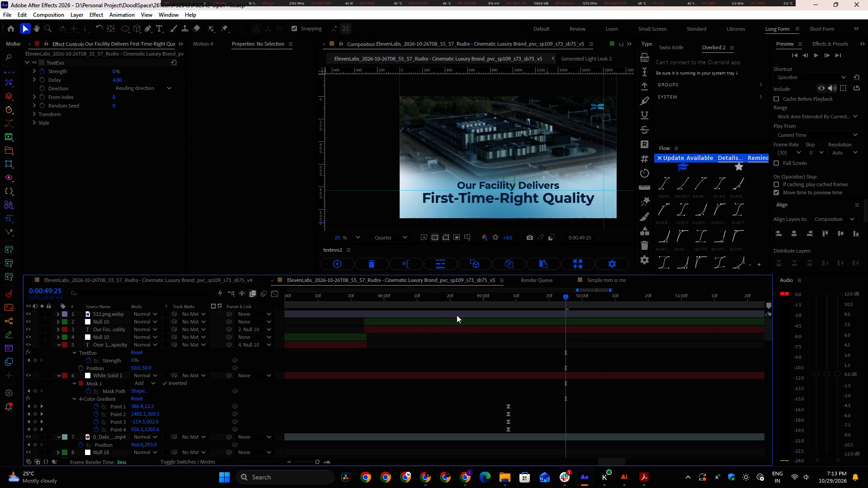
# Preview the title change against the voice-over and trim the new title and its Null 10 to end at 0:00:51:02.
pyautogui.moveTo(324, 290); pyautogui.dragTo(342, 293)
pyautogui.moveTo(324, 296); pyautogui.dragTo(423, 300)
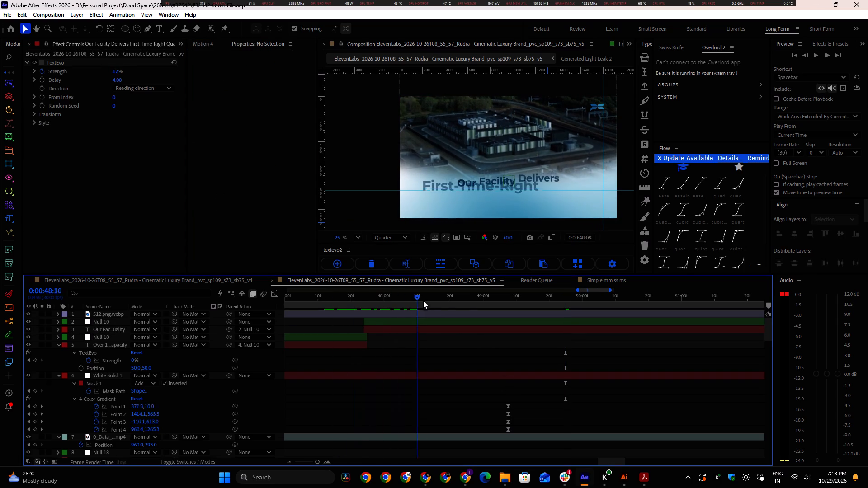
pyautogui.moveTo(423, 300); pyautogui.dragTo(349, 306)
pyautogui.press('space')
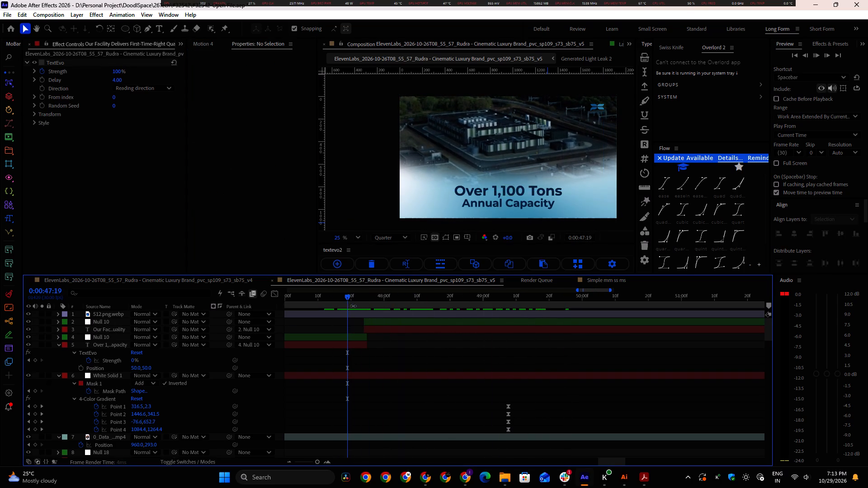
pyautogui.keyDown('alt'); pyautogui.scroll(-2, 455, 344); pyautogui.keyUp('alt')
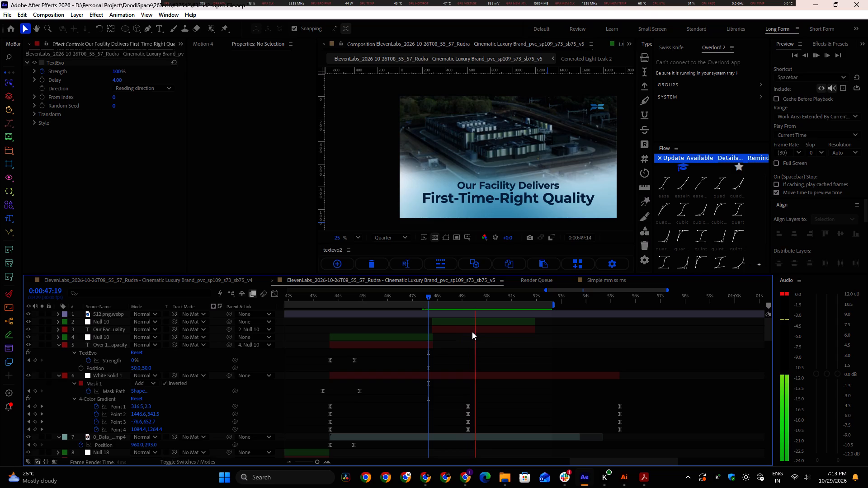
pyautogui.press('space')
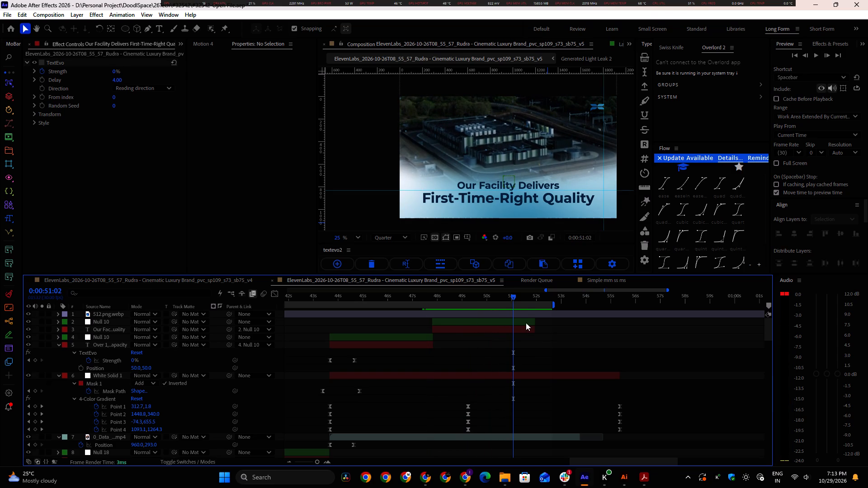
pyautogui.click(526, 323)
pyautogui.keyDown('shift'); pyautogui.click(527, 330); pyautogui.keyUp('shift')
pyautogui.hotkey('alt', ']')
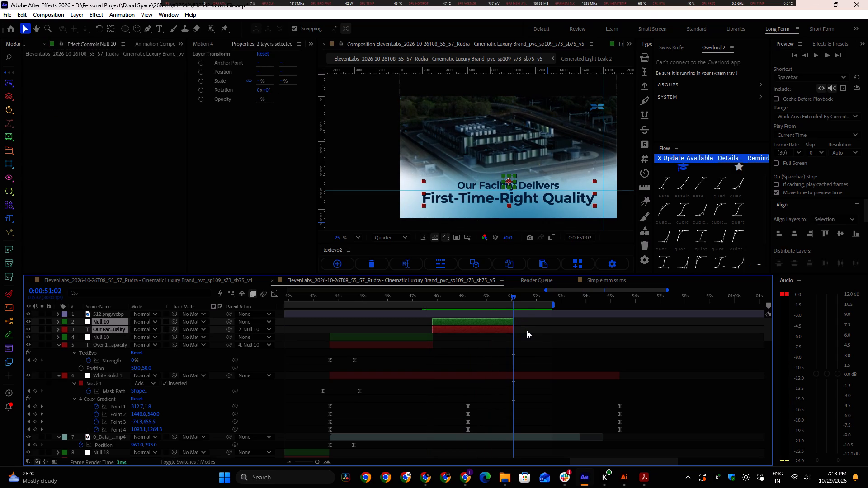
# Duplicate the "First-Time-Right Quality" title together with its Null 10 and start both copies at 0:00:51:02.
pyautogui.hotkey('ctrl', 'd')
pyautogui.hotkey('ctrl', ']')
pyautogui.hotkey('ctrl', '[')
pyautogui.press('[')
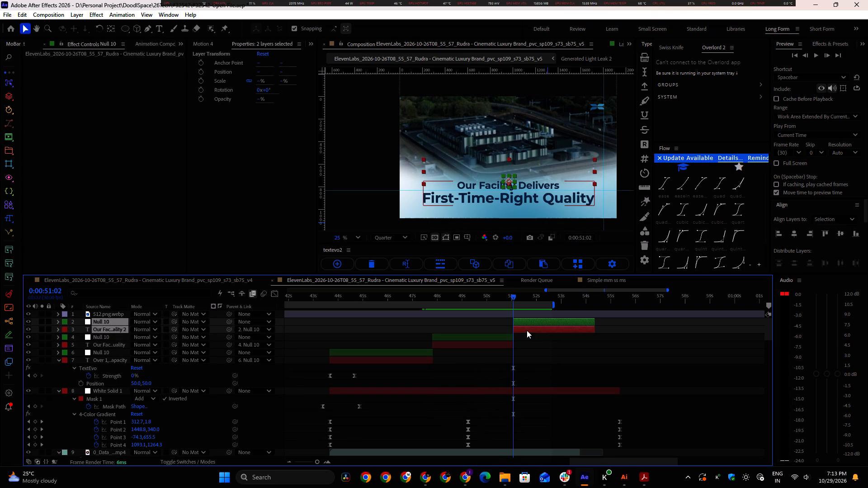
# Extend the work area's end to about 0:00:55:23 and preview the duplicated title's section.
pyautogui.moveTo(555, 303); pyautogui.dragTo(557, 302)
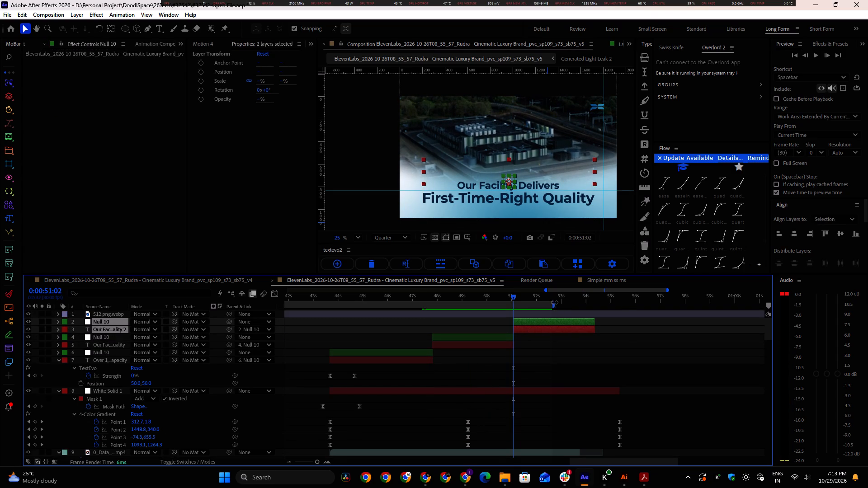
pyautogui.moveTo(557, 302); pyautogui.dragTo(632, 301)
pyautogui.press('space')
pyautogui.keyDown('shift'); pyautogui.scroll(-1, 591, 330); pyautogui.keyUp('shift')
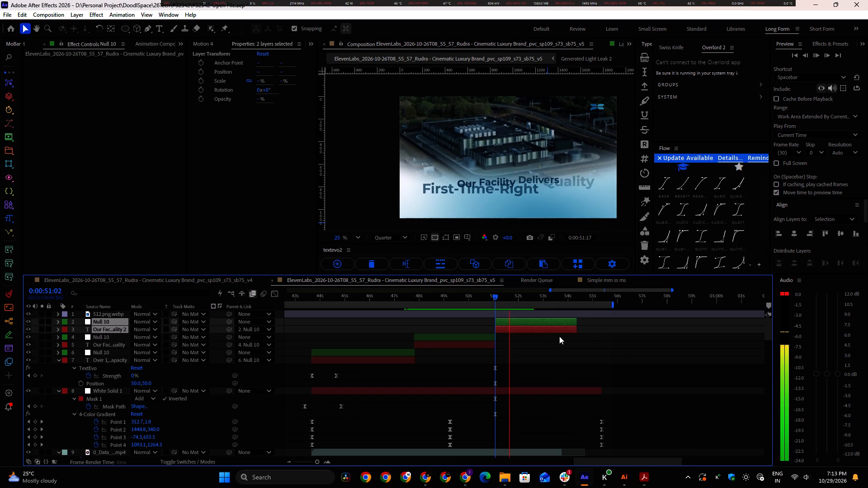
pyautogui.keyDown('alt'); pyautogui.scroll(1, 553, 337); pyautogui.keyUp('alt')
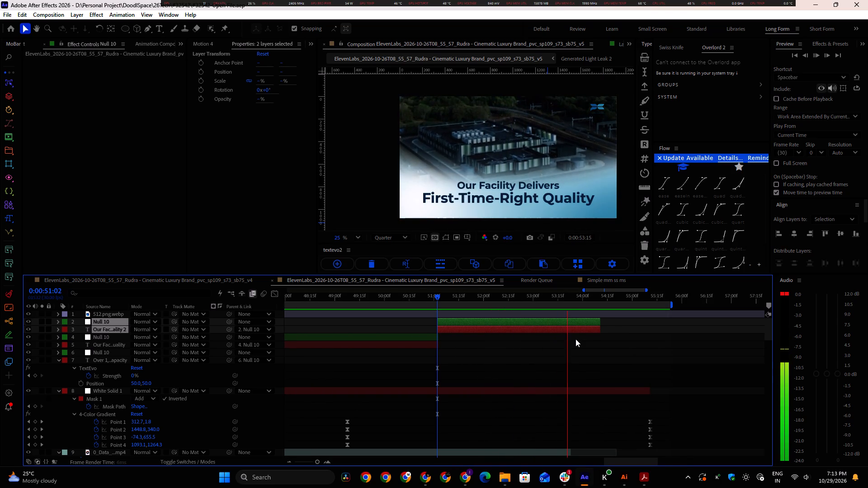
pyautogui.press('space')
# Copy "shade and performance of your" from the Chrome script and replace the duplicated title's first line with it in After Effects.
pyautogui.hotkey('alt', 'Tab')
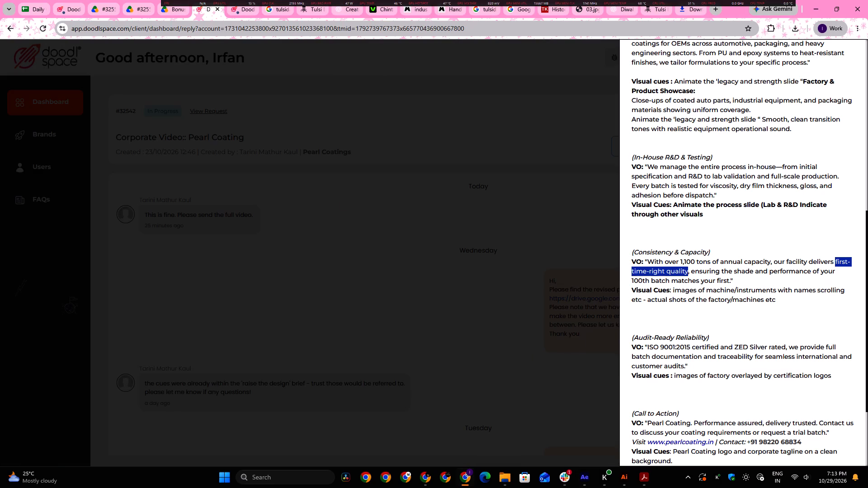
pyautogui.click(749, 373)
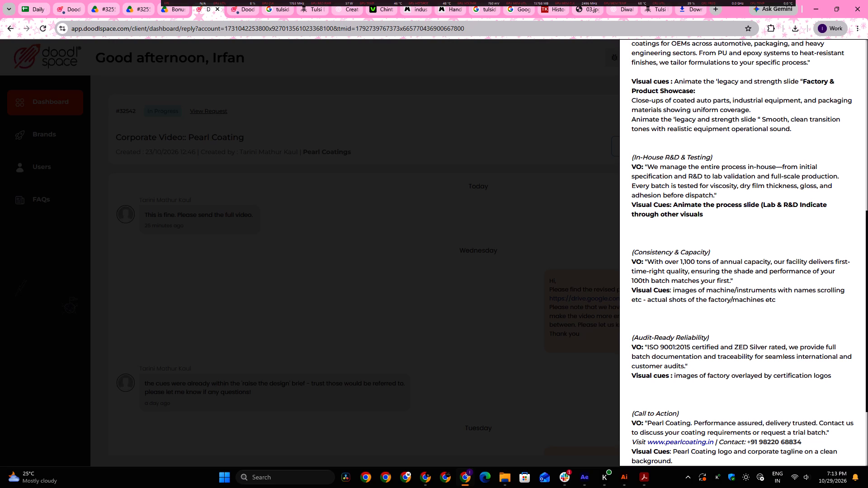
pyautogui.moveTo(733, 272); pyautogui.dragTo(838, 270)
pyautogui.hotkey('ctrl', 'c')
pyautogui.hotkey('ctrl', 'c')
pyautogui.hotkey('alt', 'Tab')
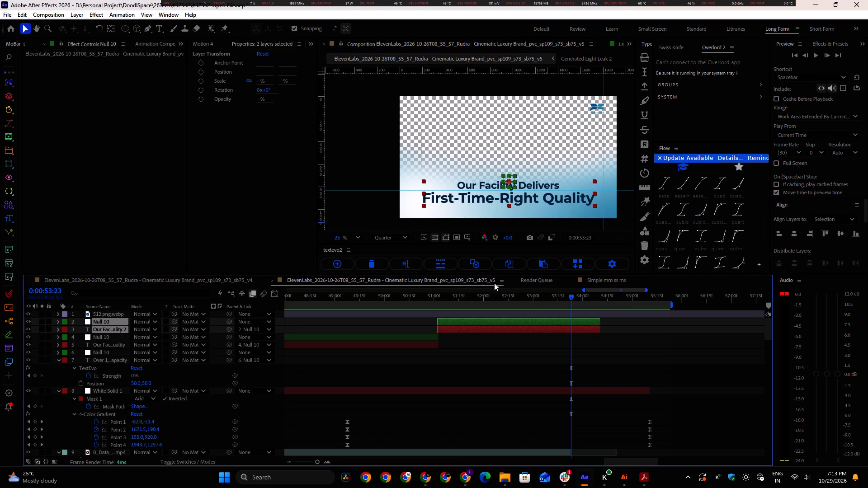
pyautogui.click(500, 341)
pyautogui.doubleClick(499, 331)
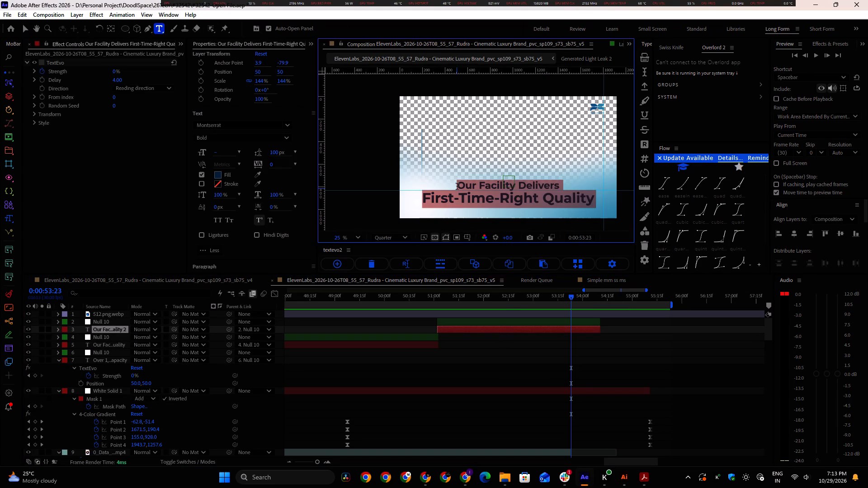
pyautogui.click(458, 183)
pyautogui.moveTo(458, 184); pyautogui.dragTo(561, 181)
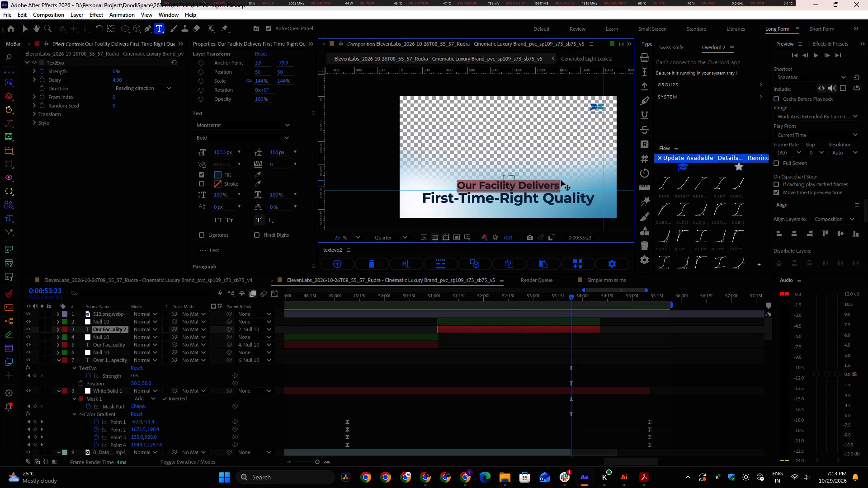
pyautogui.hotkey('ctrl', 'v')
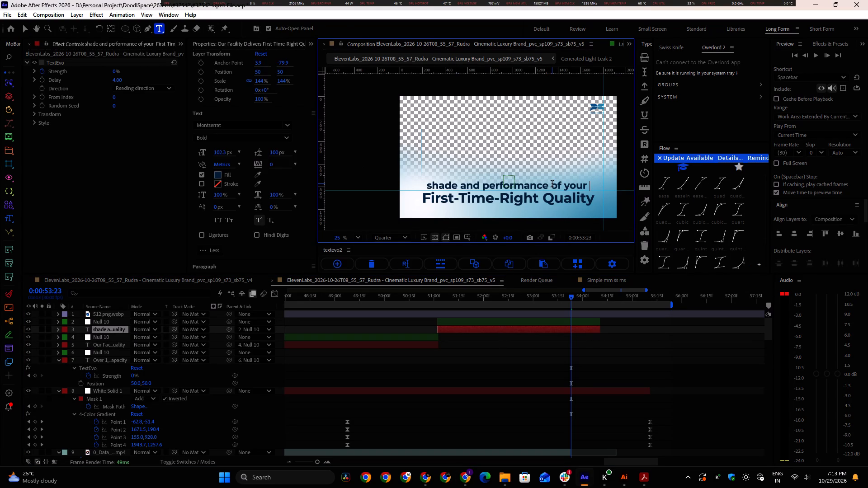
# Copy "your 100th batch" from the Chrome script and replace the duplicated title's second line with it in After Effects.
pyautogui.hotkey('alt', 'Tab')
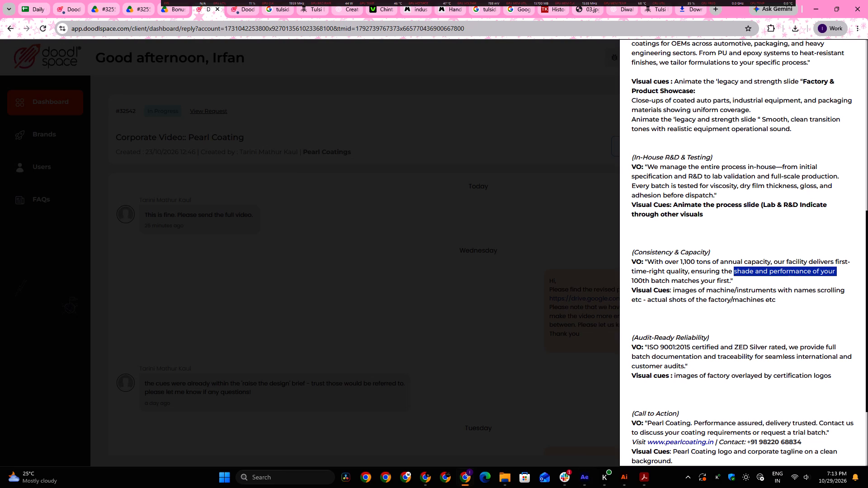
pyautogui.click(832, 276)
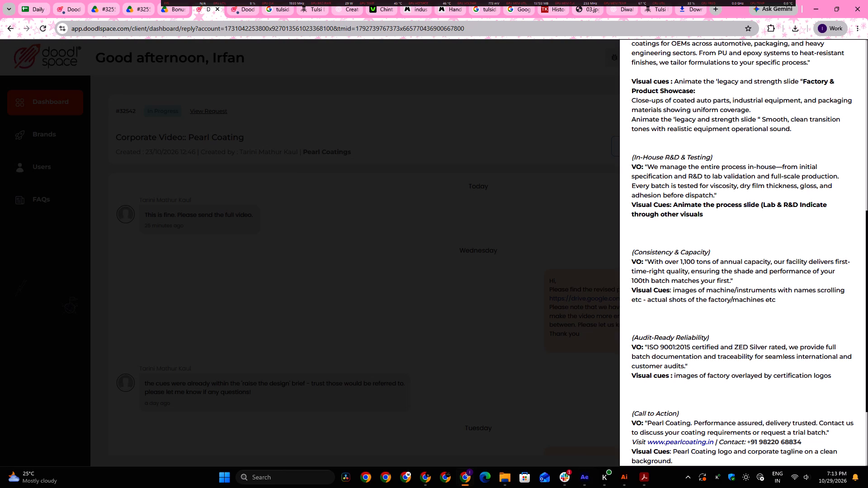
pyautogui.moveTo(821, 271); pyautogui.dragTo(666, 283)
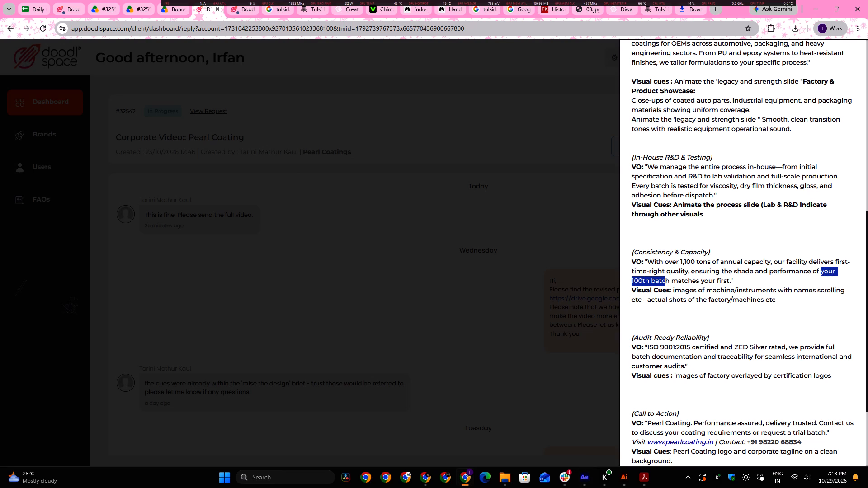
pyautogui.moveTo(666, 283); pyautogui.dragTo(668, 283)
pyautogui.hotkey('ctrl', 'c')
pyautogui.hotkey('ctrl', 'c')
pyautogui.hotkey('alt', 'Tab')
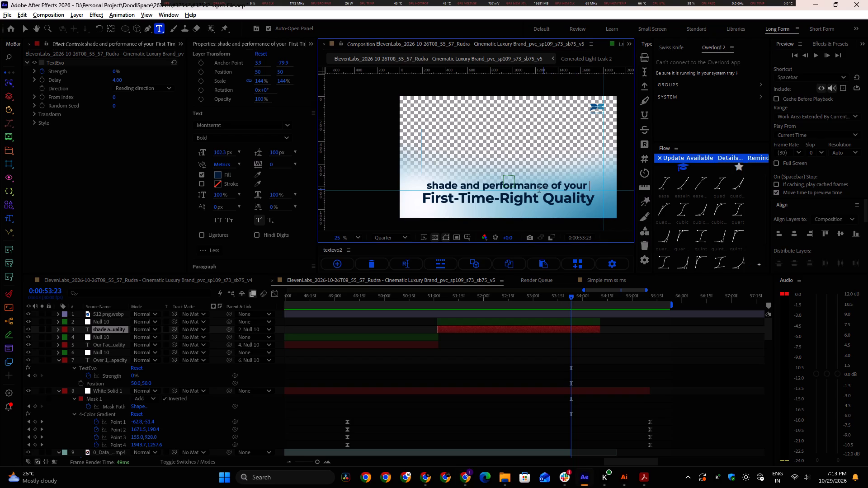
pyautogui.moveTo(425, 199); pyautogui.dragTo(438, 199)
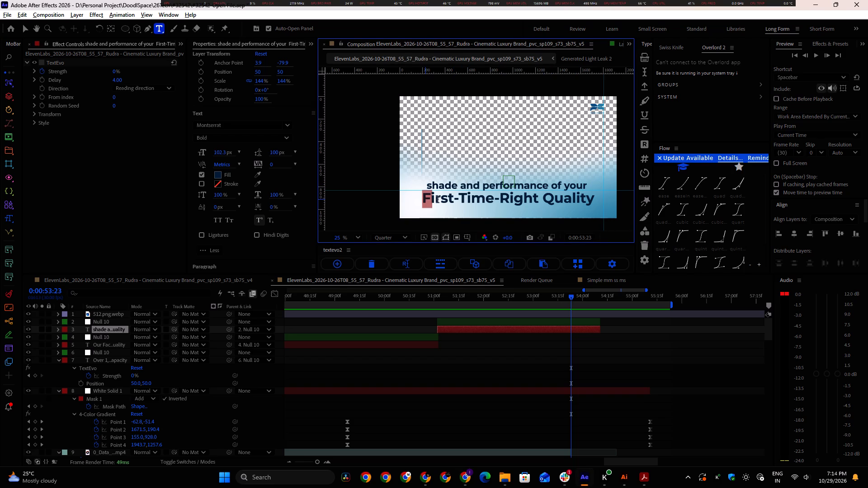
pyautogui.moveTo(438, 199); pyautogui.dragTo(602, 204)
pyautogui.hotkey('ctrl', 'v')
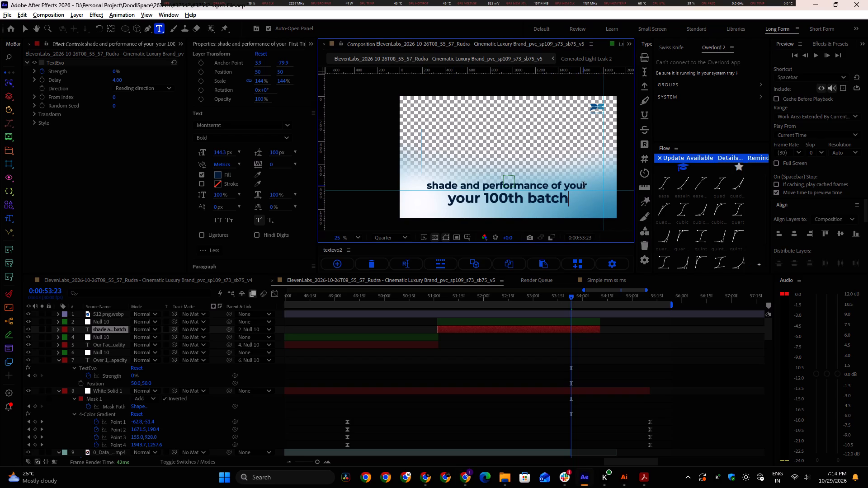
# Delete the repeated word "your" so the title's first line reads "shade and performance of".
pyautogui.moveTo(587, 186); pyautogui.dragTo(565, 188)
pyautogui.press('BackSpace')
pyautogui.press('BackSpace')
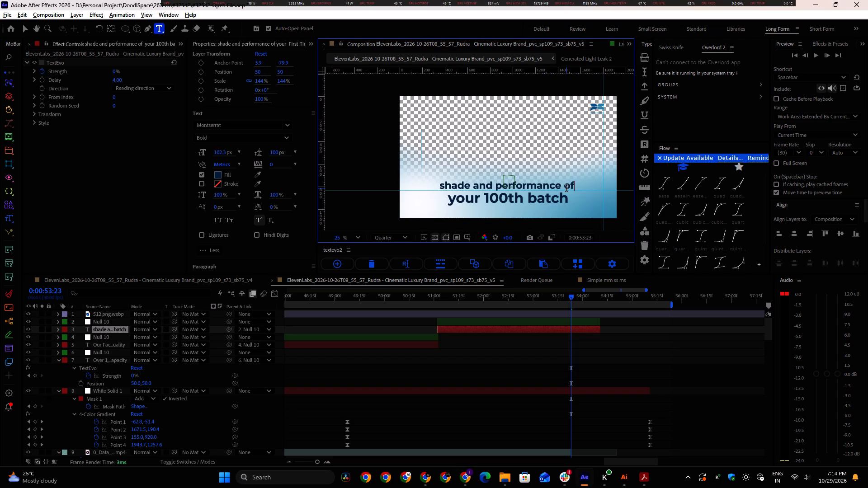
# Capitalize the title's second line so it reads "Your 100th Batch", and finish text editing.
pyautogui.moveTo(458, 197); pyautogui.dragTo(446, 199)
pyautogui.hotkey('shift', 'y')
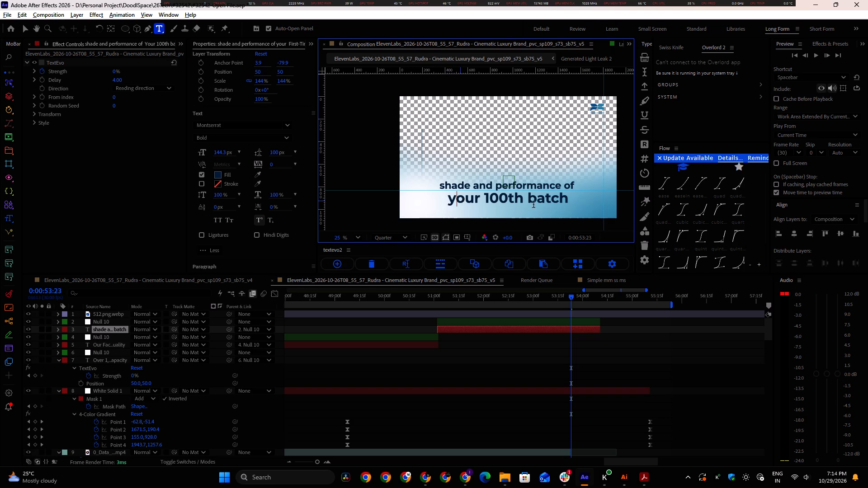
pyautogui.moveTo(537, 197); pyautogui.dragTo(531, 197)
pyautogui.hotkey('shift', 'b')
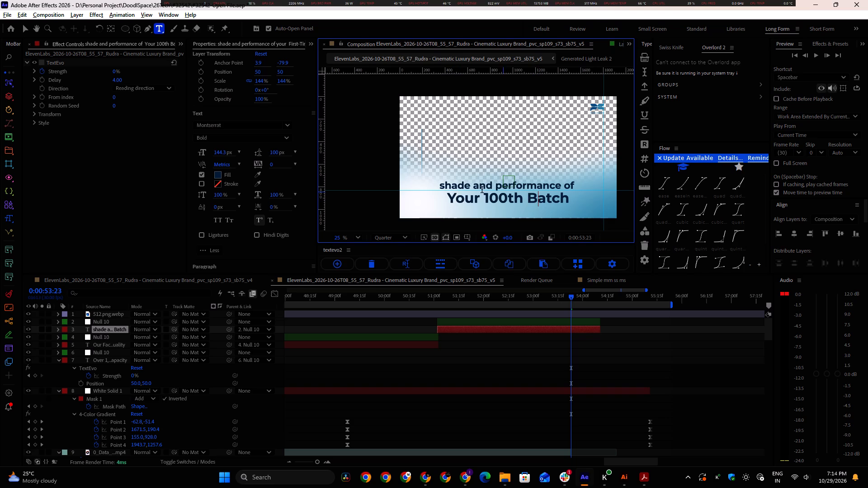
pyautogui.click(21, 26)
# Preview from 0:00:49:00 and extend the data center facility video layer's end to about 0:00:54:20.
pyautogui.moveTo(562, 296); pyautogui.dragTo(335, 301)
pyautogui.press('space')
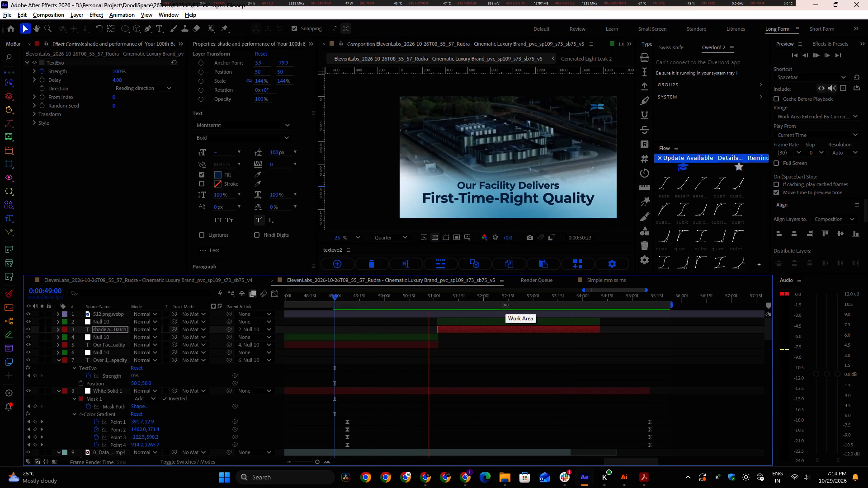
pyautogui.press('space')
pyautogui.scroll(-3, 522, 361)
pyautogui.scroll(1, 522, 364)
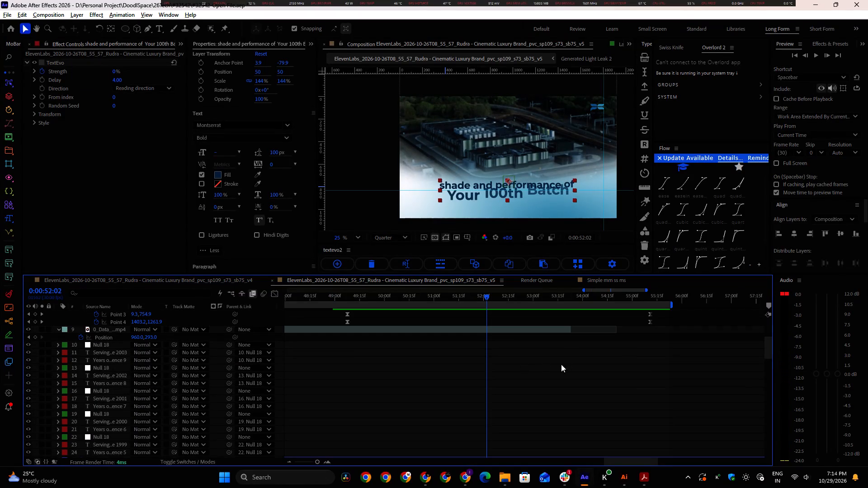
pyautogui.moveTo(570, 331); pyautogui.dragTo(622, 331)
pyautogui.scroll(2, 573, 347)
# Preview the title sequence and trim the data center facility video to end at 0:00:51:02, where the "Your 100th Batch" title starts.
pyautogui.press('space')
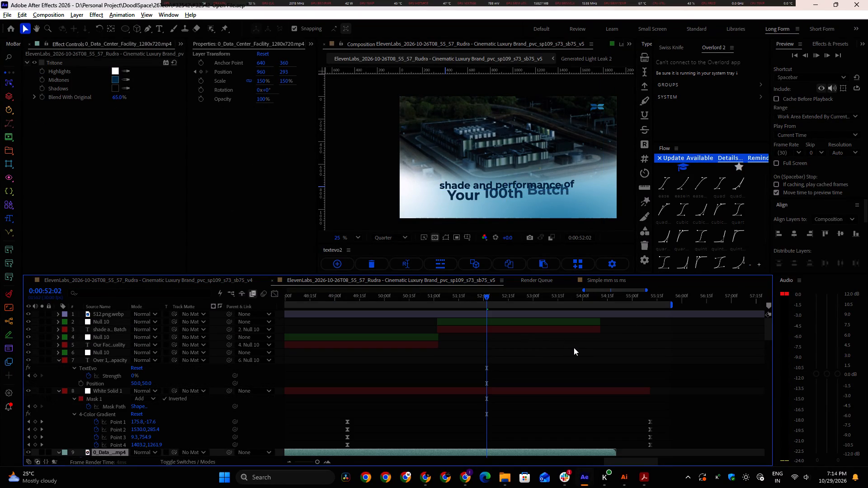
pyautogui.keyDown('alt'); pyautogui.scroll(-1, 577, 347); pyautogui.keyUp('alt')
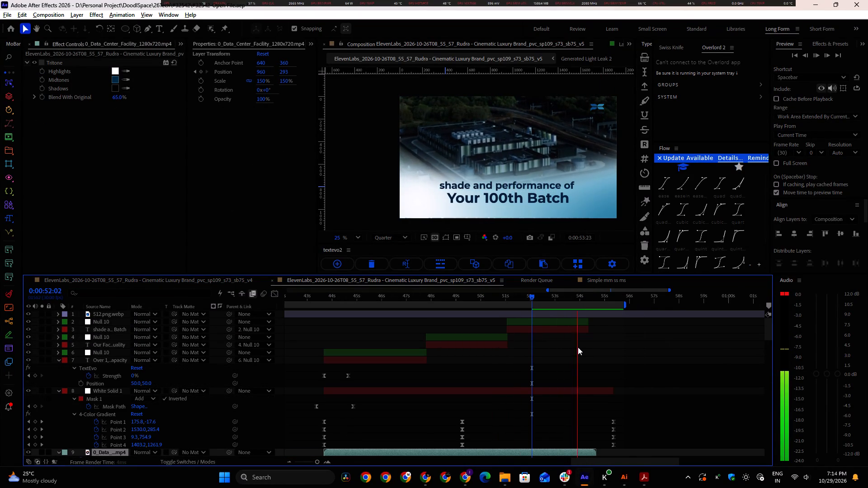
pyautogui.press('space')
pyautogui.moveTo(579, 300); pyautogui.dragTo(433, 307)
pyautogui.press('space')
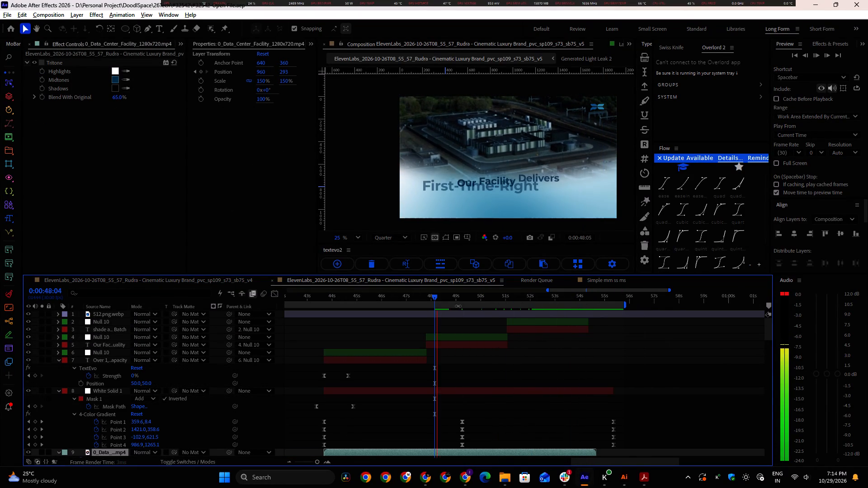
pyautogui.keyDown('alt'); pyautogui.scroll(1, 497, 348); pyautogui.keyUp('alt')
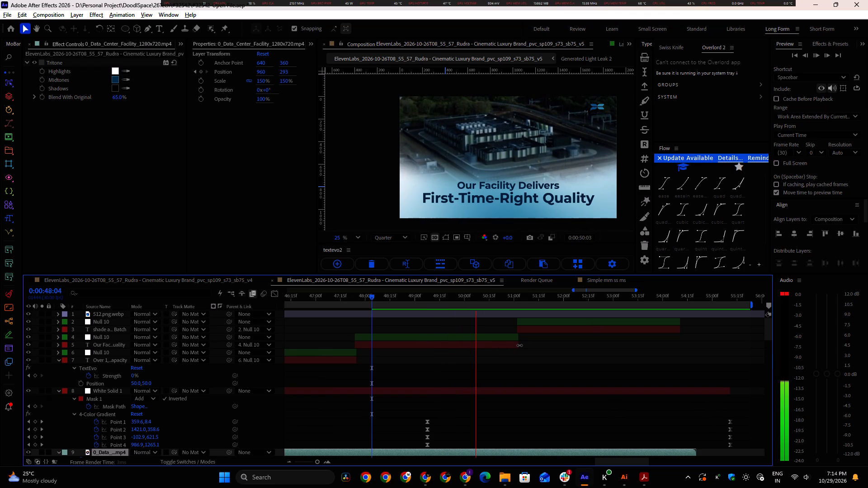
pyautogui.press('space')
pyautogui.moveTo(525, 298); pyautogui.dragTo(519, 299)
pyautogui.scroll(-1, 552, 420)
pyautogui.hotkey('alt', ']')
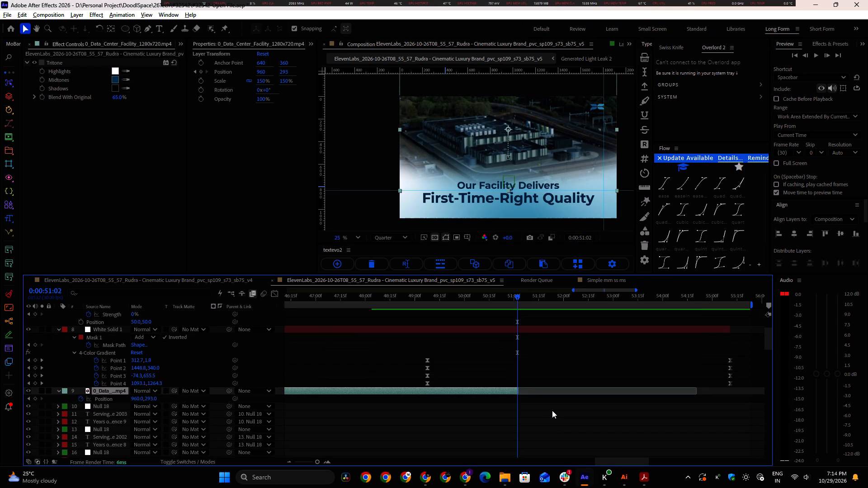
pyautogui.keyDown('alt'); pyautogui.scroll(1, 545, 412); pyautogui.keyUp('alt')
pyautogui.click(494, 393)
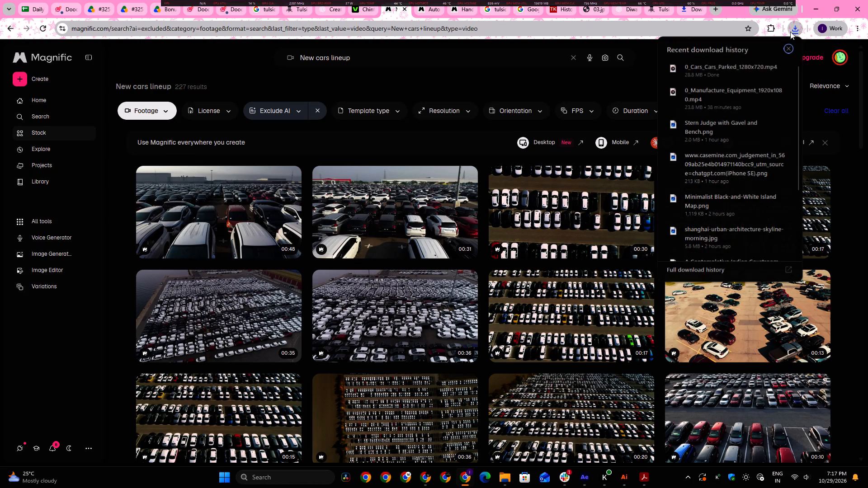
pyautogui.moveTo(704, 69); pyautogui.dragTo(619, 420)
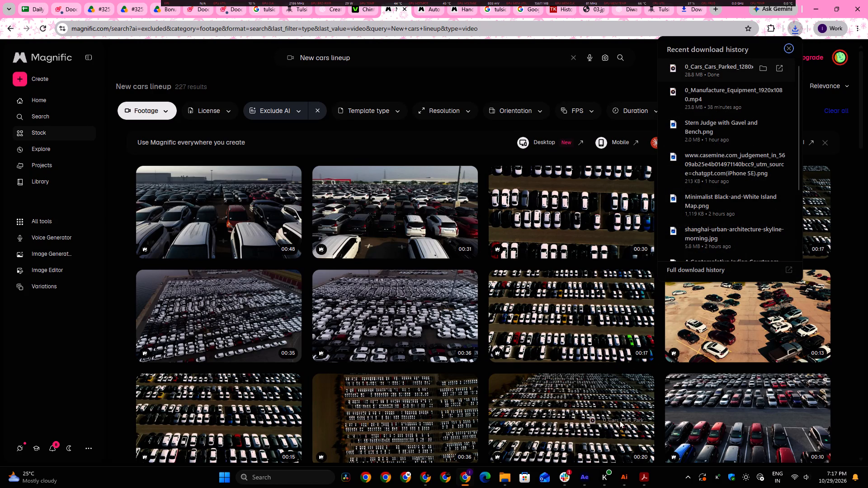
pyautogui.moveTo(619, 420); pyautogui.dragTo(583, 464)
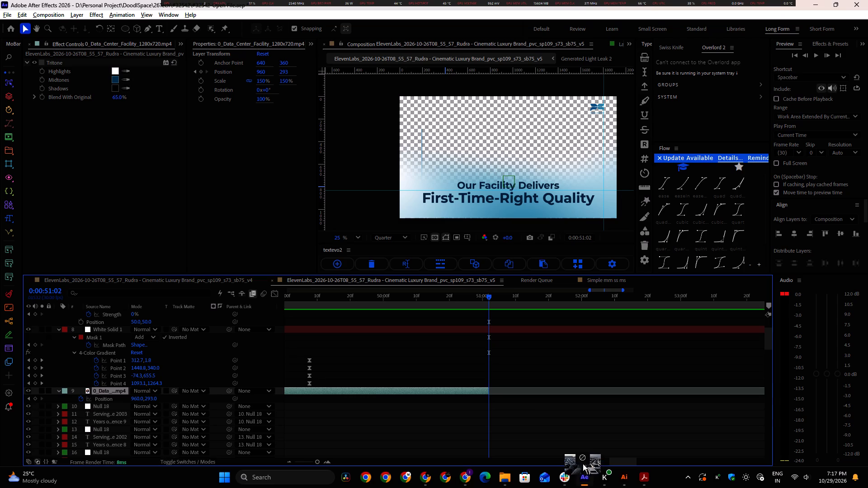
pyautogui.moveTo(583, 464); pyautogui.dragTo(481, 332)
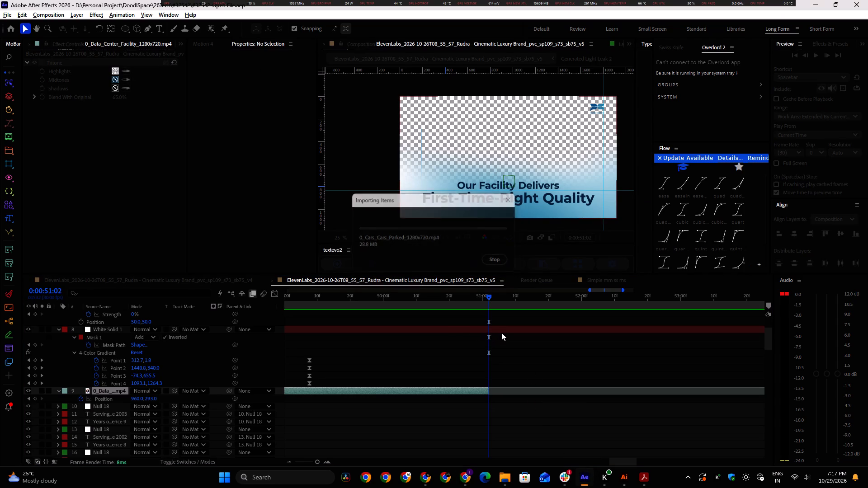
# Start the parked-cars layer at 0:00:51:03, where the "shade" title begins.
pyautogui.scroll(2, 495, 315)
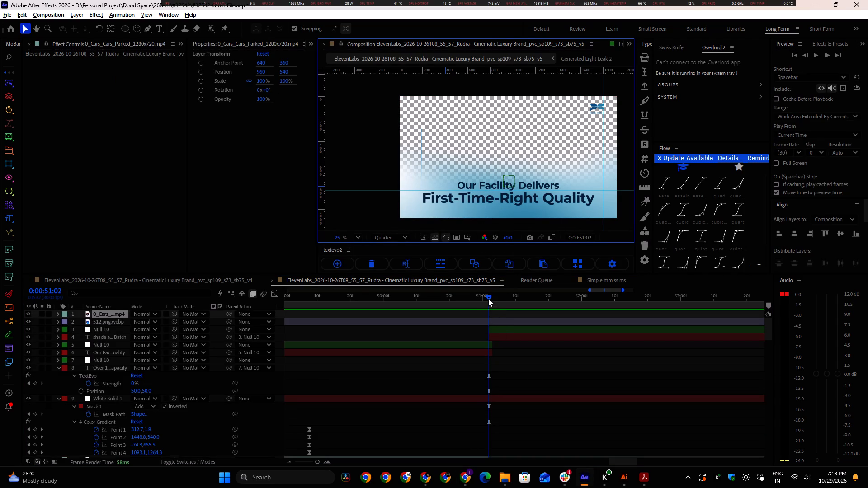
pyautogui.moveTo(487, 298); pyautogui.dragTo(491, 300)
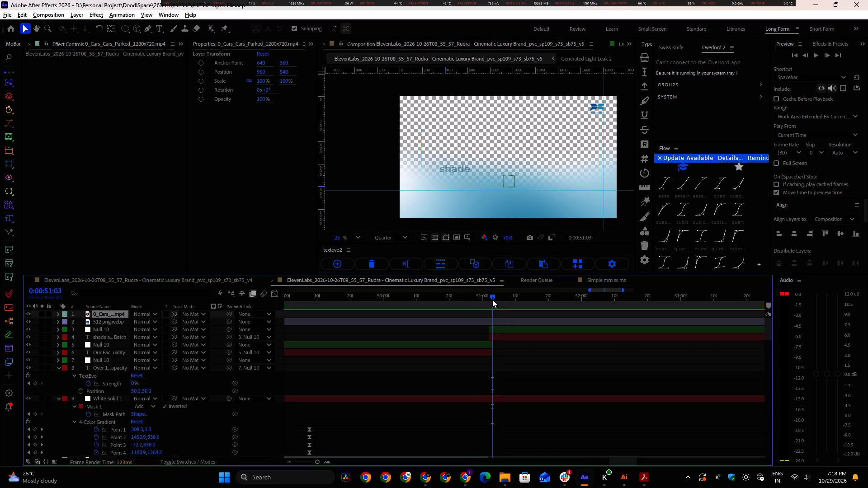
pyautogui.press('[')
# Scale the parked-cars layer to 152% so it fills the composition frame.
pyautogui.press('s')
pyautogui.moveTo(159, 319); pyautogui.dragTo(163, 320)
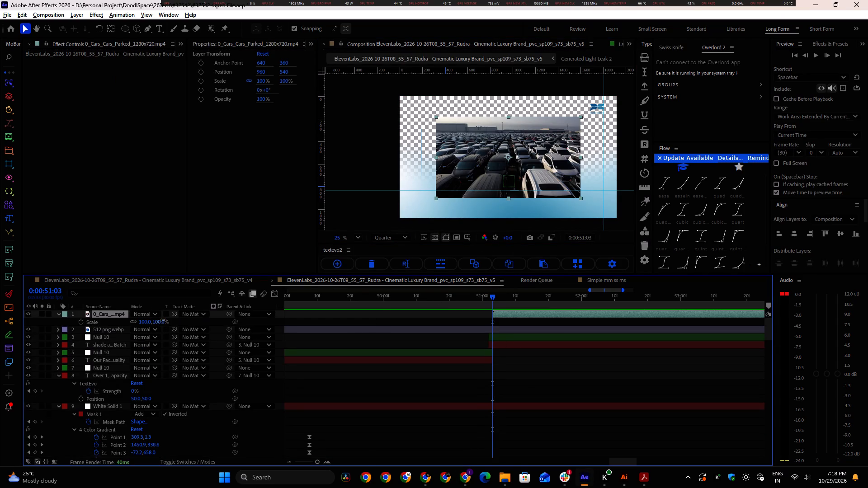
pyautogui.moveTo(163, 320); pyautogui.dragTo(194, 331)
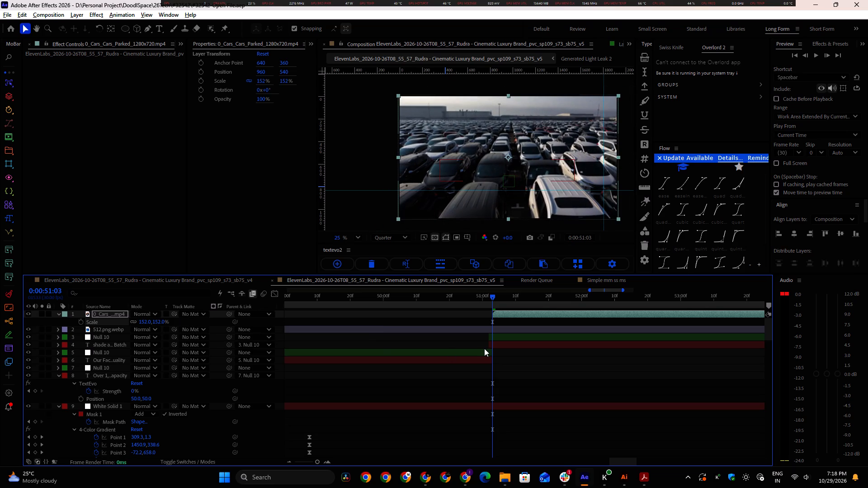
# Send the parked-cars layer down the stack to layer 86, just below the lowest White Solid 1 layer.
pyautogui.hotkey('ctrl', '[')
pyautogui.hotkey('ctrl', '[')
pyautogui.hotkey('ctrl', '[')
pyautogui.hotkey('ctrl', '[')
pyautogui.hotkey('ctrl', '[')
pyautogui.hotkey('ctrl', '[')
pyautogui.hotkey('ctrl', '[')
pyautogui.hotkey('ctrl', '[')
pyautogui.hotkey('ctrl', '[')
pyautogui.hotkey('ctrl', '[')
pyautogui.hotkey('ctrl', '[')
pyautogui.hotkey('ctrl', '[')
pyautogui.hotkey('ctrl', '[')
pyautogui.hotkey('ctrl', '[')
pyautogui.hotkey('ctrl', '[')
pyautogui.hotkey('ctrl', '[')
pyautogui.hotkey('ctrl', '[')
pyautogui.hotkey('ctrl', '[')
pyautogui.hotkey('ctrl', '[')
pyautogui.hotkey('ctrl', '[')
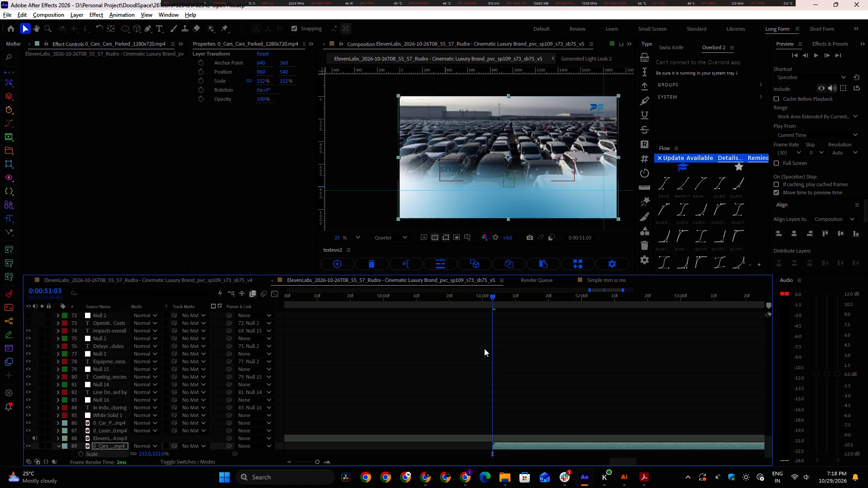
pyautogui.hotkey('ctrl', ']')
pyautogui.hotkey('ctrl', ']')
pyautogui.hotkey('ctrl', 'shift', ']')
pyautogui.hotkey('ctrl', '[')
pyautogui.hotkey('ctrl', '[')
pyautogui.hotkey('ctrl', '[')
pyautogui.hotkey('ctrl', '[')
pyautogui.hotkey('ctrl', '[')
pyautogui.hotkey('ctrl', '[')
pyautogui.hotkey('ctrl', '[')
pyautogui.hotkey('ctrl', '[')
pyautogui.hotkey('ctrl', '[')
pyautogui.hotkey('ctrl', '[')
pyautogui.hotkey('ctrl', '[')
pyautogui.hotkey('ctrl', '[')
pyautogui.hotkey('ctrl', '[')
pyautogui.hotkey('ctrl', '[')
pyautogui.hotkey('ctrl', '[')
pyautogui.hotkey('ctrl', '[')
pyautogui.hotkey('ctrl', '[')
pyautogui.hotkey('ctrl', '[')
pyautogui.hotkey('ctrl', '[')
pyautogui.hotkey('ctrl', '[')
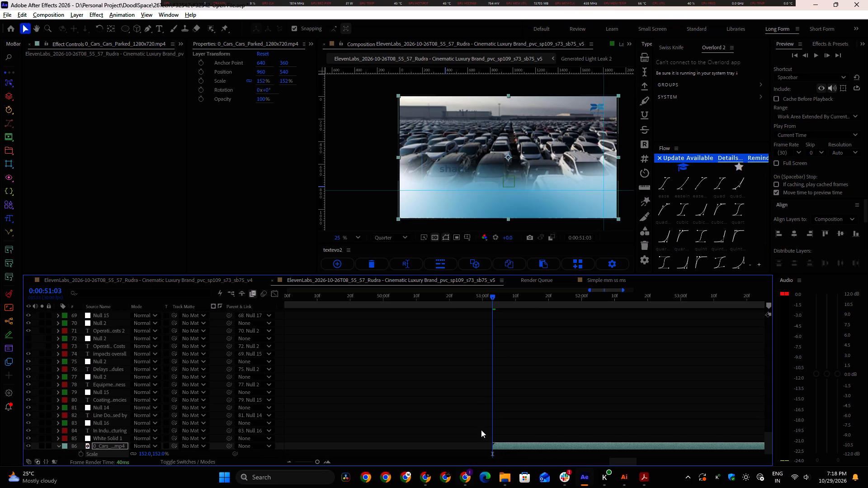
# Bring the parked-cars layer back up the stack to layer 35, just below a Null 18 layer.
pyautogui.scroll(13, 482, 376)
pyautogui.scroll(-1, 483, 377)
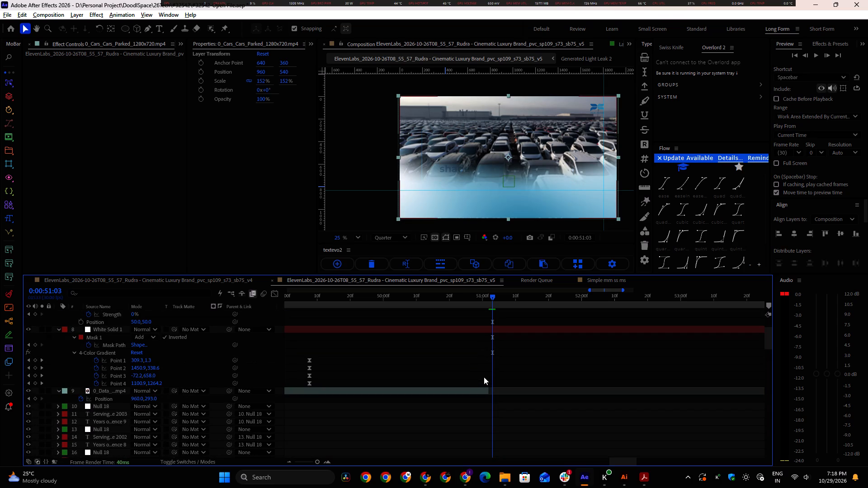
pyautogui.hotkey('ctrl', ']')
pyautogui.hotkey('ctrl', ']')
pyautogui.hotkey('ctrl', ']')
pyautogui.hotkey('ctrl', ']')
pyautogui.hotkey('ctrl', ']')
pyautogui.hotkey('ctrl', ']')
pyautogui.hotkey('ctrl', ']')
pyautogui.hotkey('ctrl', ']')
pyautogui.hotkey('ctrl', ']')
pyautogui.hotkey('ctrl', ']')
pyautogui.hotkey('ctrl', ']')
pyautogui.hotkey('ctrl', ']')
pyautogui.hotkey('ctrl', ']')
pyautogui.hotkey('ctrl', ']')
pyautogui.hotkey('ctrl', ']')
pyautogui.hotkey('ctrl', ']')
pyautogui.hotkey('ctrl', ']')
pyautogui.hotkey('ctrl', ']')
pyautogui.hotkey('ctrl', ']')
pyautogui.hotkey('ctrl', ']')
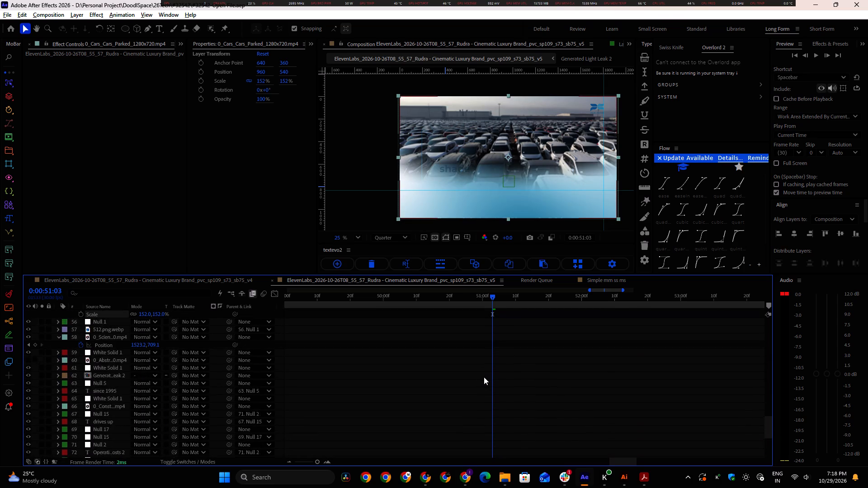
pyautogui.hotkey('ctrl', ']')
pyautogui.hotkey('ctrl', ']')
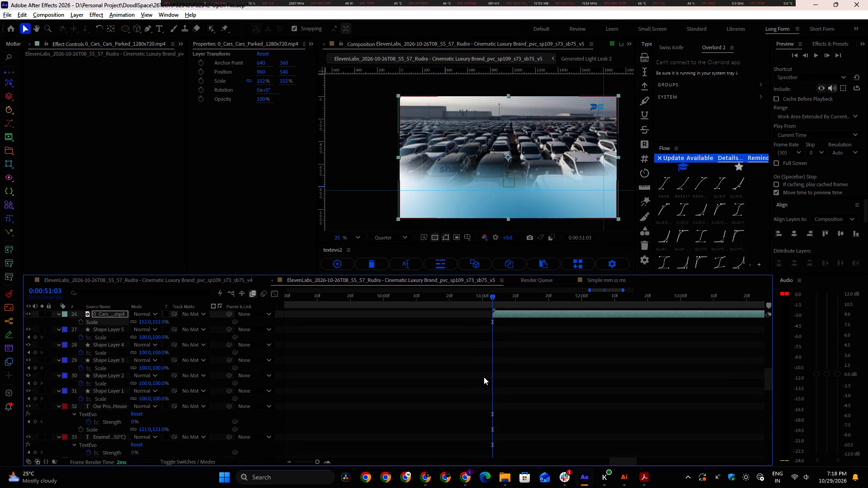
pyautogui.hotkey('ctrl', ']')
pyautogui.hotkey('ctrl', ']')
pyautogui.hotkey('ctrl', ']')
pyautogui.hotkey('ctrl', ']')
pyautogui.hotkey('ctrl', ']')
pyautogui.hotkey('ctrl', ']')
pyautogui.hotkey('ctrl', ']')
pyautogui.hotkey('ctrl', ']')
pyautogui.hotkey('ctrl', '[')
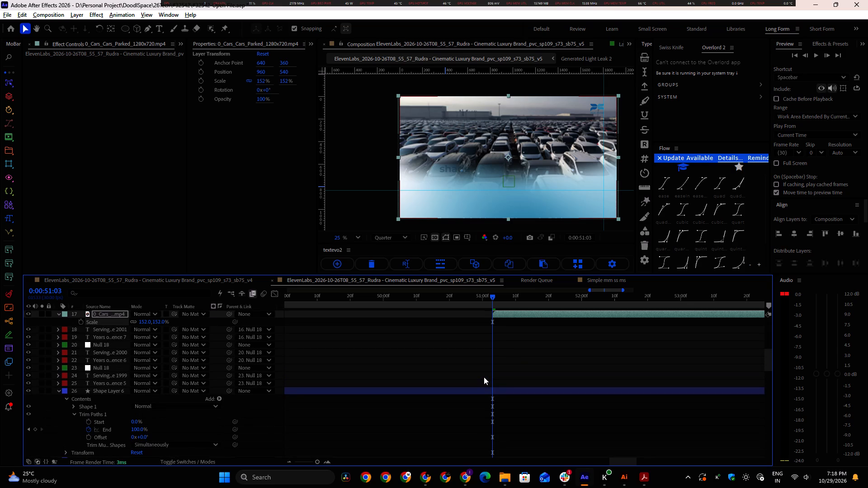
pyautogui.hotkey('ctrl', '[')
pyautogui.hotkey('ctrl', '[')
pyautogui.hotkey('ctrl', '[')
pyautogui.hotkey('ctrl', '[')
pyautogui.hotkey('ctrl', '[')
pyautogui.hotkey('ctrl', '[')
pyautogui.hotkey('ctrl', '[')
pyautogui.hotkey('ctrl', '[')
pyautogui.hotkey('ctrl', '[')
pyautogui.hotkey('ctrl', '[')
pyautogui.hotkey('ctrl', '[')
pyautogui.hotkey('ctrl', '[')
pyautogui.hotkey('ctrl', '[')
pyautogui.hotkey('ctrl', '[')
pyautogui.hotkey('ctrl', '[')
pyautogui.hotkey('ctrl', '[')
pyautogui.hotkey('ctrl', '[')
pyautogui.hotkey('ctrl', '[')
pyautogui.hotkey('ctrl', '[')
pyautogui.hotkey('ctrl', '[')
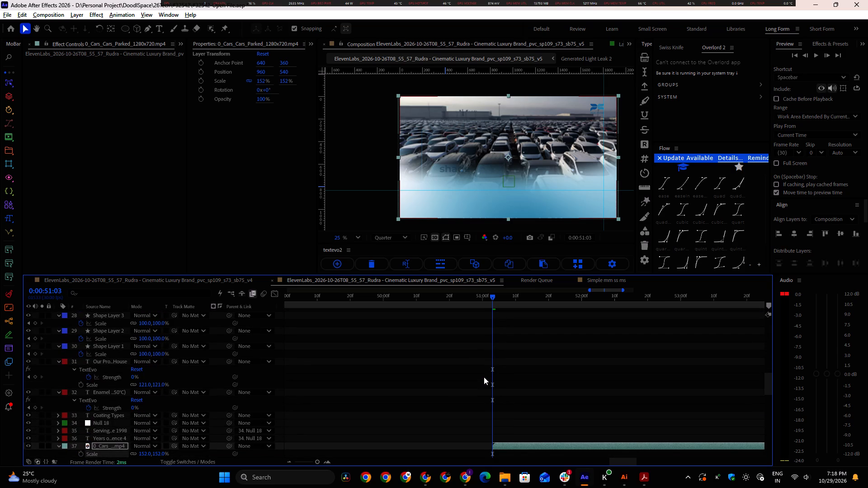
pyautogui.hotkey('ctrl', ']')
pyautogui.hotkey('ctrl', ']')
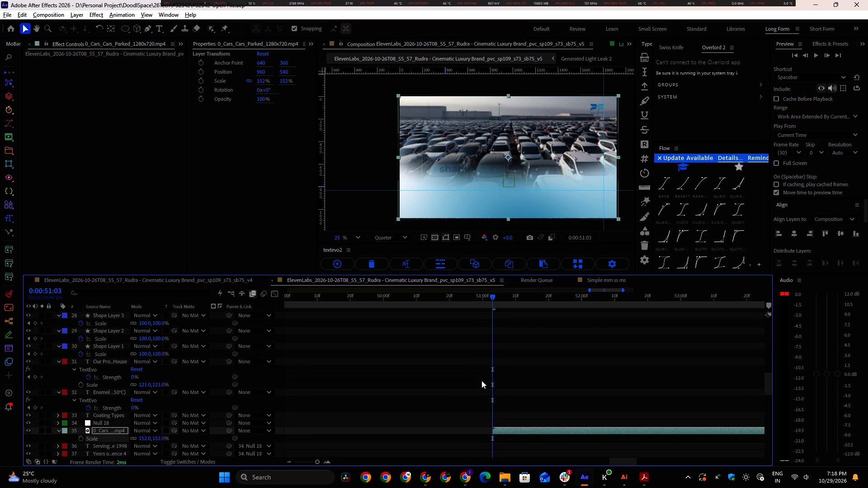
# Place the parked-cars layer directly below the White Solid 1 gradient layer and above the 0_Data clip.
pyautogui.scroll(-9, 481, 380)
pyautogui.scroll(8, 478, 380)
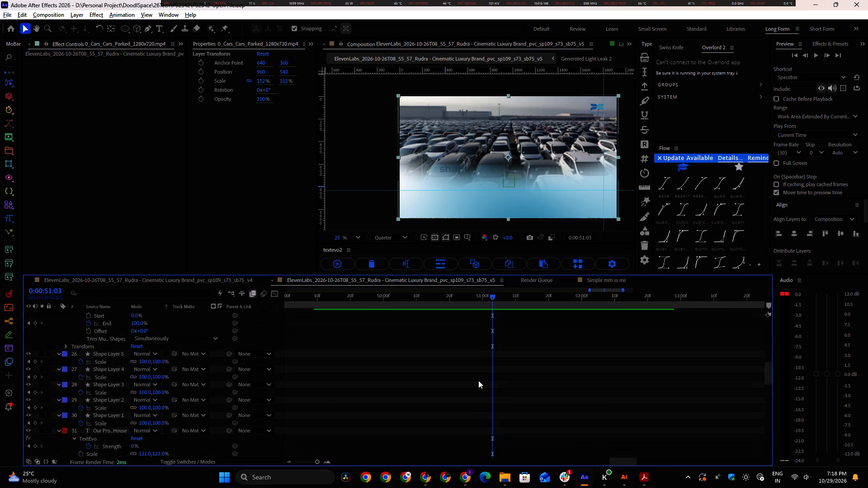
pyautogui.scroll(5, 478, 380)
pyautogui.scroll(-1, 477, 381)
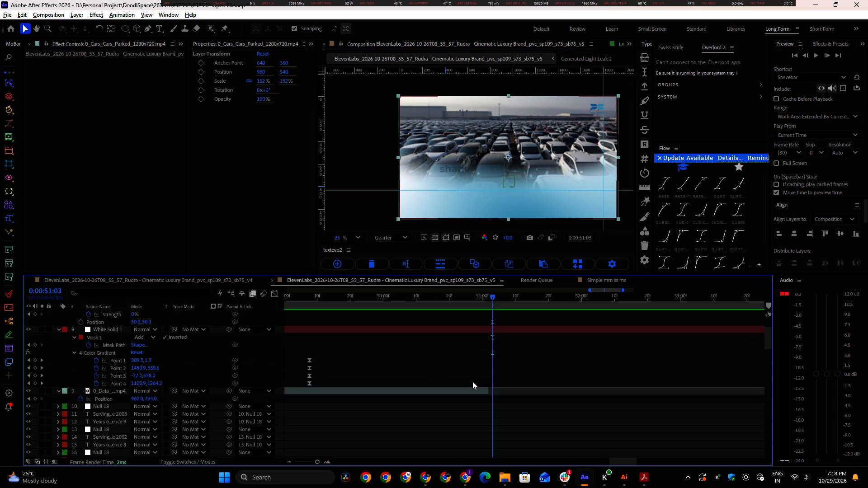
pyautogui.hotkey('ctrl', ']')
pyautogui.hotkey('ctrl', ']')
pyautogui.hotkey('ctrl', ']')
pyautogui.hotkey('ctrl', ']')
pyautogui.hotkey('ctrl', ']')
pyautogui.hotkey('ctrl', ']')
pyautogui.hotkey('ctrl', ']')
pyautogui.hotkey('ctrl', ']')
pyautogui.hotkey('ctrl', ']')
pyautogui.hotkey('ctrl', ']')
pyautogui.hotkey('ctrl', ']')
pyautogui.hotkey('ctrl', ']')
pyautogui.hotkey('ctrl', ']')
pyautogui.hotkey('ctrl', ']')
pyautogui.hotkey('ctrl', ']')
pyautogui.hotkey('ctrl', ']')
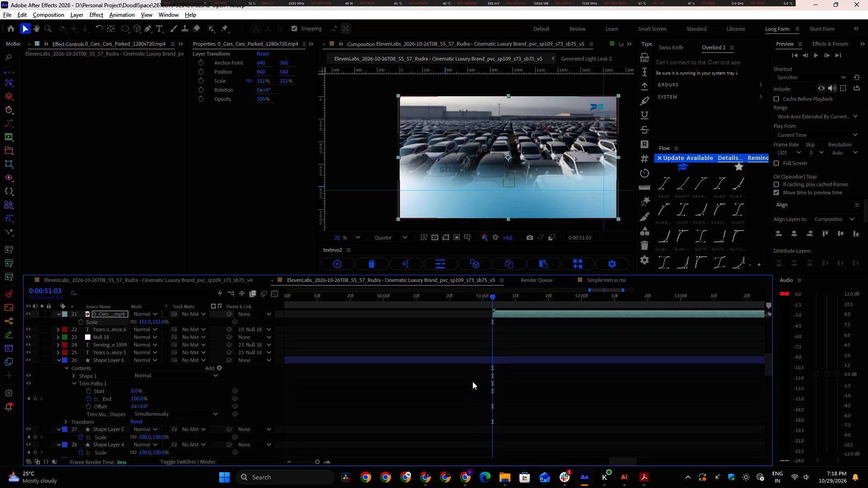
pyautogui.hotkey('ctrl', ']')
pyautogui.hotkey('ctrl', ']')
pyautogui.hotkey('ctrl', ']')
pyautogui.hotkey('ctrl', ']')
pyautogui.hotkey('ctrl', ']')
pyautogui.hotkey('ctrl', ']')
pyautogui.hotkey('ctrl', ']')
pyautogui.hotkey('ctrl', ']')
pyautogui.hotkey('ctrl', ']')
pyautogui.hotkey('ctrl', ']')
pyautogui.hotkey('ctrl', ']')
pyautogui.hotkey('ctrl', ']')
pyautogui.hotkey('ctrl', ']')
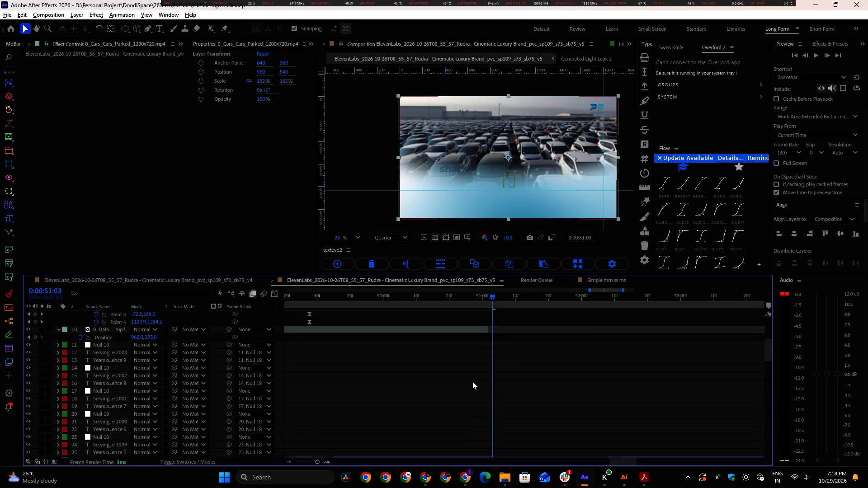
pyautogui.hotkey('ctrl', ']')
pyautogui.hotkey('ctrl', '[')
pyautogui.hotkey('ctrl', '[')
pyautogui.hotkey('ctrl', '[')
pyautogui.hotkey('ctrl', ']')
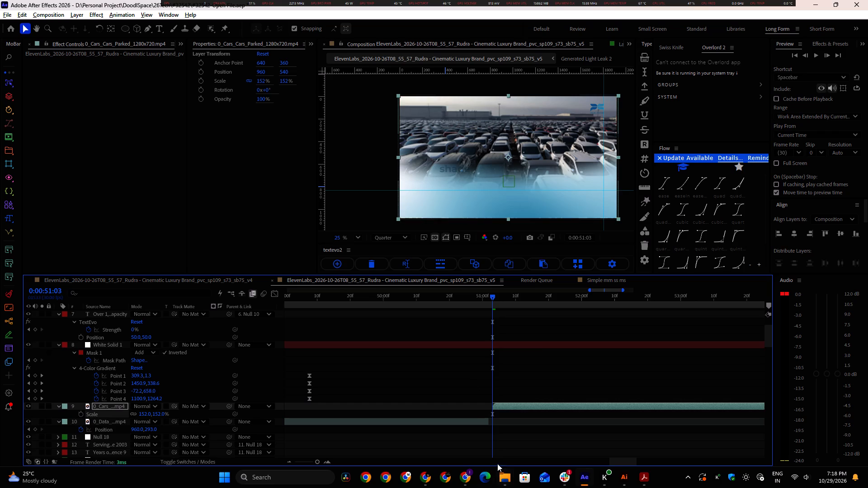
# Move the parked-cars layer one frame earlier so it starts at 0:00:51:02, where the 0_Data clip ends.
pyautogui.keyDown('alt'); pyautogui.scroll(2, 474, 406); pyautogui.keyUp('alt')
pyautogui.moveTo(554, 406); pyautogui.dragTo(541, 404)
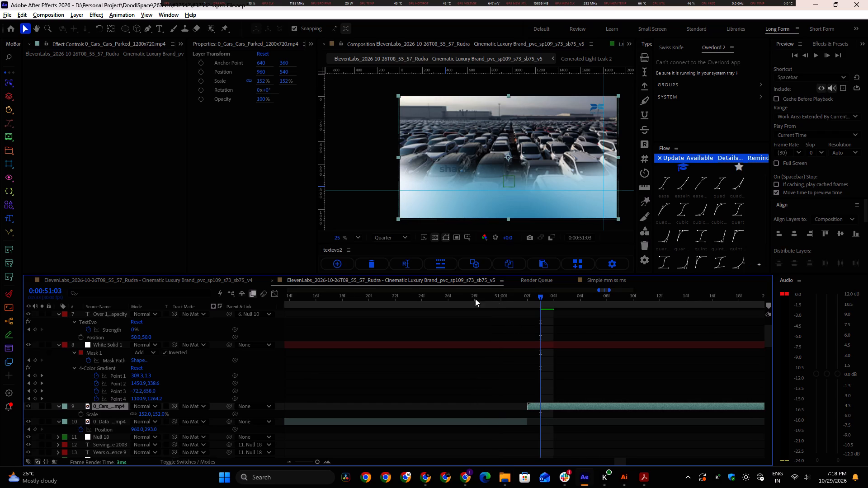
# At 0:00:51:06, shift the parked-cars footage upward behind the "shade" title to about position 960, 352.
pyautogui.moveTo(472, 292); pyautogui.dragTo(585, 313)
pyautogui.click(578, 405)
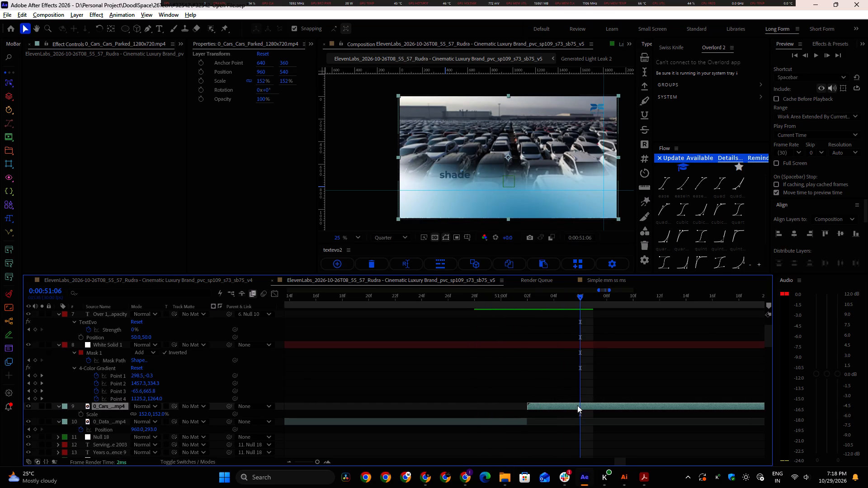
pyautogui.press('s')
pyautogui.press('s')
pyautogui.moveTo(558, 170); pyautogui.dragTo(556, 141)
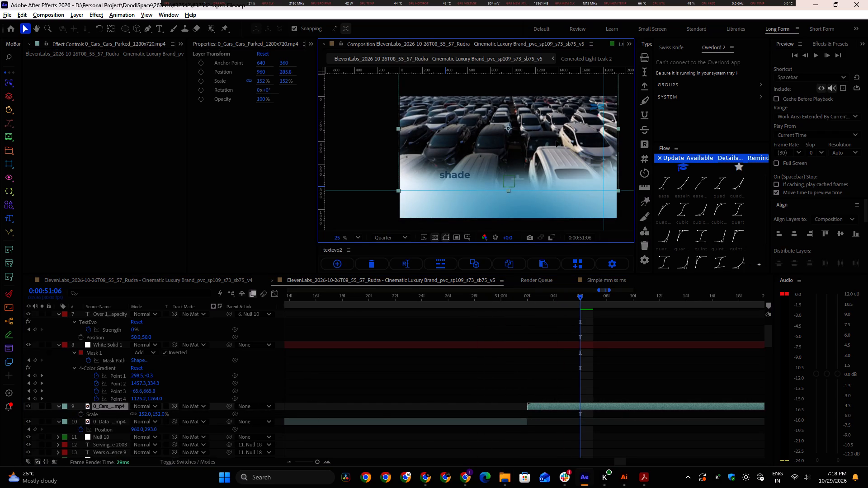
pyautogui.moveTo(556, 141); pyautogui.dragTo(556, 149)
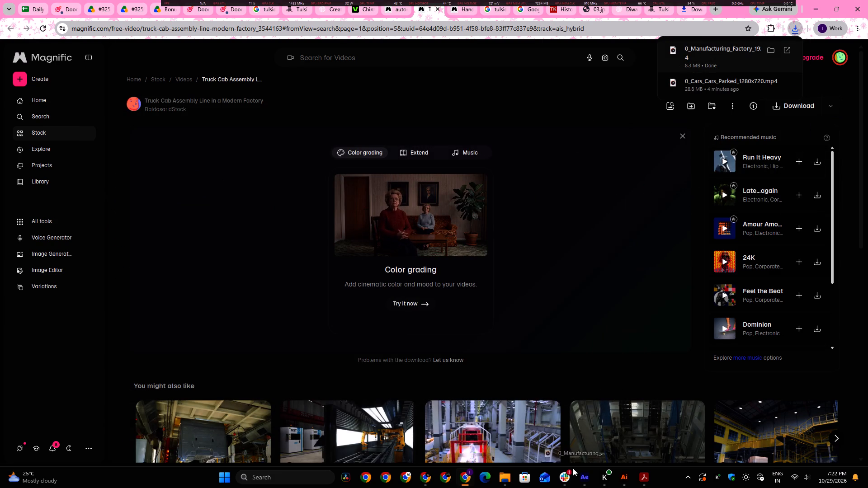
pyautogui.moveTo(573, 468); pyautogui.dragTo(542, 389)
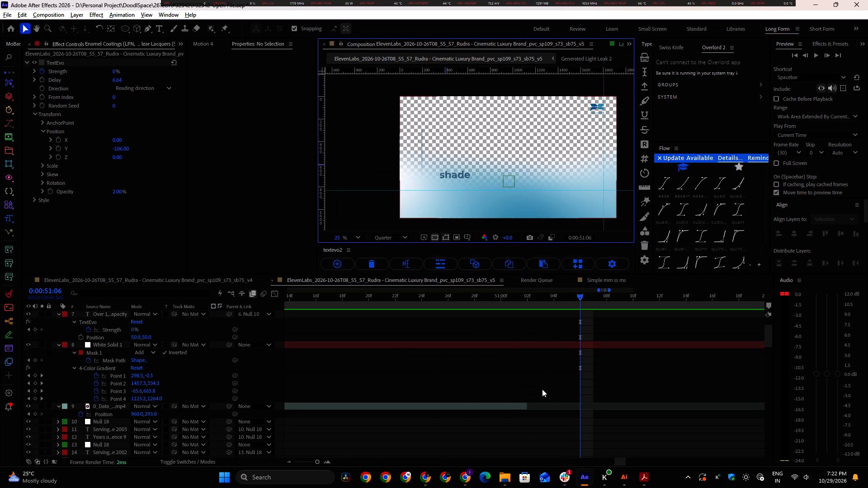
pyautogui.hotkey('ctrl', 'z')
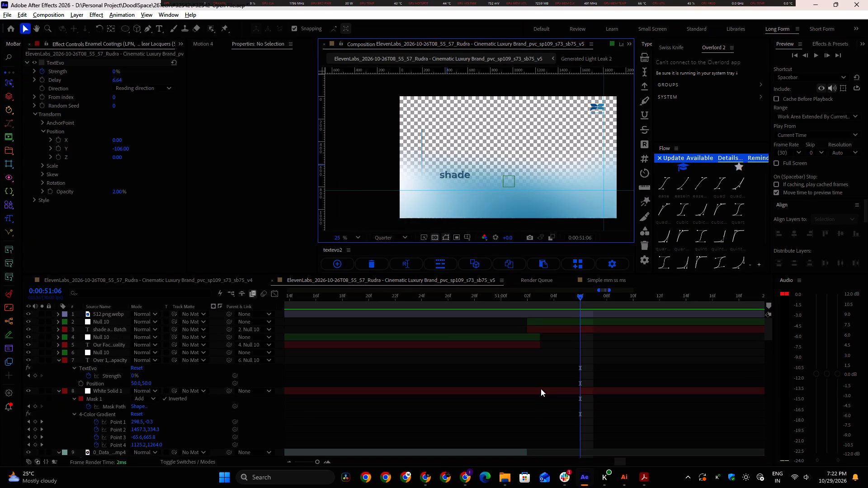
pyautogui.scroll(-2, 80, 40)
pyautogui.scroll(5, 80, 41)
# Import the downloaded 0_Manufacturing_Factory_1920x1080.mp4 from the browser into the After Effects project's footage list.
pyautogui.hotkey('alt', 'Tab')
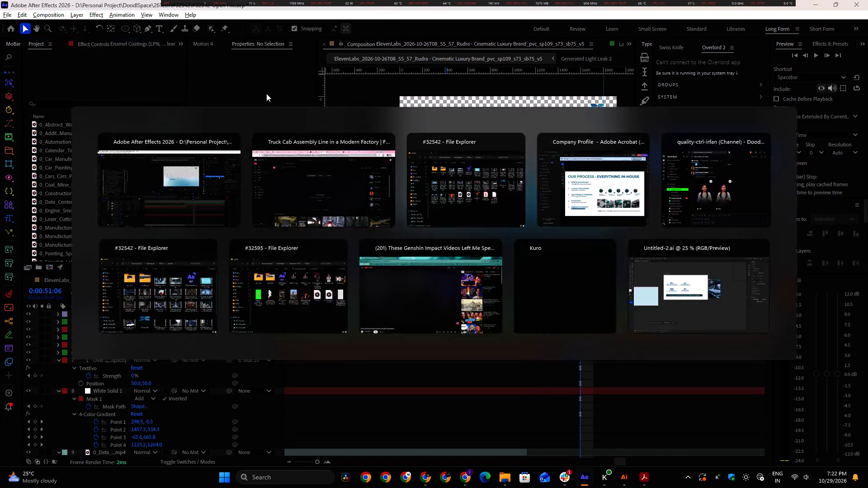
pyautogui.moveTo(703, 55); pyautogui.dragTo(586, 472)
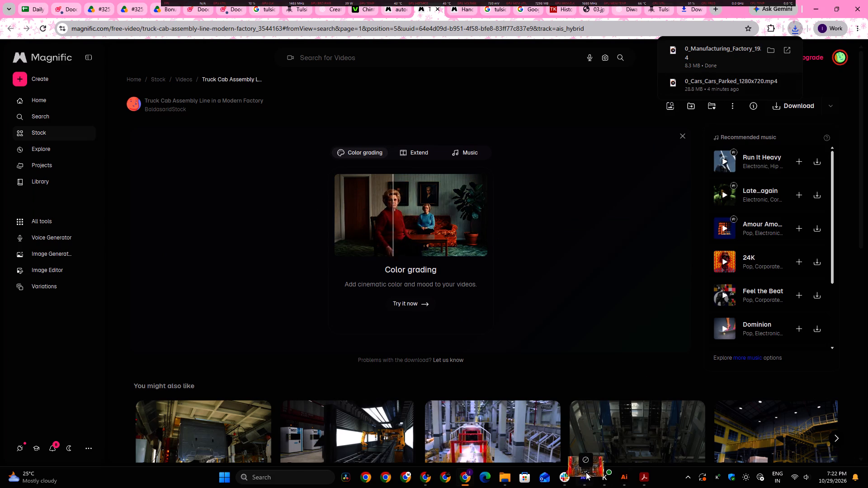
pyautogui.moveTo(586, 472); pyautogui.dragTo(89, 187)
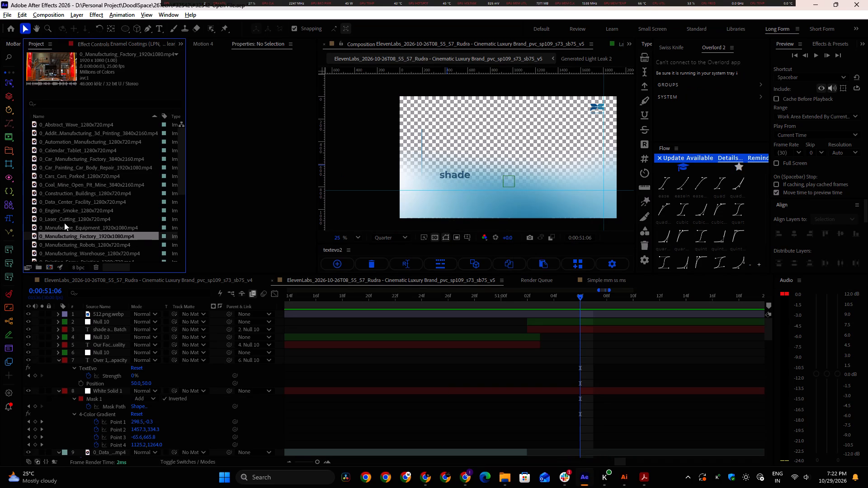
# Add the imported factory clip to the composition between White Solid 1 and the data center footage, starting at 0:00:51:02.
pyautogui.moveTo(57, 236); pyautogui.dragTo(563, 446)
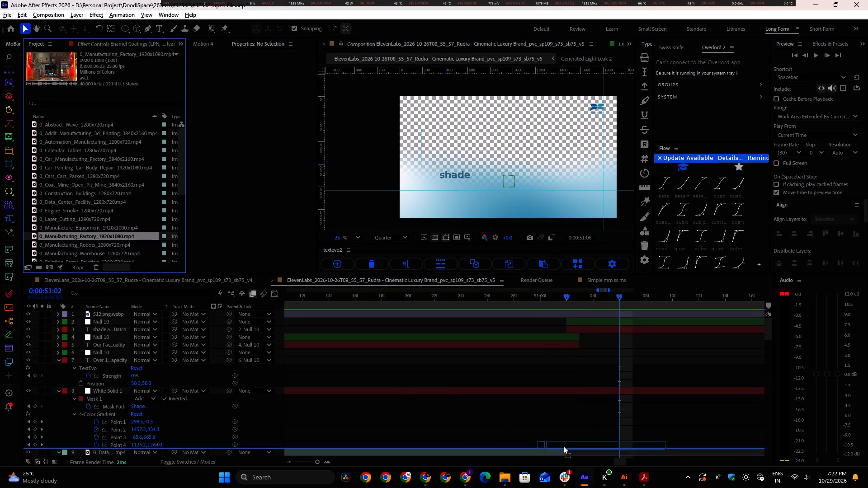
pyautogui.moveTo(563, 446); pyautogui.dragTo(564, 446)
pyautogui.scroll(-1, 598, 435)
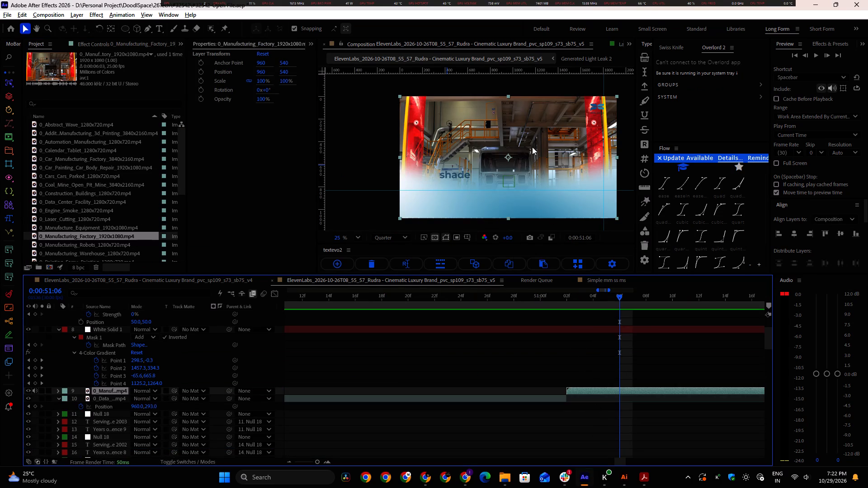
# Move the factory clip up in the frame to position 960, 293.
pyautogui.moveTo(533, 148); pyautogui.dragTo(538, 122)
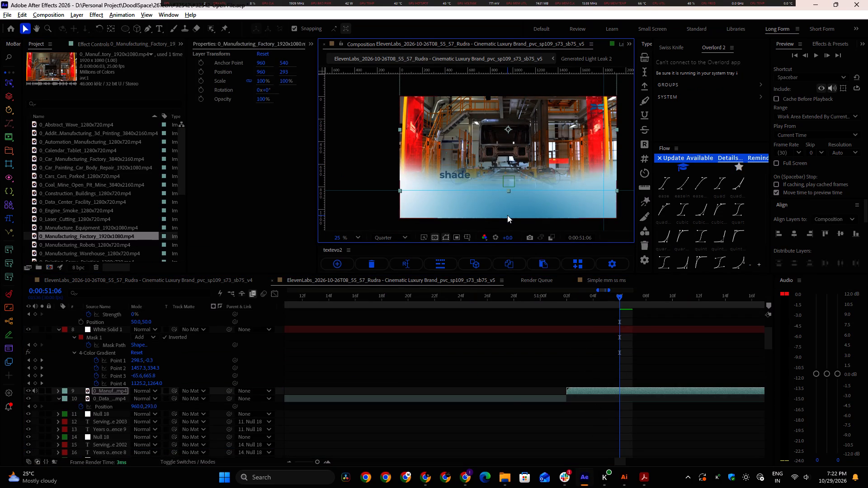
# Copy the Tritone effect from the data center footage onto the 0_Manufacturing_Factory clip.
pyautogui.click(515, 398)
pyautogui.scroll(-1, 88, 40)
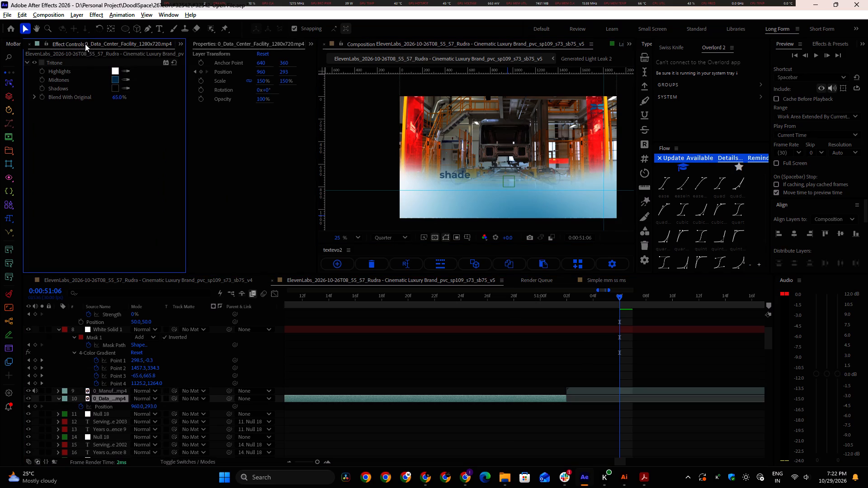
pyautogui.click(64, 58)
pyautogui.hotkey('ctrl', 'c')
pyautogui.click(602, 390)
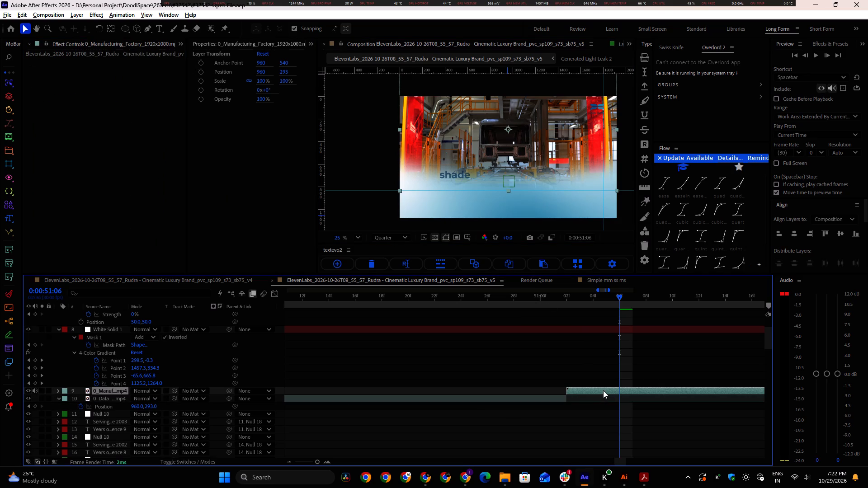
pyautogui.hotkey('ctrl', 'v')
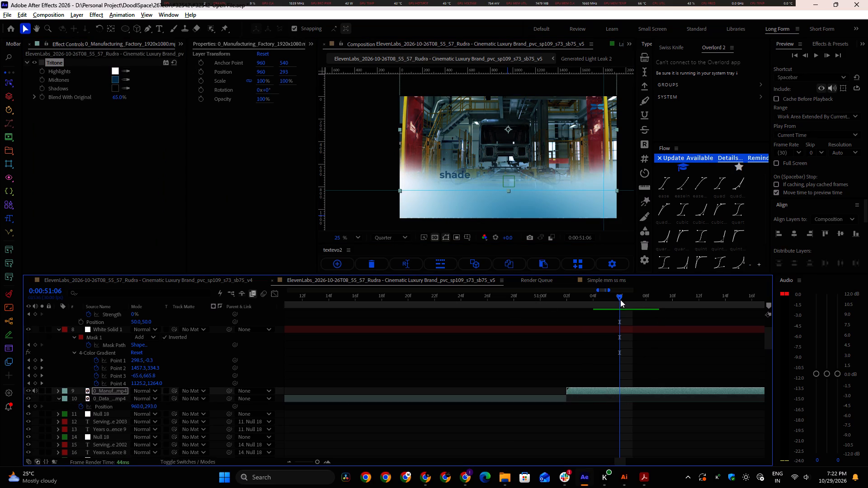
# Play the composition from 0:00:50:28 to review the cut to the factory clip behind the "Your 100th Batch" title.
pyautogui.moveTo(618, 296); pyautogui.dragTo(694, 328)
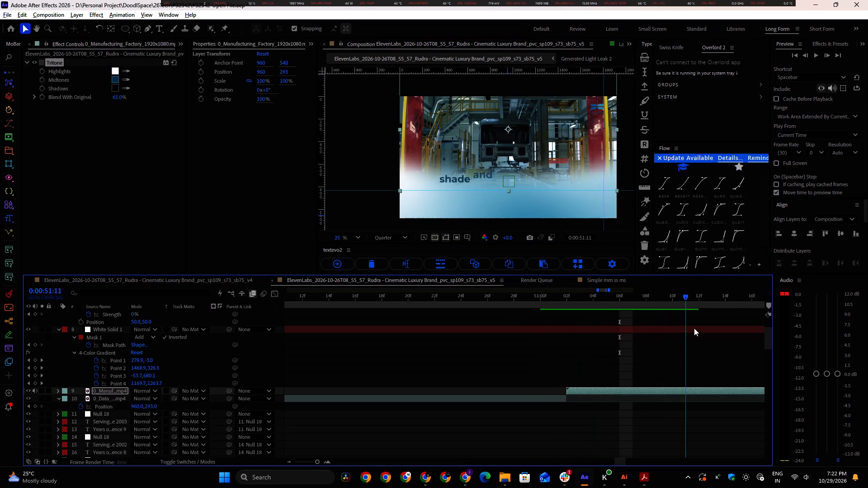
pyautogui.moveTo(694, 328); pyautogui.dragTo(519, 330)
pyautogui.press('space')
pyautogui.keyDown('alt'); pyautogui.scroll(-1, 608, 358); pyautogui.keyUp('alt')
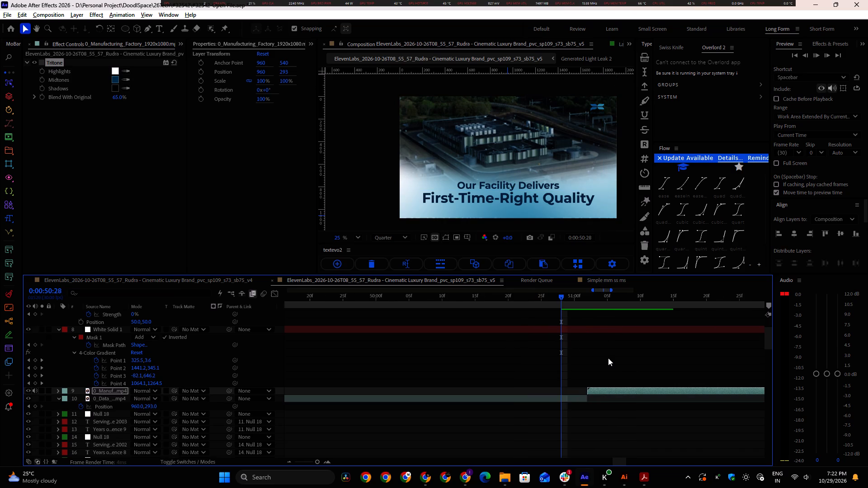
pyautogui.keyDown('shift'); pyautogui.scroll(-9, 608, 358); pyautogui.keyUp('shift')
pyautogui.keyDown('alt'); pyautogui.scroll(-3, 609, 357); pyautogui.keyUp('alt')
pyautogui.keyDown('shift'); pyautogui.scroll(-2, 609, 357); pyautogui.keyUp('shift')
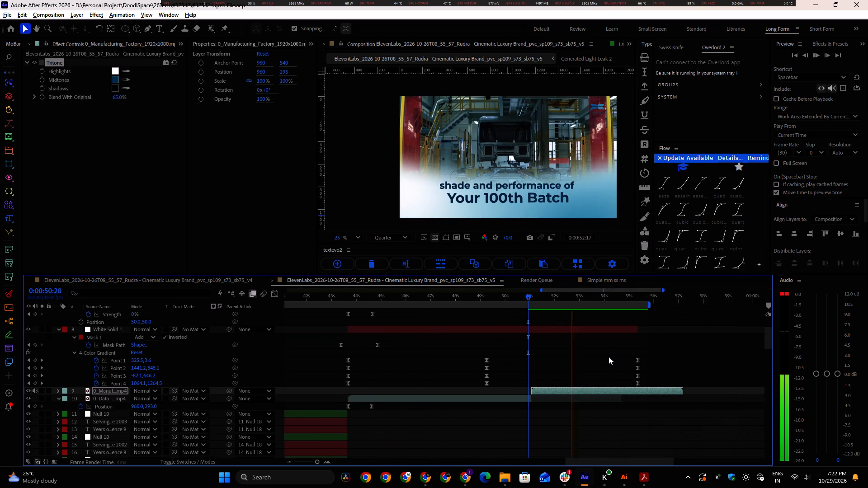
pyautogui.keyDown('shift'); pyautogui.scroll(-2, 609, 357); pyautogui.keyUp('shift')
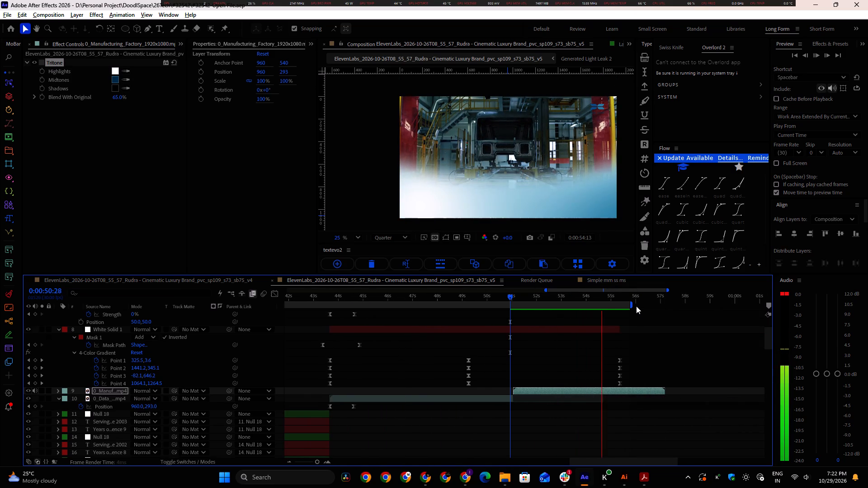
pyautogui.press('space')
# Extend the work area end and the White Solid 1 layer's out point to about 0:00:59.
pyautogui.moveTo(632, 305); pyautogui.dragTo(718, 314)
pyautogui.scroll(4, 630, 342)
pyautogui.scroll(-1, 630, 342)
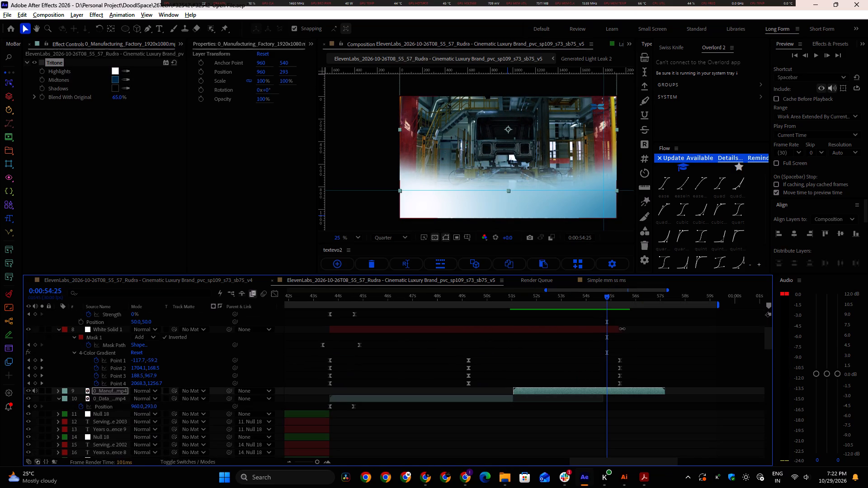
pyautogui.moveTo(619, 327); pyautogui.dragTo(712, 328)
pyautogui.scroll(2, 629, 339)
pyautogui.scroll(-1, 629, 339)
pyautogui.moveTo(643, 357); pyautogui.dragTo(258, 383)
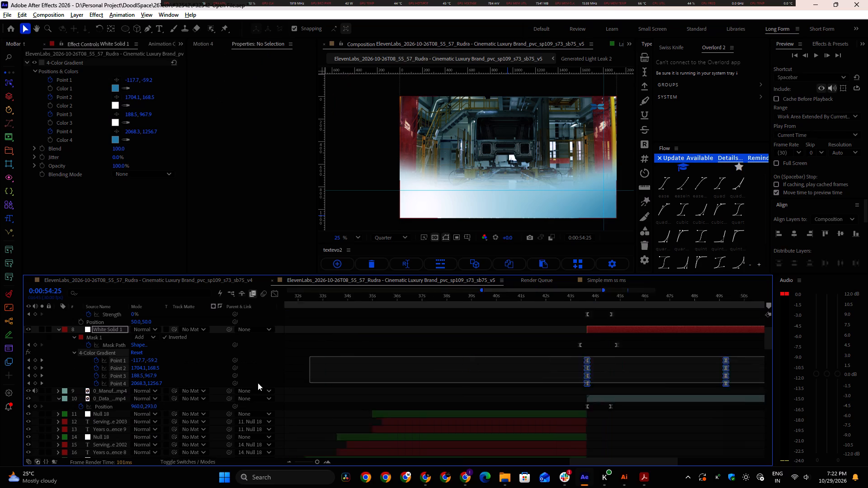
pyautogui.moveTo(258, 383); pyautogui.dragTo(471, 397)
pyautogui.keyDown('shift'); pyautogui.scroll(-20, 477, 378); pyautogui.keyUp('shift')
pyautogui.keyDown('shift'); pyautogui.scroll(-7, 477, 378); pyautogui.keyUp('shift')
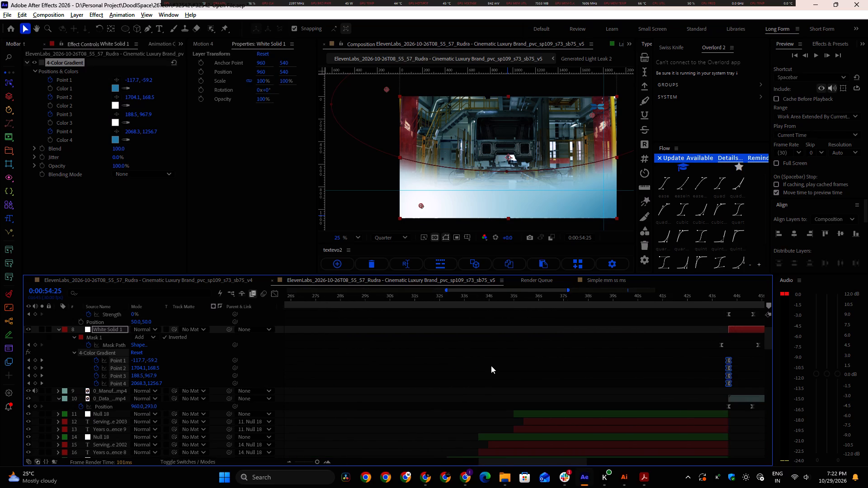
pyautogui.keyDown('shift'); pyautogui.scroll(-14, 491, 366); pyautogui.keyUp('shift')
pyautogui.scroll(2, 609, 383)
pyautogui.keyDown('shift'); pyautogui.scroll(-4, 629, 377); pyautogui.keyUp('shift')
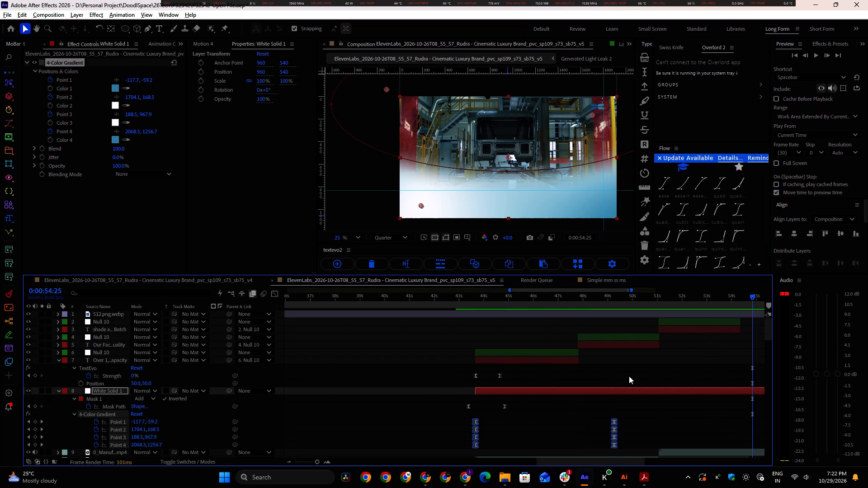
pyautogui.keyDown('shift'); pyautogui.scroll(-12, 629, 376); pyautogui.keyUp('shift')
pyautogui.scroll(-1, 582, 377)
# Animate the factory clip's Scale from 100% at its start to a slightly larger scale just before its end.
pyautogui.click(554, 390)
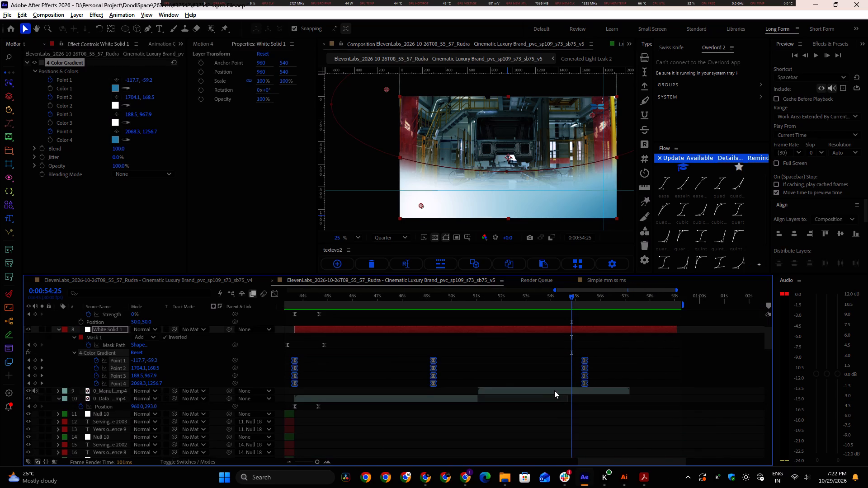
pyautogui.press('s')
pyautogui.click(81, 397)
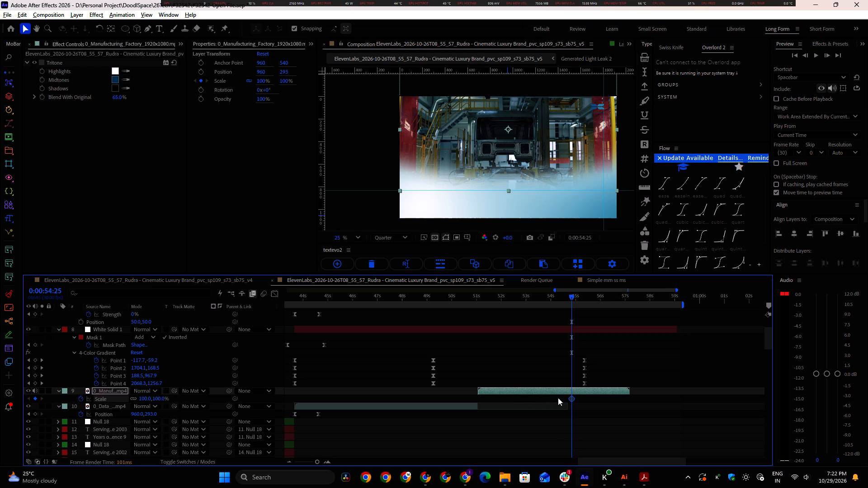
pyautogui.moveTo(572, 400); pyautogui.dragTo(480, 404)
pyautogui.moveTo(157, 399); pyautogui.dragTo(158, 399)
pyautogui.moveTo(158, 399); pyautogui.dragTo(164, 400)
pyautogui.moveTo(572, 399); pyautogui.dragTo(617, 401)
# Play from 0:00:50:23 to review the factory clip's zoom and the timing of the "Your 100th Batch" title.
pyautogui.moveTo(568, 298); pyautogui.dragTo(471, 309)
pyautogui.press('space')
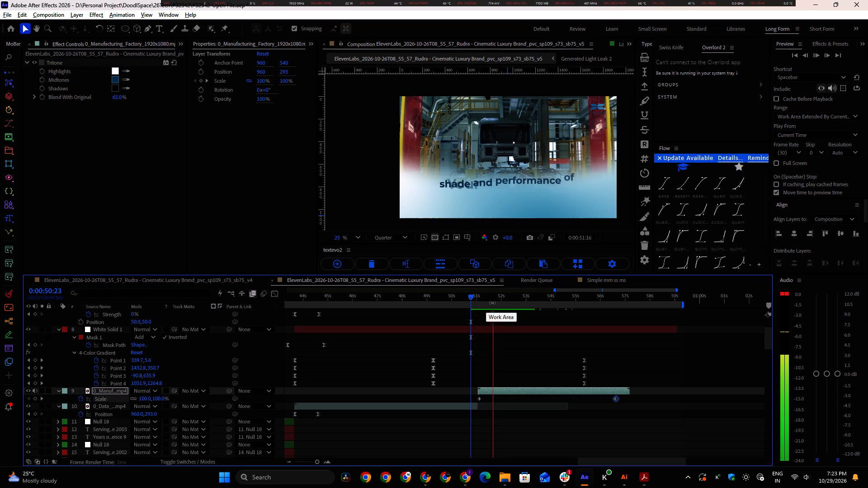
pyautogui.keyDown('shift'); pyautogui.scroll(-2, 595, 318); pyautogui.keyUp('shift')
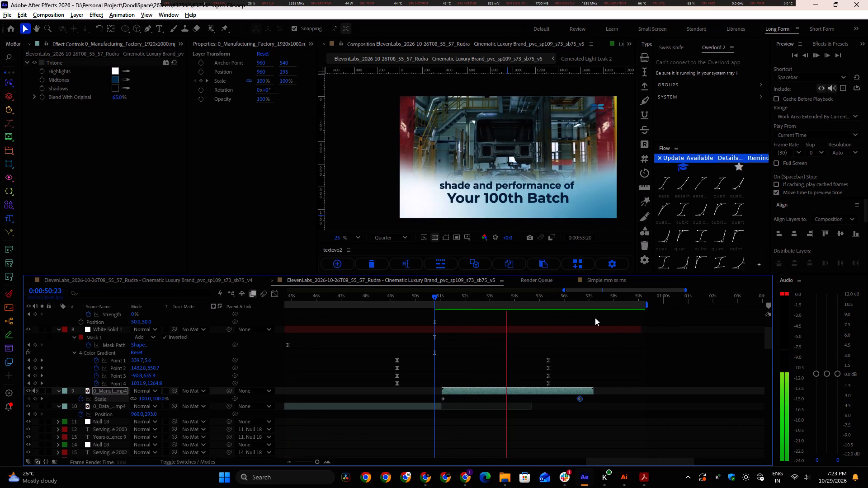
pyautogui.scroll(2, 547, 319)
pyautogui.press('space')
pyautogui.moveTo(529, 297); pyautogui.dragTo(524, 297)
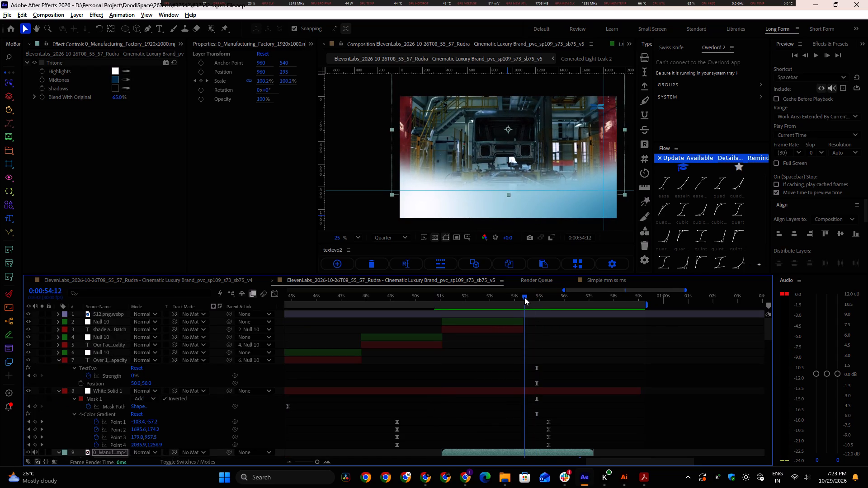
pyautogui.moveTo(524, 297); pyautogui.dragTo(524, 297)
pyautogui.press('space')
pyautogui.press('space')
# Trim the end of the "shade and performance of Your 100th Batch" title and its null to the voice-over at 0:00:54:06.
pyautogui.keyDown('alt'); pyautogui.scroll(1, 530, 315); pyautogui.keyUp('alt')
pyautogui.moveTo(515, 297); pyautogui.dragTo(514, 297)
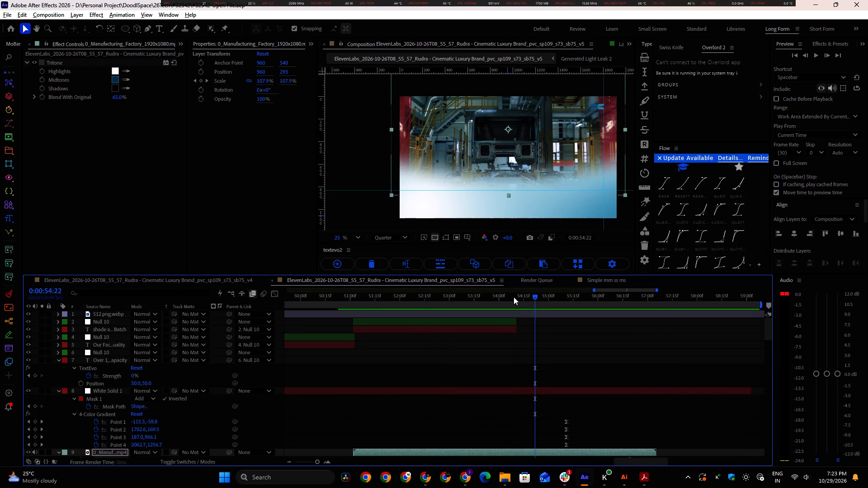
pyautogui.moveTo(514, 297); pyautogui.dragTo(487, 299)
pyautogui.press('space')
pyautogui.press('space')
pyautogui.moveTo(500, 295); pyautogui.dragTo(475, 301)
pyautogui.press('space')
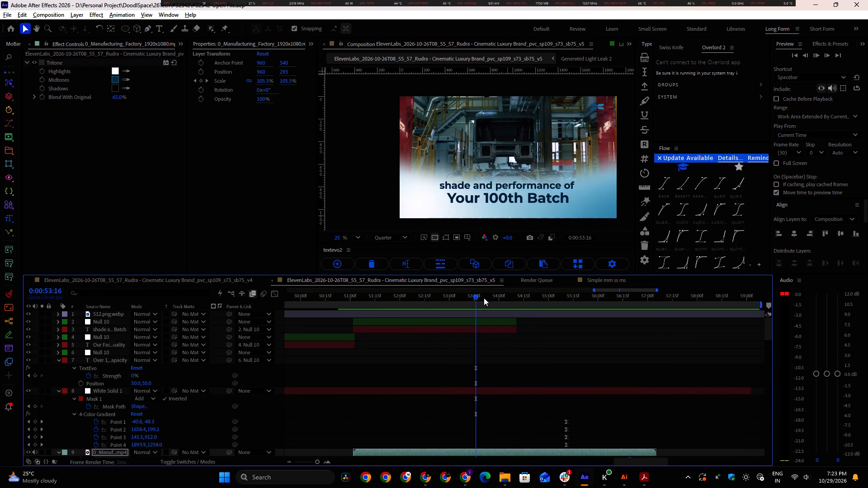
pyautogui.press('space')
pyautogui.press('space')
pyautogui.press('space')
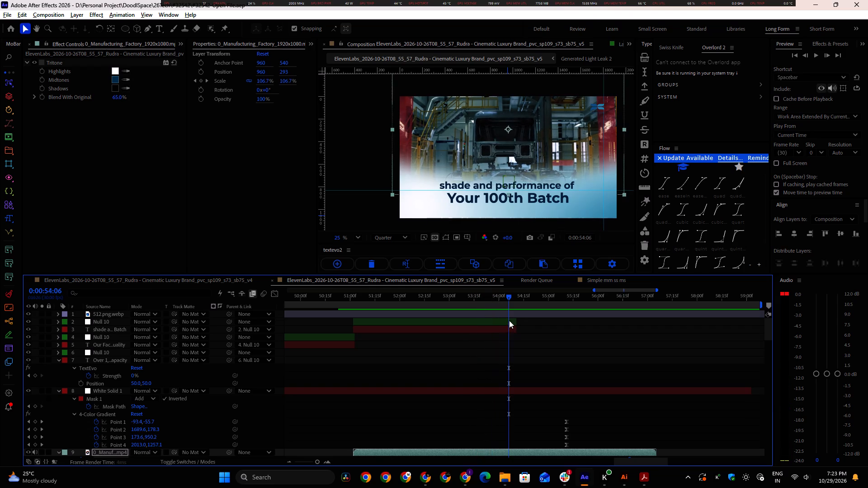
pyautogui.click(505, 320)
pyautogui.keyDown('shift'); pyautogui.click(506, 329); pyautogui.keyUp('shift')
pyautogui.hotkey('alt', ']')
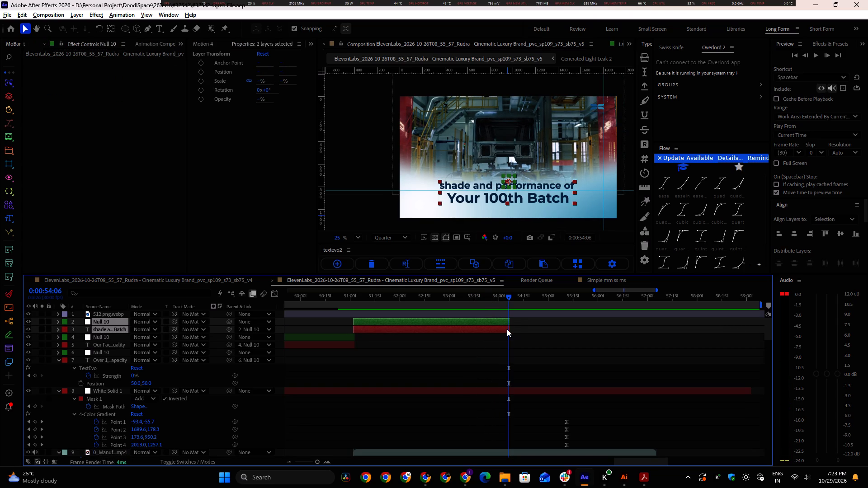
# Duplicate the "100th Batch" title with its null and start the copies at 0:00:54:06, checking them against the voice-over.
pyautogui.click(512, 323)
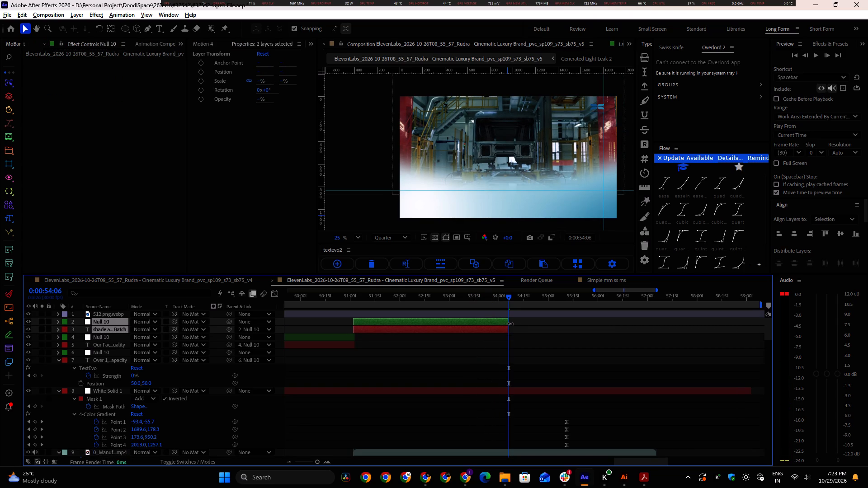
pyautogui.hotkey('ctrl', 'd')
pyautogui.hotkey('ctrl', ']')
pyautogui.hotkey('ctrl', '[')
pyautogui.press('[')
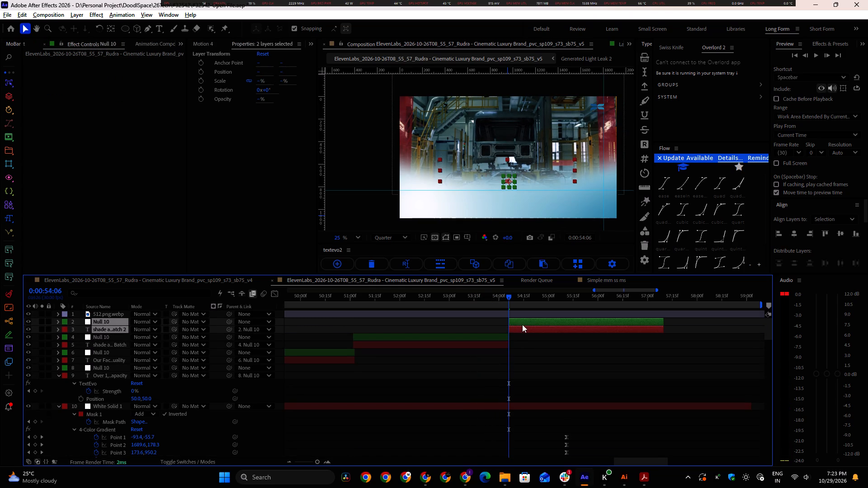
pyautogui.keyDown('alt'); pyautogui.scroll(1, 536, 338); pyautogui.keyUp('alt')
pyautogui.press('space')
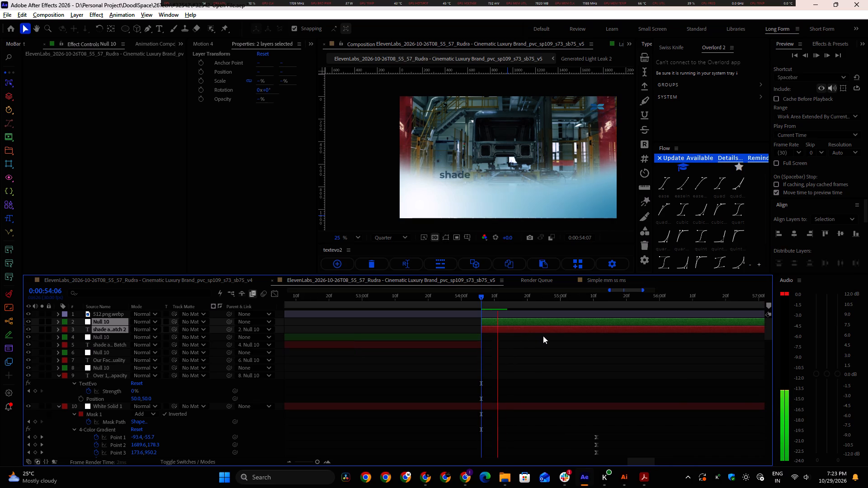
pyautogui.press('space')
# Change the second line of the duplicated title to "Matches Your First".
pyautogui.click(534, 343)
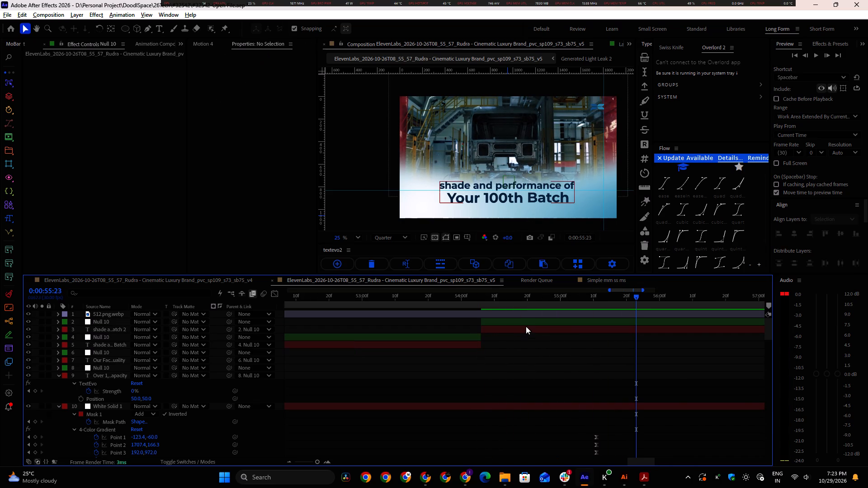
pyautogui.doubleClick(525, 331)
pyautogui.click(446, 197)
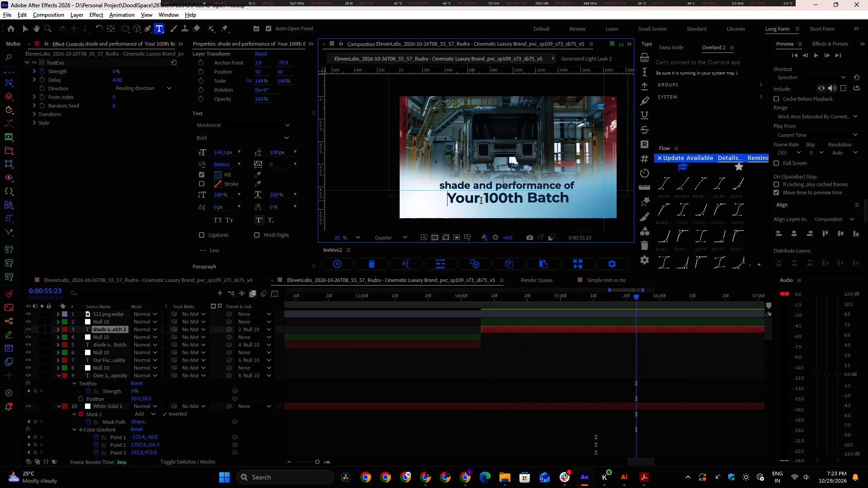
pyautogui.moveTo(484, 199); pyautogui.dragTo(574, 203)
pyautogui.write('First')
pyautogui.moveTo(440, 183); pyautogui.dragTo(575, 198)
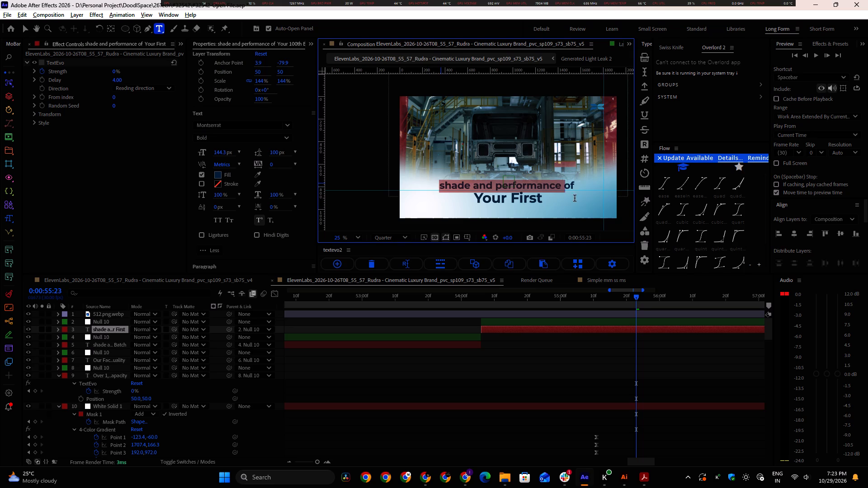
pyautogui.moveTo(575, 198); pyautogui.dragTo(588, 197)
pyautogui.click(476, 201)
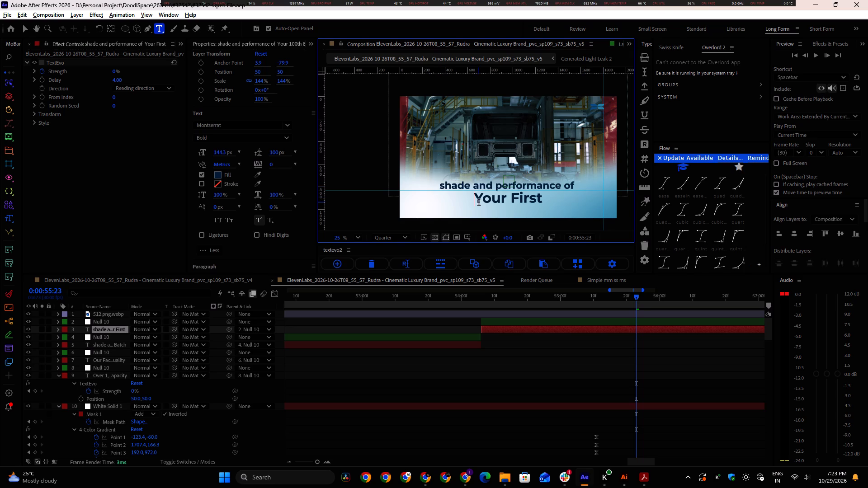
pyautogui.press('space')
pyautogui.write('Matches')
pyautogui.press('space')
# Delete the line "shade and performance of" from the duplicated title and leave text editing.
pyautogui.moveTo(578, 185); pyautogui.dragTo(533, 189)
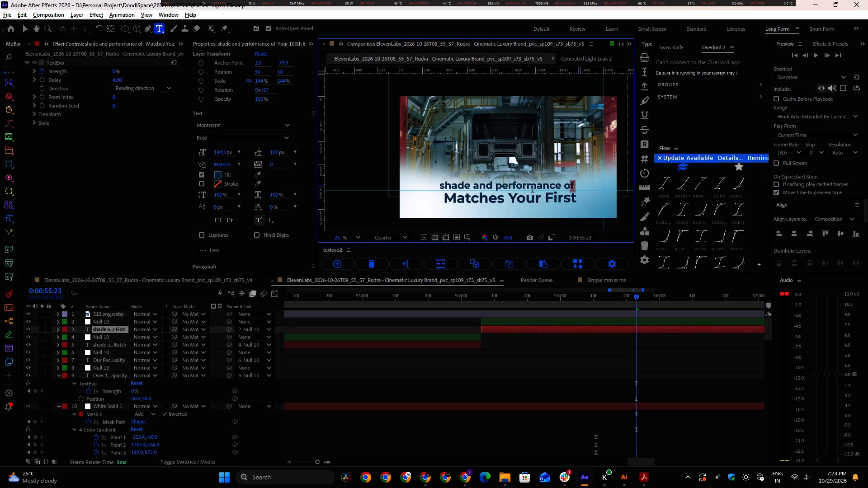
pyautogui.moveTo(533, 189); pyautogui.dragTo(407, 188)
pyautogui.press('BackSpace')
pyautogui.press('Delete')
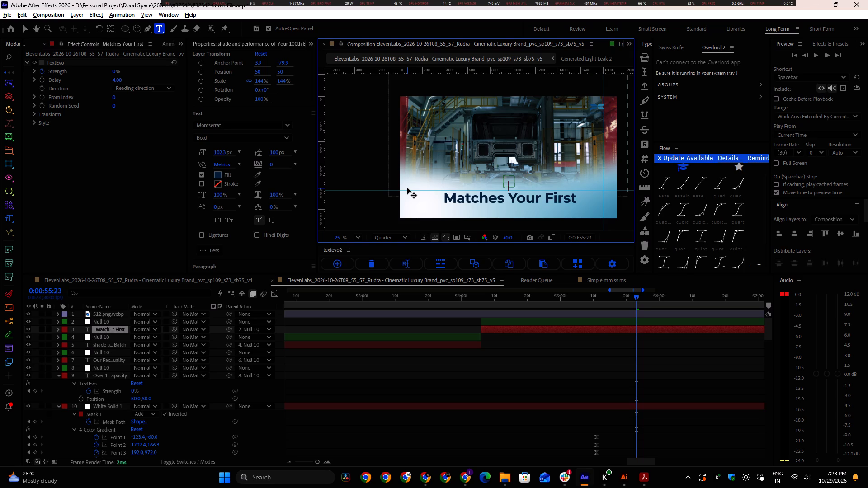
pyautogui.click(24, 30)
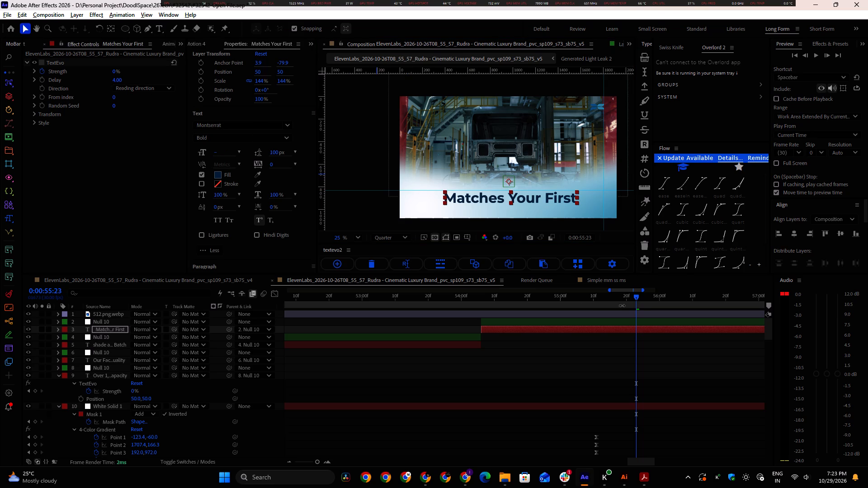
# Play back the transition from the "100th Batch" title to "Matches Your First" and check both against the voice-over.
pyautogui.moveTo(538, 294); pyautogui.dragTo(443, 295)
pyautogui.press('space')
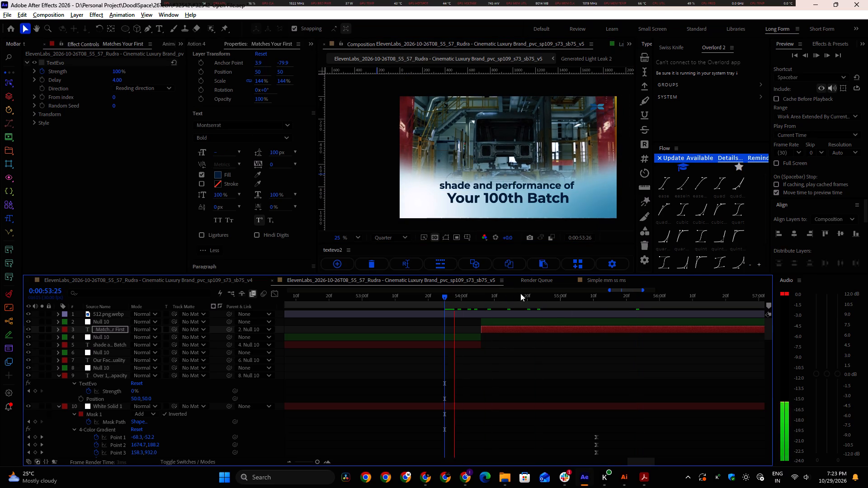
pyautogui.keyDown('shift'); pyautogui.scroll(-4, 532, 300); pyautogui.keyUp('shift')
pyautogui.press('space')
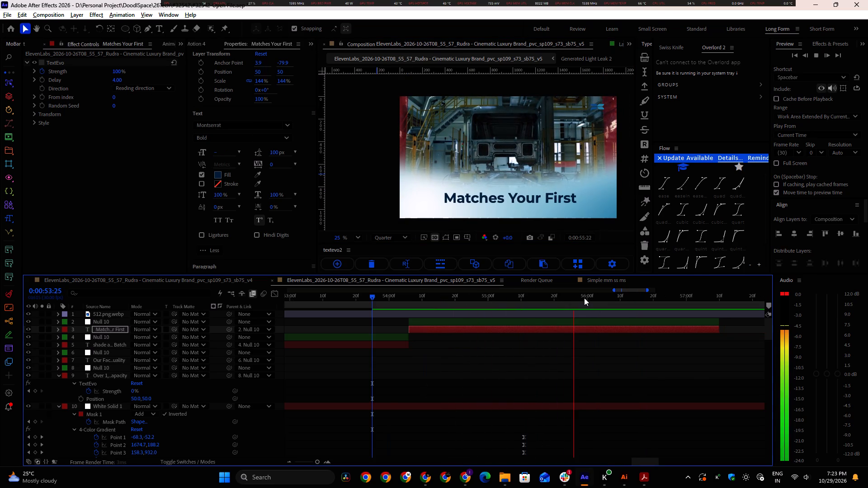
pyautogui.moveTo(570, 300); pyautogui.dragTo(413, 304)
pyautogui.press('space')
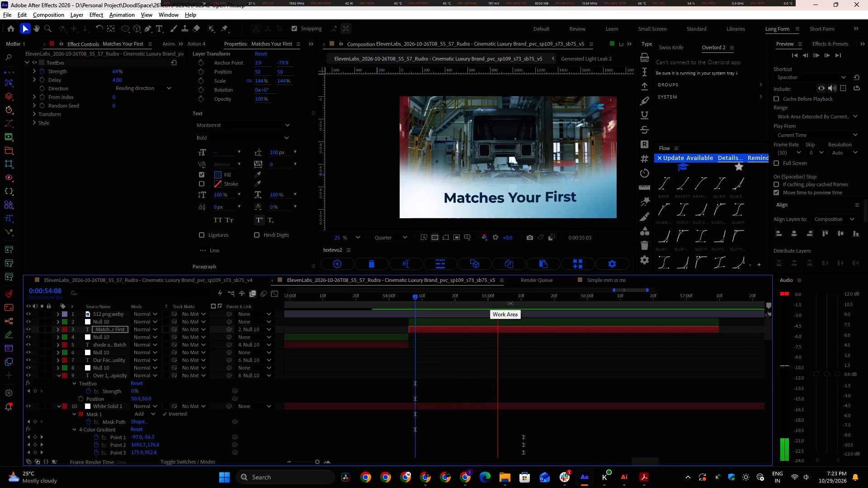
pyautogui.press('space')
# Set the end of the work area to 0:00:55:16, within the "Matches Your First" title.
pyautogui.click(543, 297)
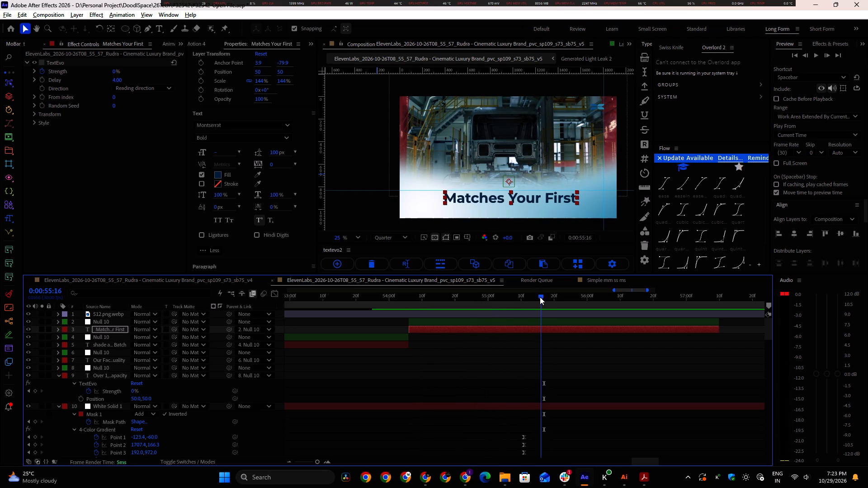
pyautogui.press('n')
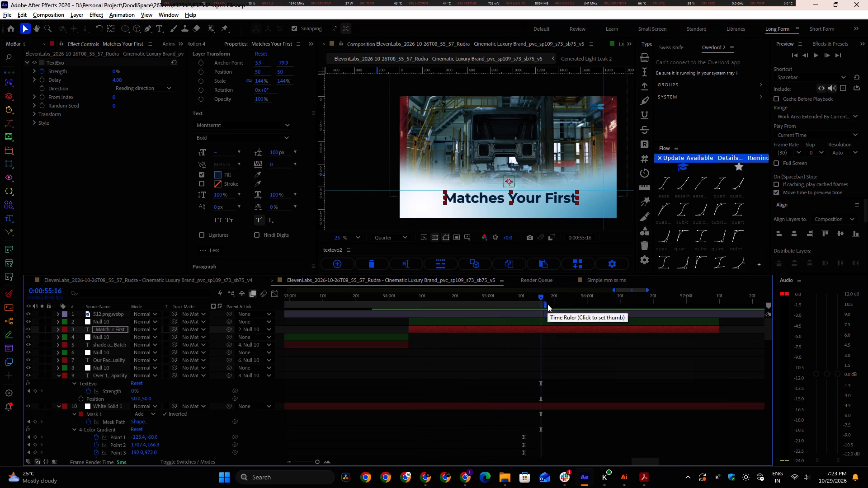
pyautogui.click(547, 304)
pyautogui.click(546, 297)
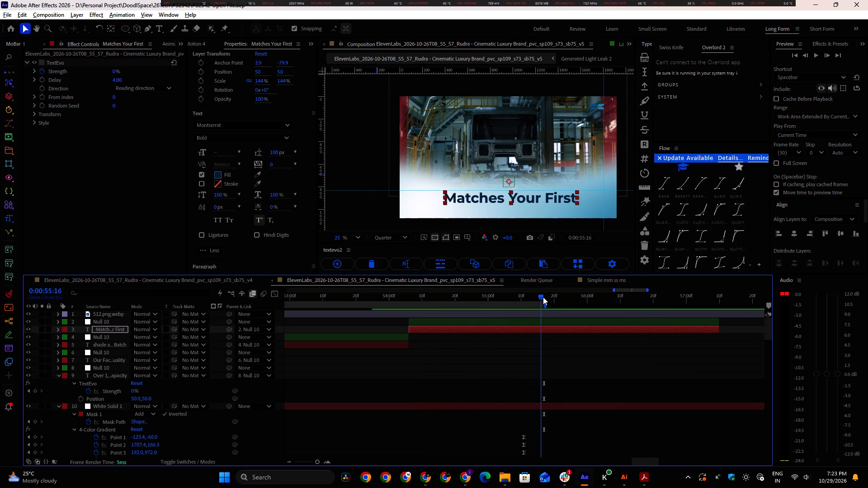
pyautogui.click(547, 304)
# Scrub through the composition from the "Coating Types" section to the "Matches Your First" title to review it.
pyautogui.keyDown('alt'); pyautogui.scroll(-4, 537, 359); pyautogui.keyUp('alt')
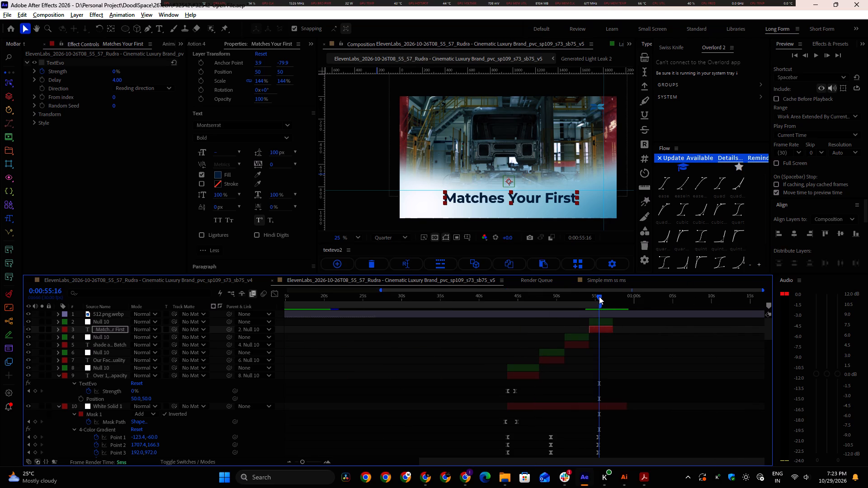
pyautogui.moveTo(599, 297); pyautogui.dragTo(446, 309)
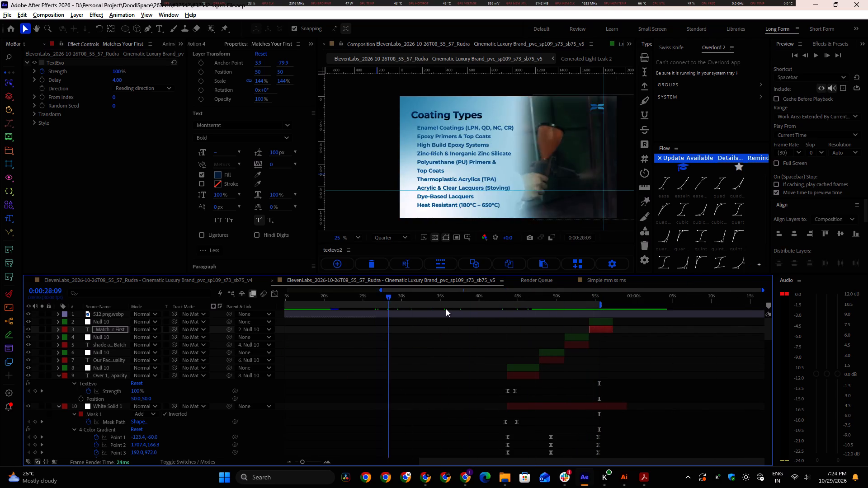
pyautogui.moveTo(446, 309); pyautogui.dragTo(599, 309)
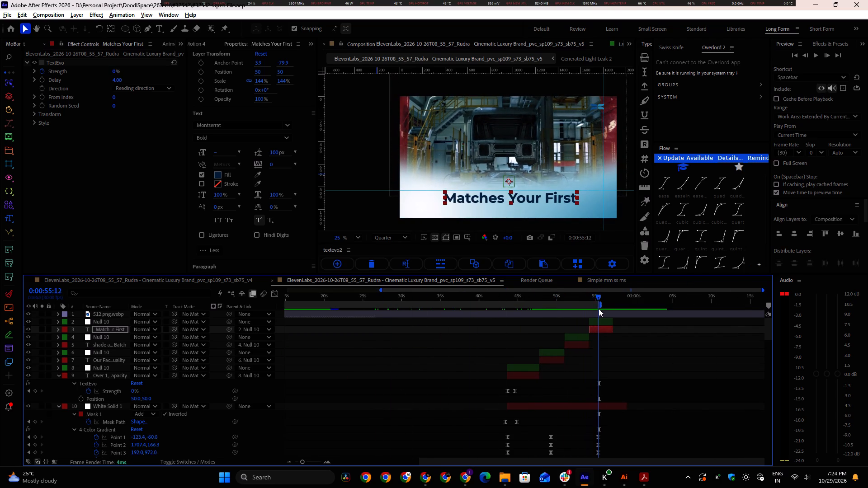
pyautogui.moveTo(599, 309); pyautogui.dragTo(590, 315)
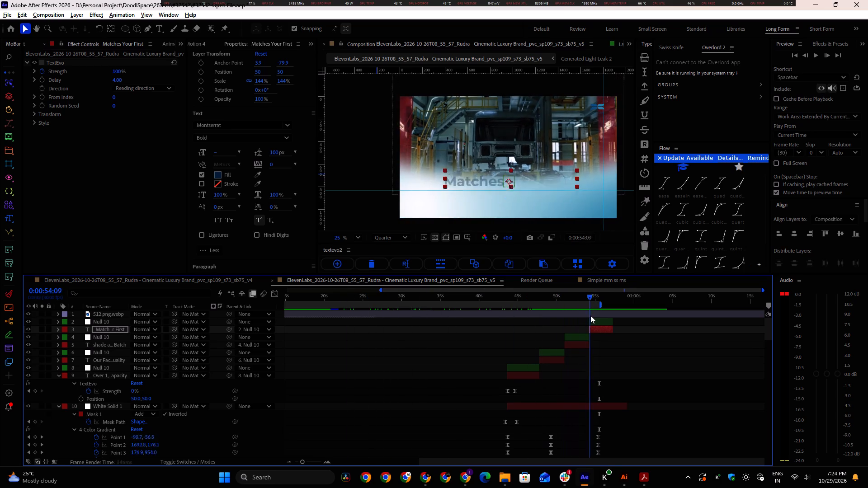
pyautogui.moveTo(590, 315); pyautogui.dragTo(599, 315)
pyautogui.keyDown('alt'); pyautogui.scroll(-4, 619, 339); pyautogui.keyUp('alt')
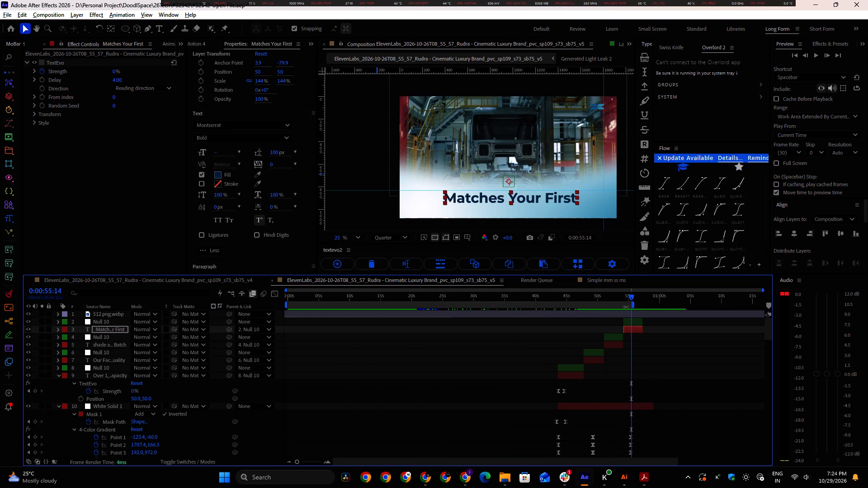
pyautogui.keyDown('alt'); pyautogui.scroll(2, 625, 308); pyautogui.keyUp('alt')
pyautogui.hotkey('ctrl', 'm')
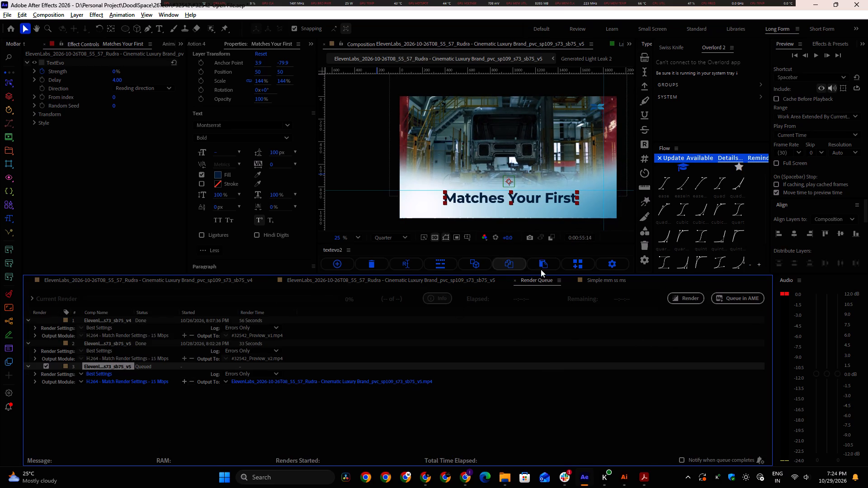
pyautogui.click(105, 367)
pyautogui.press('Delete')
# Copy the magnific-luxury-escape.mp3 music layer from the v4 composition into v5 and place it at the top of the layer stack.
pyautogui.click(192, 279)
pyautogui.keyDown('alt'); pyautogui.scroll(-1, 302, 330); pyautogui.keyUp('alt')
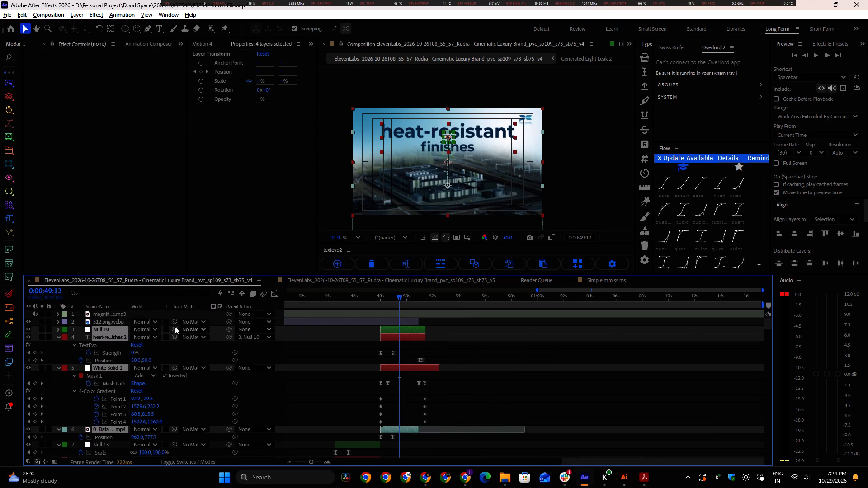
pyautogui.click(110, 313)
pyautogui.hotkey('ctrl', 'c')
pyautogui.click(329, 282)
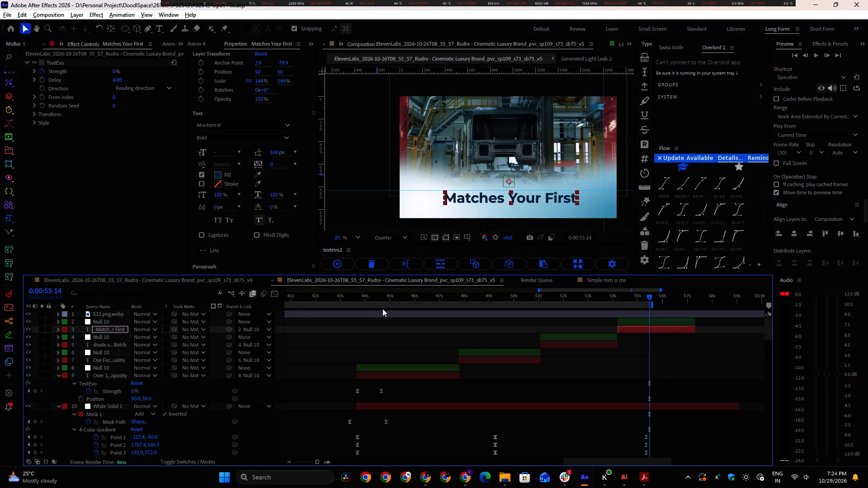
pyautogui.hotkey('ctrl', 'v')
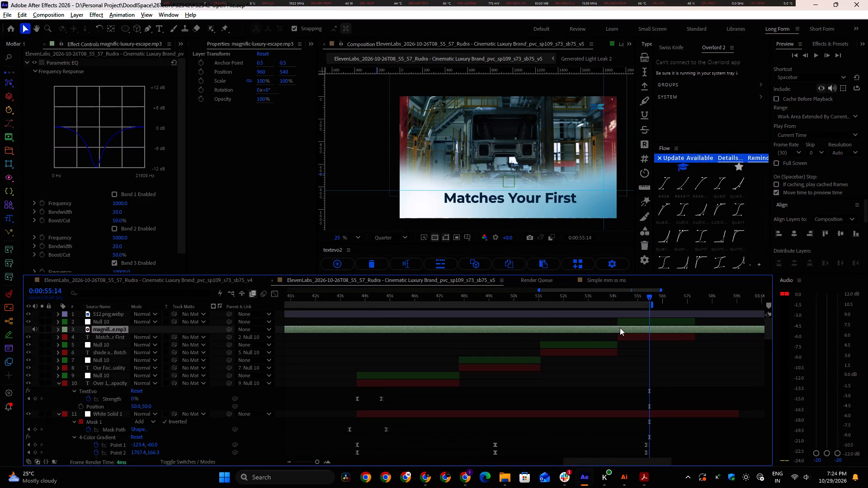
pyautogui.hotkey('ctrl', 'shift', ']')
# Play back and scrub the v5 composition to review the music, the "Our Process" section and the closing titles.
pyautogui.moveTo(528, 296); pyautogui.dragTo(457, 299)
pyautogui.press('space')
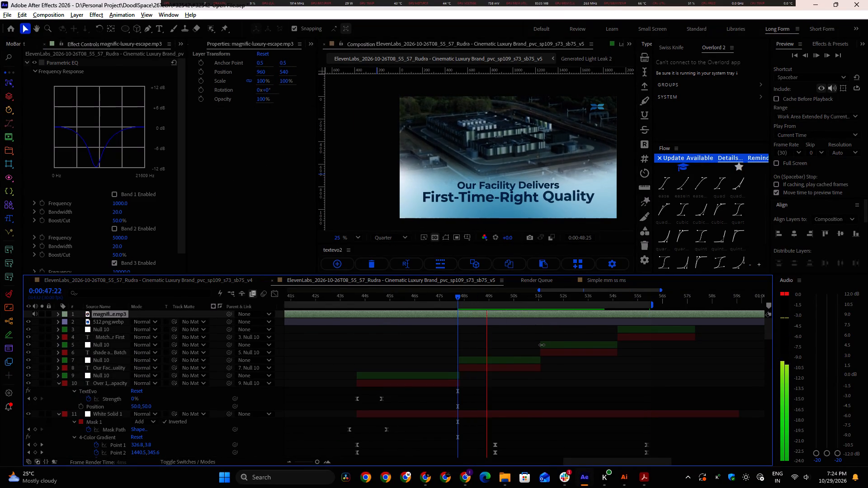
pyautogui.keyDown('alt'); pyautogui.scroll(-3, 542, 346); pyautogui.keyUp('alt')
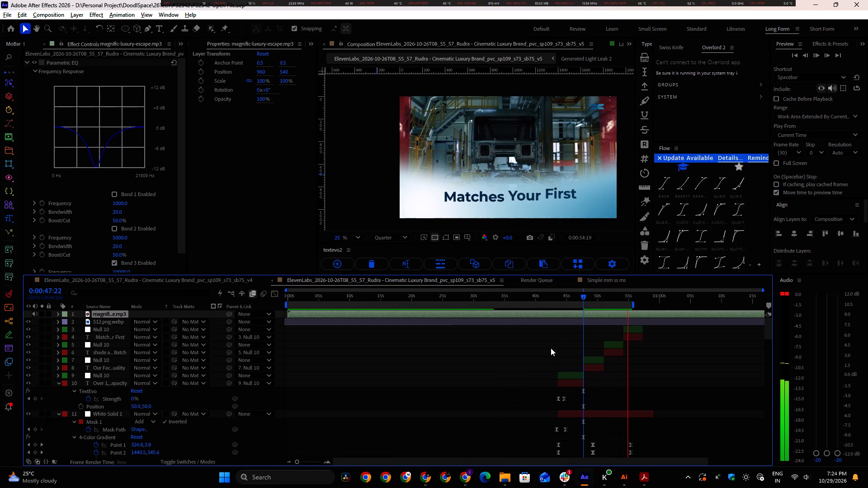
pyautogui.press('space')
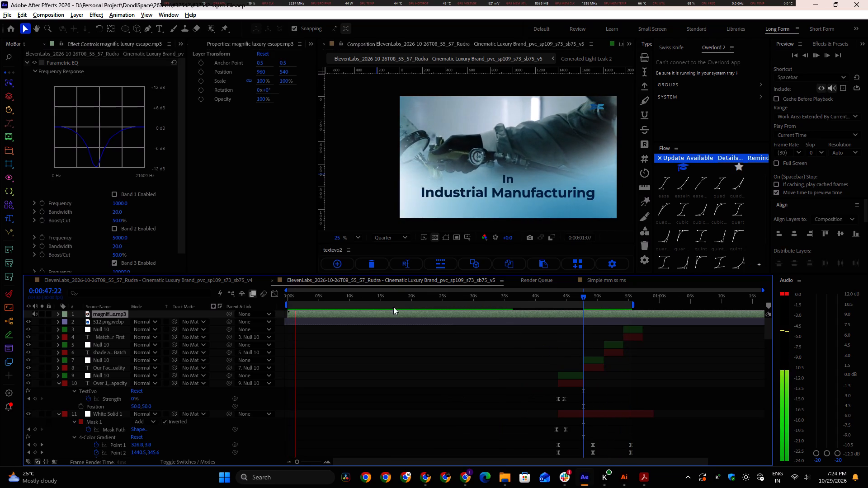
pyautogui.moveTo(382, 299); pyautogui.dragTo(480, 310)
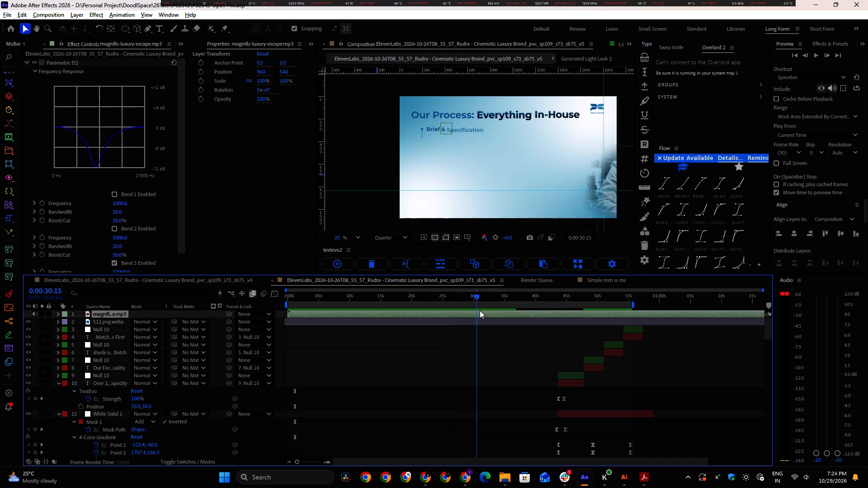
pyautogui.moveTo(480, 310); pyautogui.dragTo(564, 337)
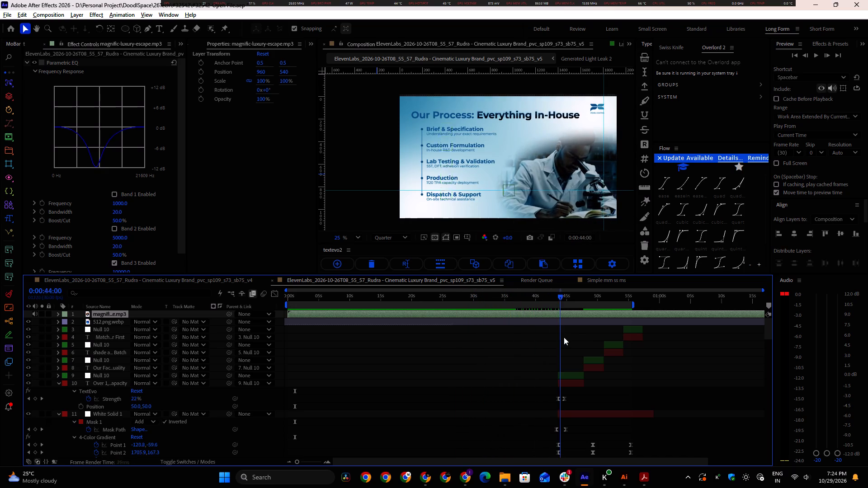
pyautogui.moveTo(564, 337); pyautogui.dragTo(560, 340)
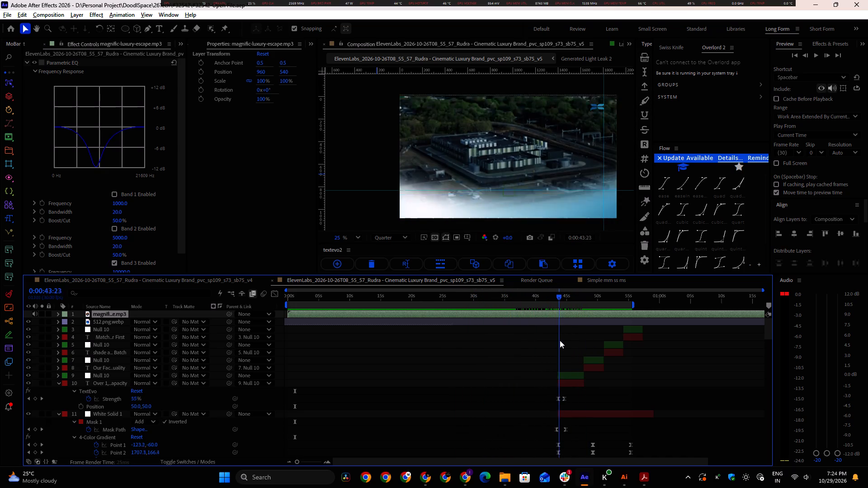
pyautogui.moveTo(560, 340); pyautogui.dragTo(608, 358)
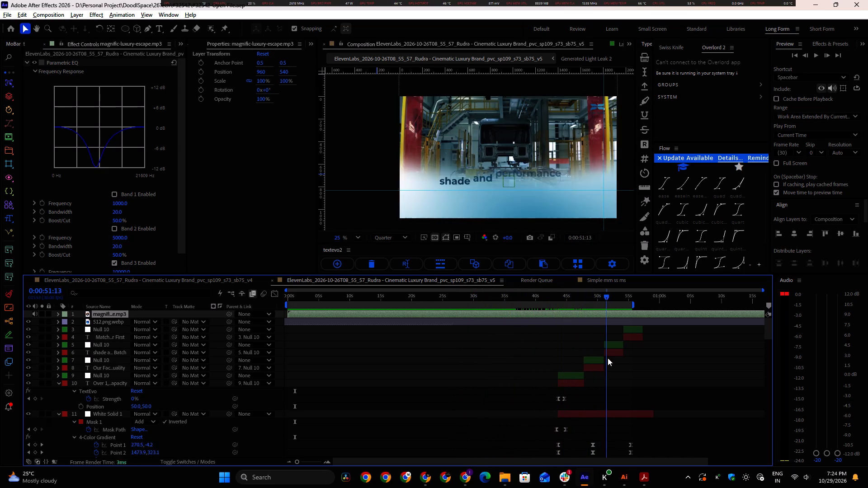
pyautogui.moveTo(608, 358); pyautogui.dragTo(635, 370)
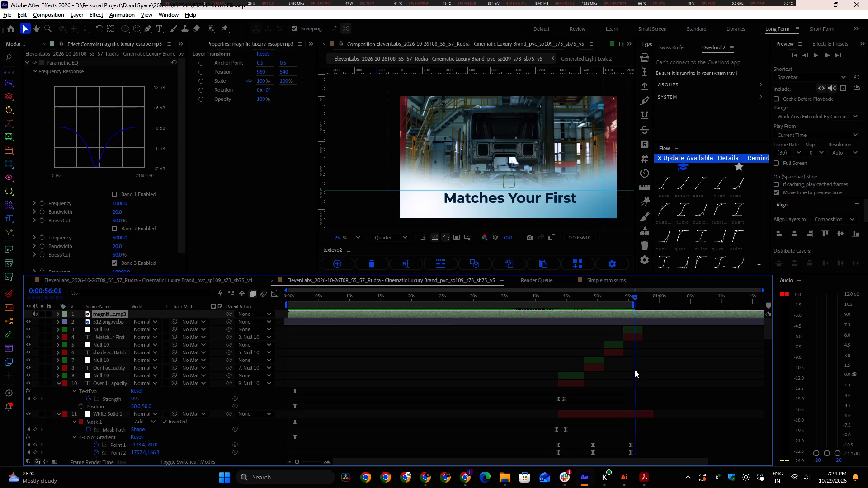
pyautogui.moveTo(635, 370); pyautogui.dragTo(623, 371)
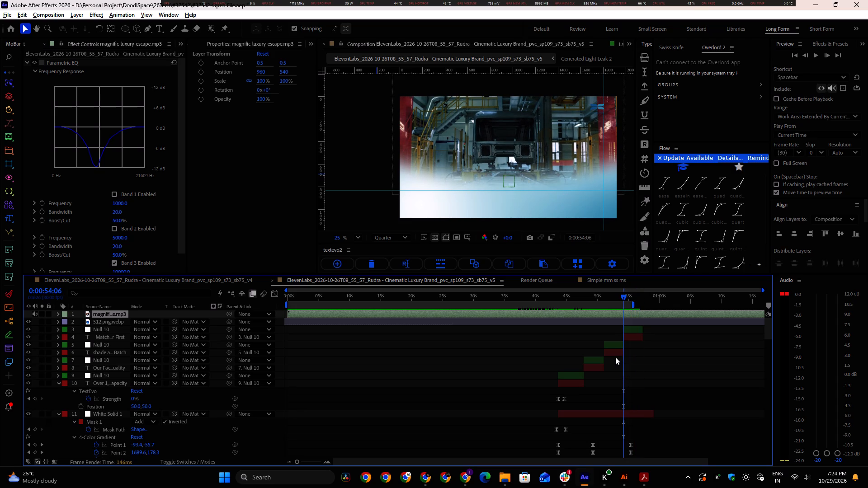
# Add the v5 composition to the render queue and choose the #32542 project folder for its output movie.
pyautogui.hotkey('ctrl', 'm')
pyautogui.click(336, 385)
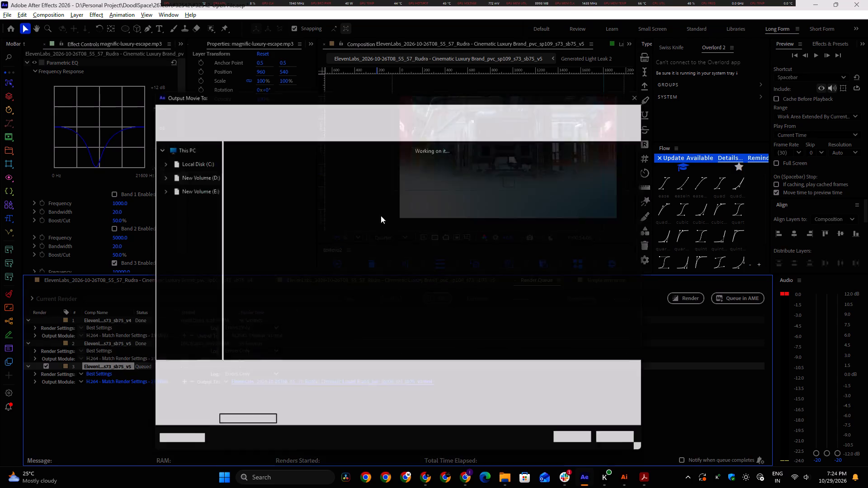
pyautogui.click(174, 238)
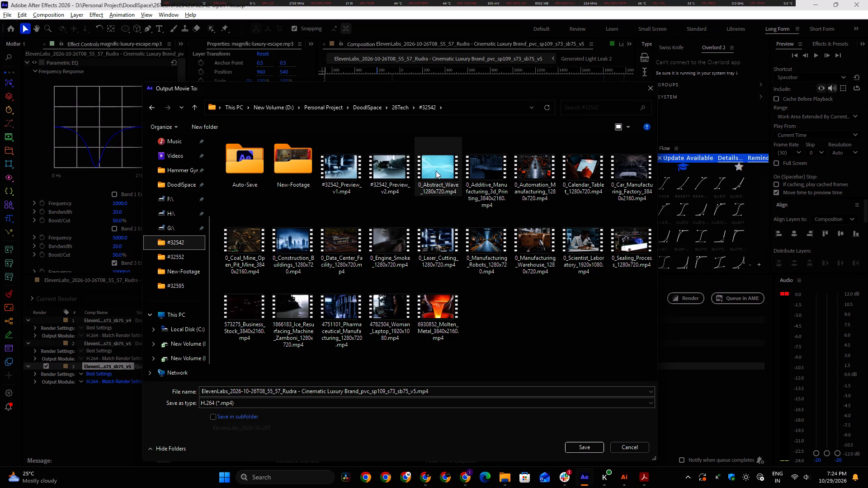
# Base the output file name on #32542_Preview_v2.mp4, replacing "Preview" with "Progress" to make #32542_Progress_v2.mp4.
pyautogui.click(388, 168)
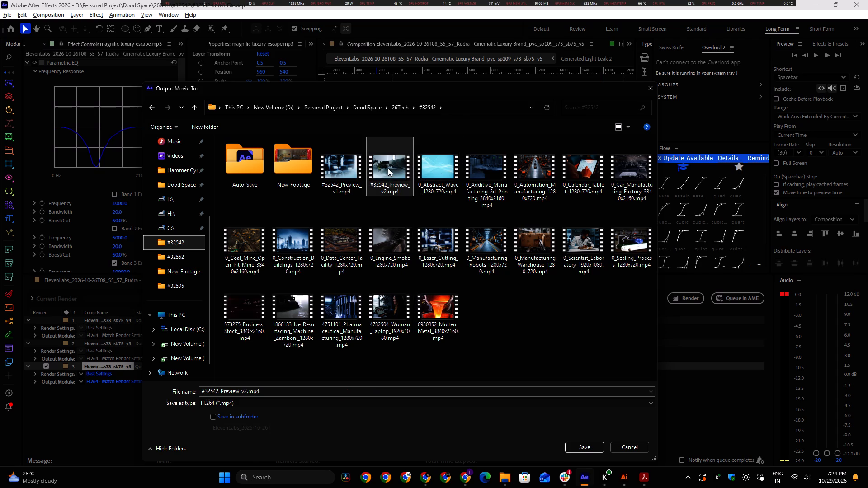
pyautogui.click(242, 394)
pyautogui.press('Right')
pyautogui.press('Left')
pyautogui.press('Left')
pyautogui.press('Left')
pyautogui.press('Left')
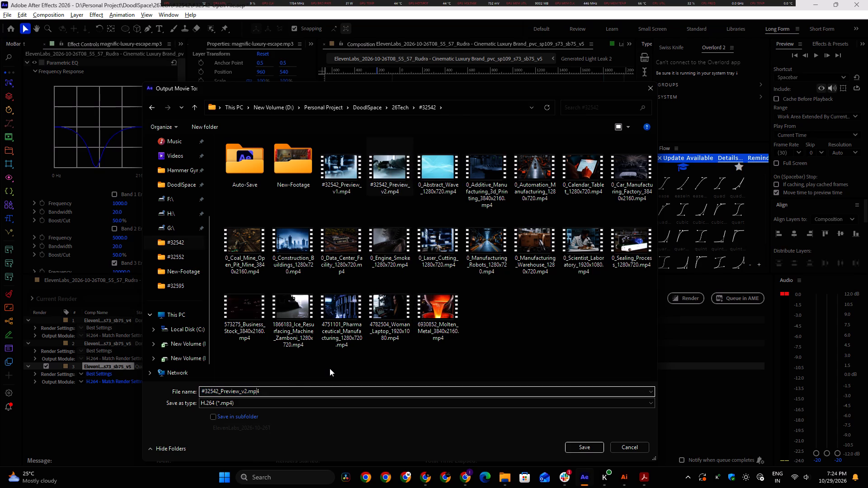
pyautogui.press('Left')
pyautogui.press('Right')
pyautogui.hotkey('shift', 'Left')
pyautogui.hotkey('shift', 'Left')
pyautogui.hotkey('shift', 'Left')
pyautogui.hotkey('shift', 'Left')
pyautogui.hotkey('shift', 'Left')
pyautogui.hotkey('shift', 'Left')
pyautogui.hotkey('shift', 'Left')
pyautogui.hotkey('shift', 'Left')
pyautogui.press('Right')
pyautogui.press('Left')
pyautogui.press('Left')
pyautogui.press('Left')
pyautogui.hotkey('shift', 'Left')
pyautogui.hotkey('shift', 'Left')
pyautogui.hotkey('shift', 'Left')
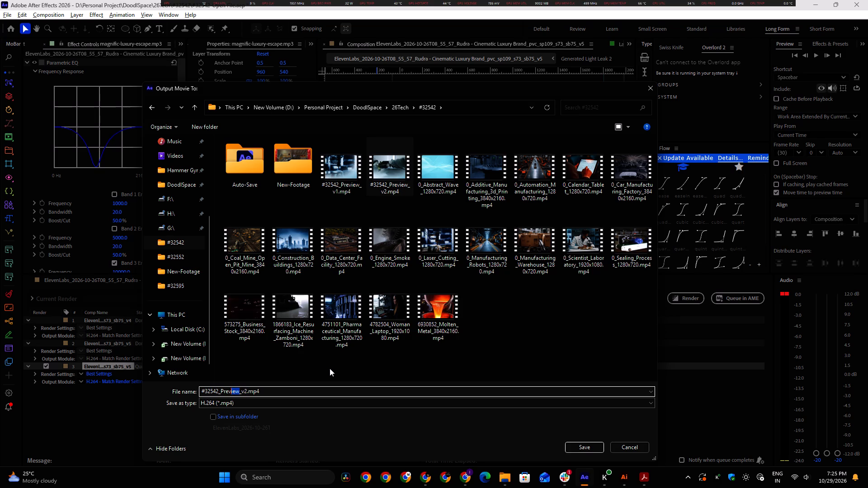
pyautogui.hotkey('shift', 'Left')
pyautogui.hotkey('shift', 'Left')
pyautogui.write('ogress')
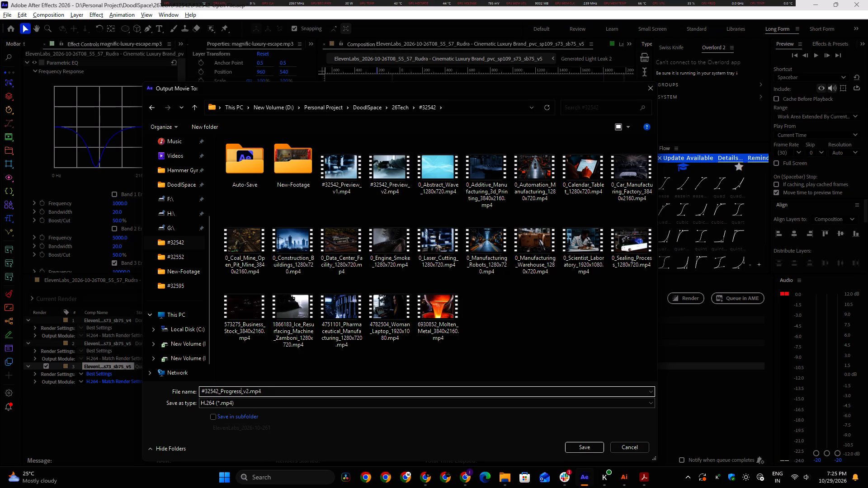
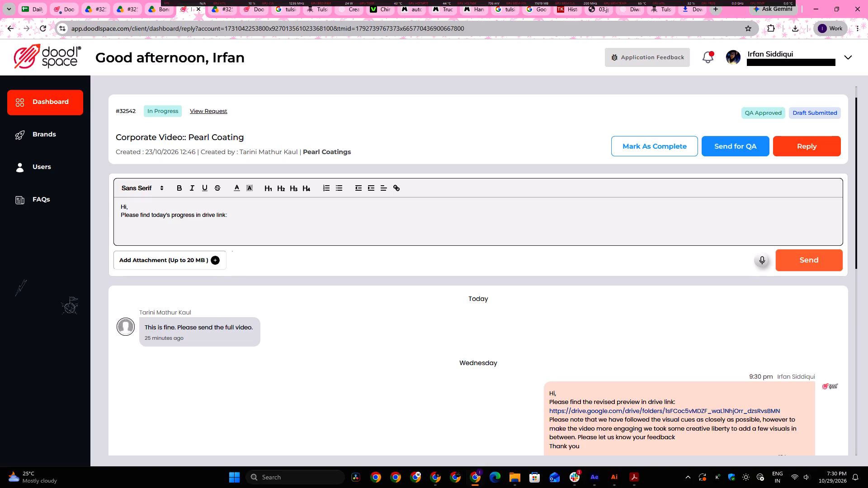
pyautogui.hotkey('shift', 'Return')
pyautogui.hotkey('ctrl', 'v')
pyautogui.hotkey('shift', 'Return')
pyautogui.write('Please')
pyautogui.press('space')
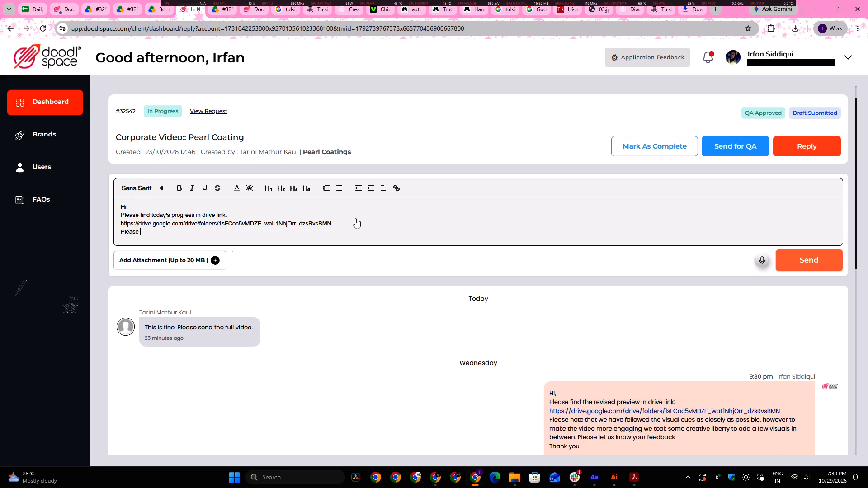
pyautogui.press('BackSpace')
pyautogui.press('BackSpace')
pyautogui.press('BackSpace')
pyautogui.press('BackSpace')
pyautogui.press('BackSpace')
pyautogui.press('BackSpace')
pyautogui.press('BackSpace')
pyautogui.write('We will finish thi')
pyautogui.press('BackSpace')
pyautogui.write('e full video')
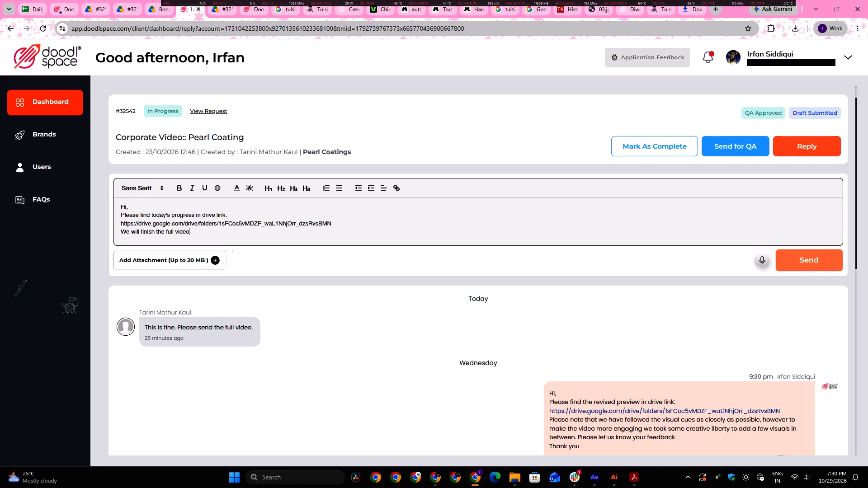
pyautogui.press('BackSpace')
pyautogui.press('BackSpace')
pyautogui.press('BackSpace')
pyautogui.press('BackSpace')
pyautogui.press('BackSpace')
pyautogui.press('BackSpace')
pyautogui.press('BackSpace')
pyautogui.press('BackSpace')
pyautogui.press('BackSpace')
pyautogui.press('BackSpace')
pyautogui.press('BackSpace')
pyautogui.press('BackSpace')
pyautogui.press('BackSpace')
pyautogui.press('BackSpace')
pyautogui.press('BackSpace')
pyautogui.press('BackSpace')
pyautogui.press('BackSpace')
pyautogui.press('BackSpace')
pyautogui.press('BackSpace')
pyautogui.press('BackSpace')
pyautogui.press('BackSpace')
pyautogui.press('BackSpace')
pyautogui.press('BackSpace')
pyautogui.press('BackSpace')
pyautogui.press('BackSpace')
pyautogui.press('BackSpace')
# Add "Please expect the video to be completed and shared latest by tomorrow morning" below the link and close with "Thank you".
pyautogui.write('Please expect the video to be fn')
pyautogui.press('BackSpace')
pyautogui.write('inished')
pyautogui.press('space')
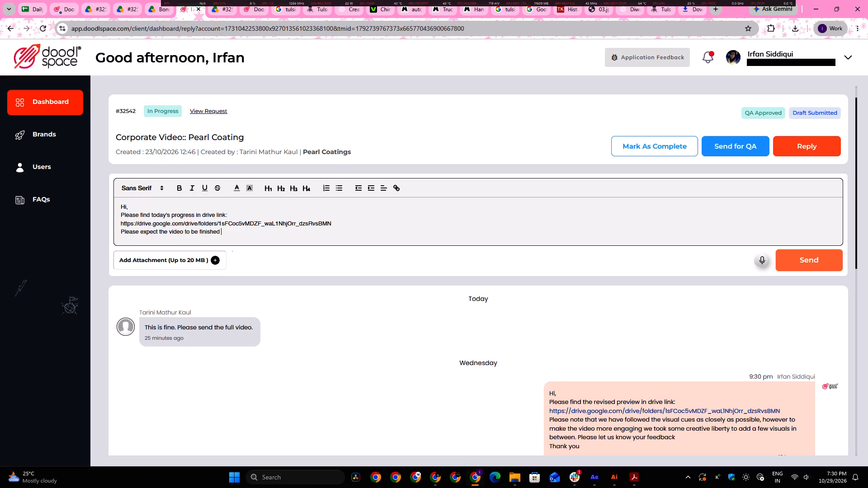
pyautogui.press('BackSpace')
pyautogui.press('BackSpace')
pyautogui.press('BackSpace')
pyautogui.press('BackSpace')
pyautogui.press('BackSpace')
pyautogui.press('BackSpace')
pyautogui.press('BackSpace')
pyautogui.press('BackSpace')
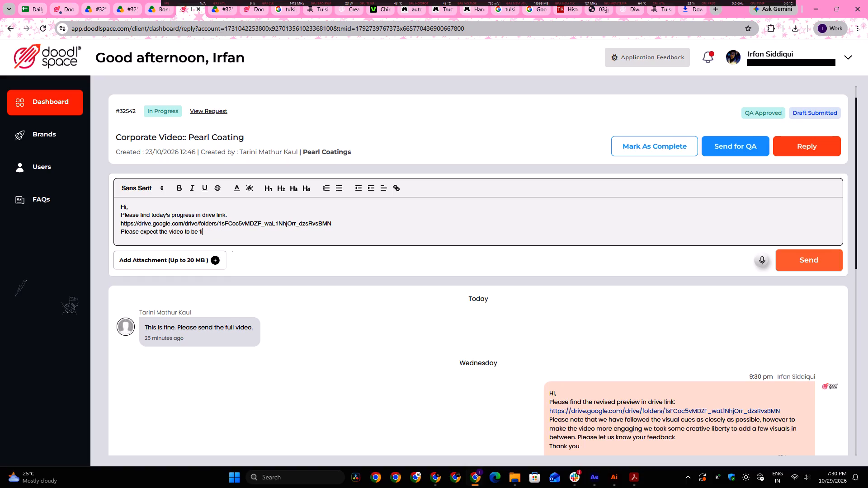
pyautogui.press('BackSpace')
pyautogui.write('completr')
pyautogui.press('BackSpace')
pyautogui.write('ed and share by tim')
pyautogui.press('BackSpace')
pyautogui.press('BackSpace')
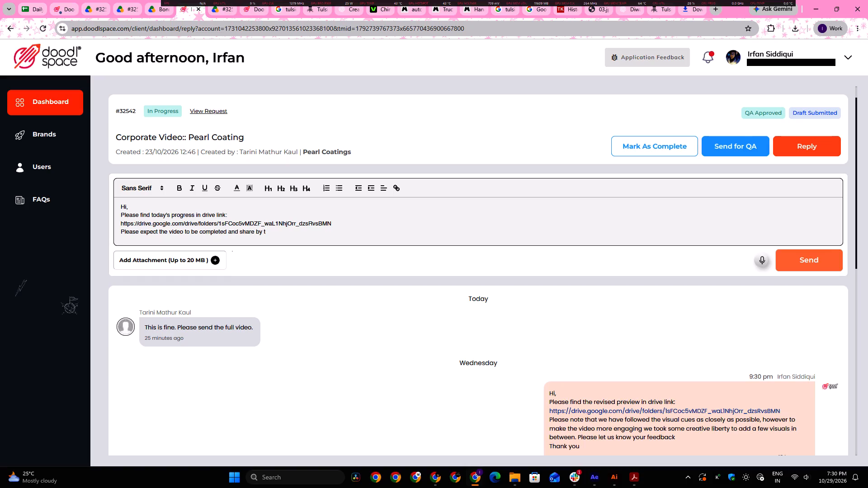
pyautogui.press('BackSpace')
pyautogui.press('BackSpace')
pyautogui.press('BackSpace')
pyautogui.press('BackSpace')
pyautogui.press('BackSpace')
pyautogui.write('d latest by tm')
pyautogui.press('BackSpace')
pyautogui.press('m')
pyautogui.press('BackSpace')
pyautogui.write('omorrow mornin')
pyautogui.press('g')
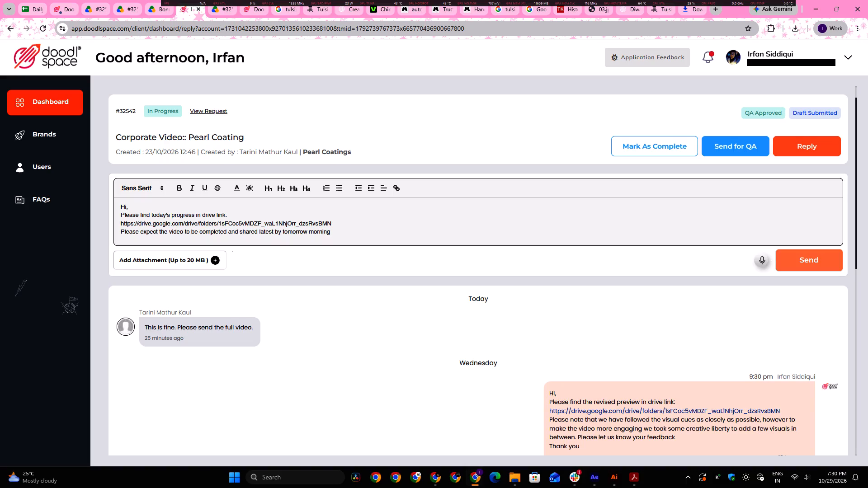
pyautogui.hotkey('shift', 'Return')
pyautogui.write('Thank you')
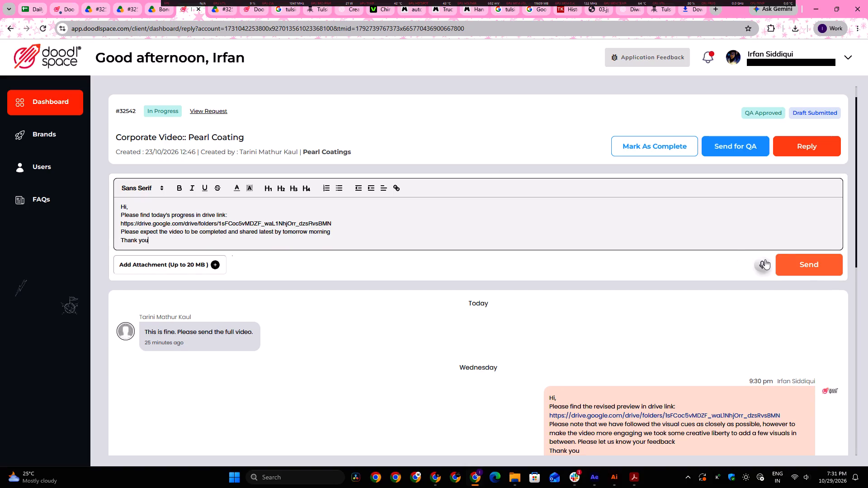
# Send the reply to the client, confirming all six draft-submission checks.
pyautogui.click(795, 262)
pyautogui.click(329, 181)
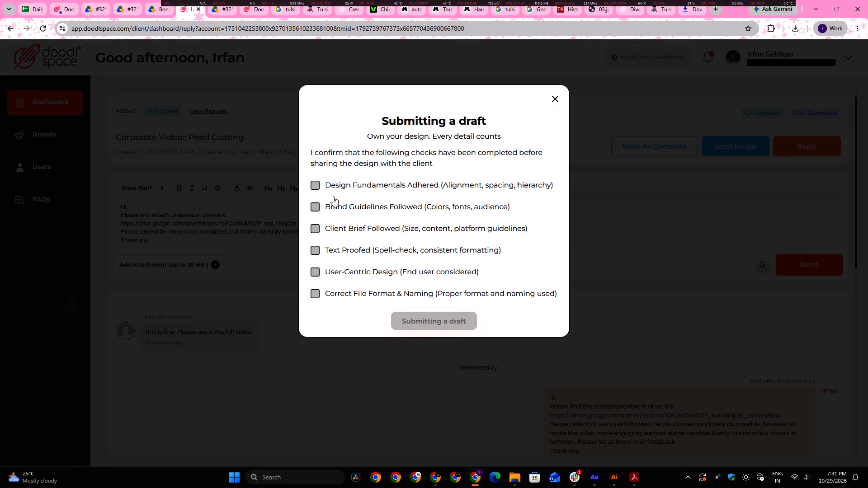
pyautogui.click(335, 202)
pyautogui.click(337, 244)
pyautogui.click(340, 232)
pyautogui.click(345, 282)
pyautogui.click(346, 295)
pyautogui.click(427, 319)
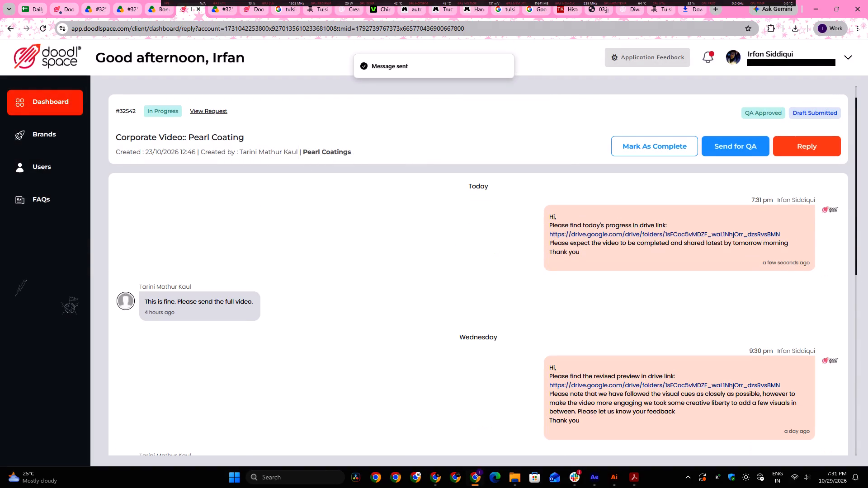
# Switch to the Job vs Business ticket, return to the Mint Money ticket list and open Diwali Bonus Reel, #32595.
pyautogui.click(61, 6)
pyautogui.click(502, 93)
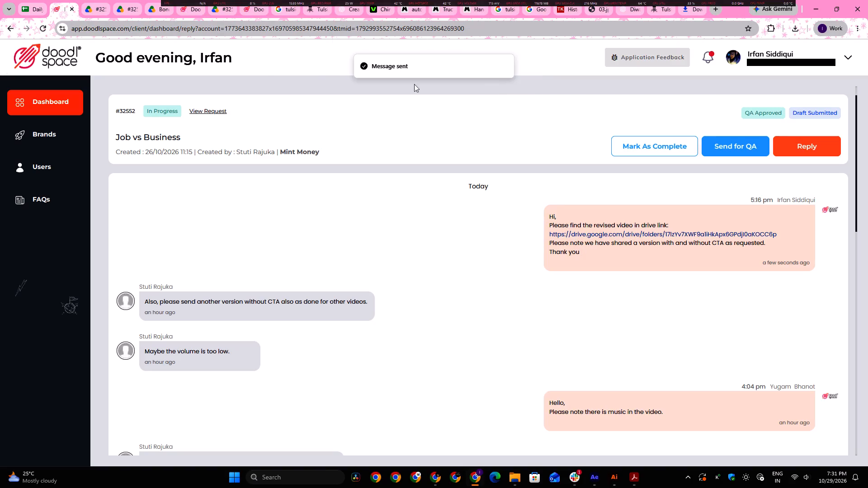
pyautogui.scroll(2, 106, 103)
pyautogui.click(123, 99)
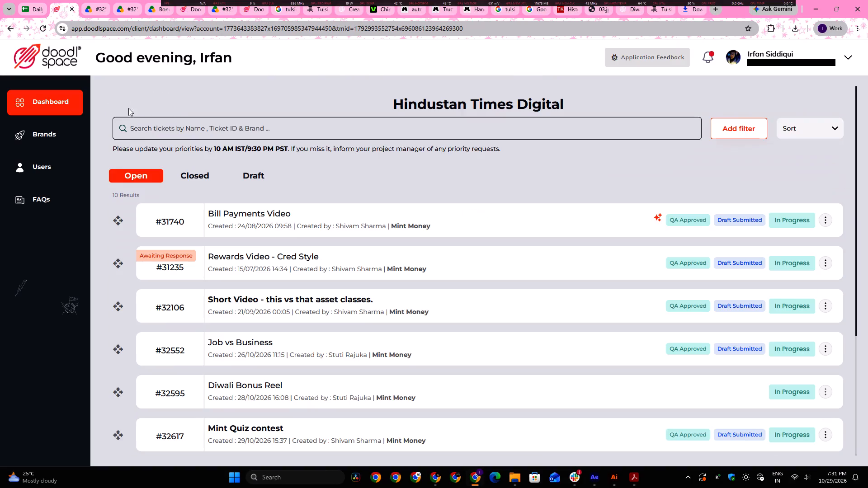
pyautogui.scroll(-7, 308, 246)
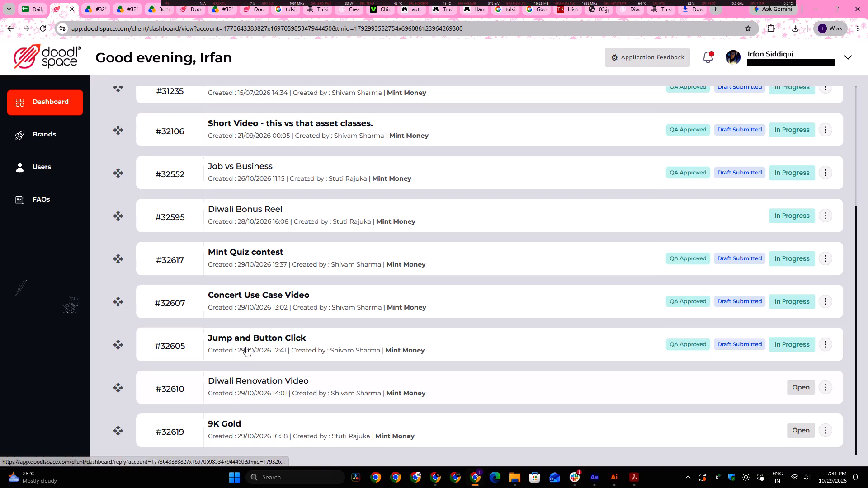
pyautogui.click(241, 211)
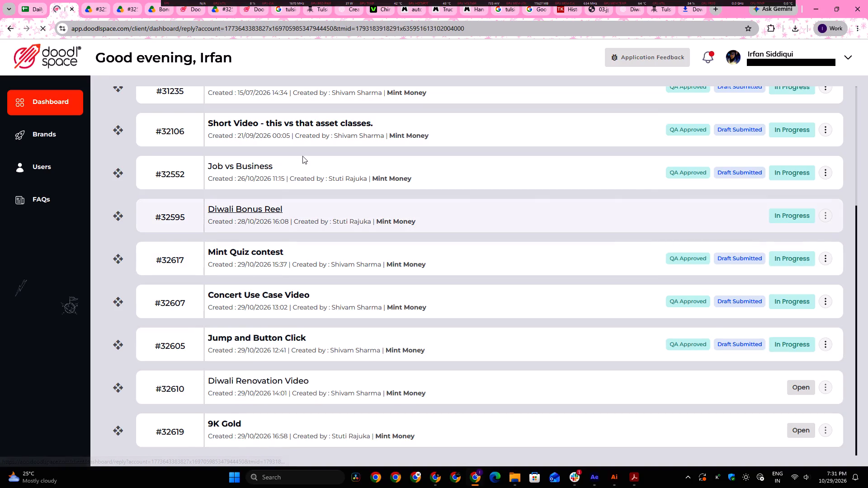
# Send the Diwali Bonus Reel ticket for QA, confirming all six quality checks.
pyautogui.click(753, 169)
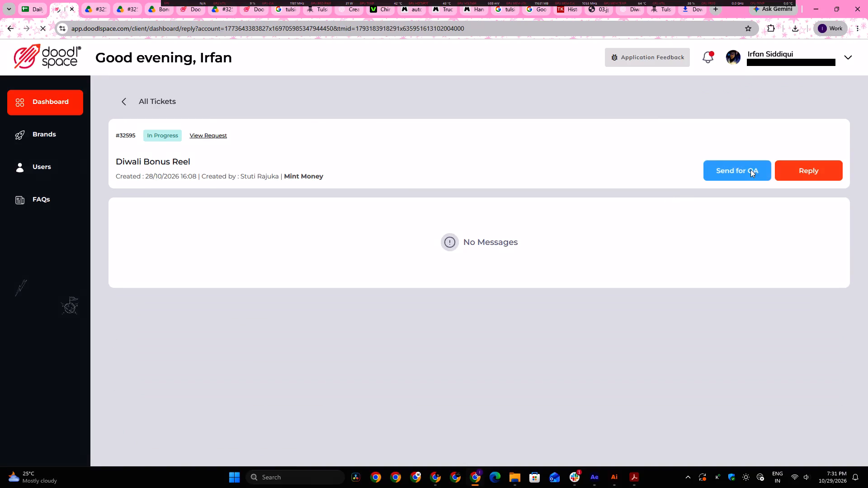
pyautogui.click(355, 187)
pyautogui.click(353, 207)
pyautogui.click(352, 230)
pyautogui.click(350, 251)
pyautogui.click(347, 267)
pyautogui.click(345, 285)
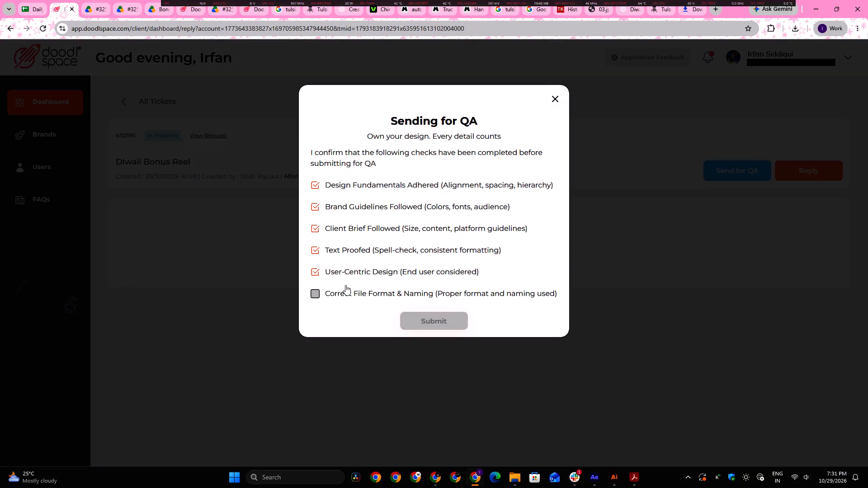
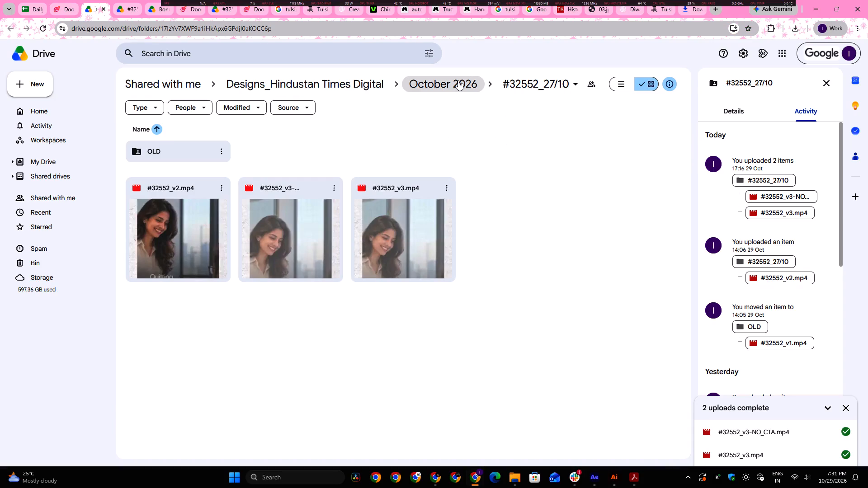
# Create a folder named #32595_29/10 in Drive's October 2026 folder, copying the number from the Diwali Bonus Reel ticket, and open it.
pyautogui.click(458, 80)
pyautogui.click(64, 4)
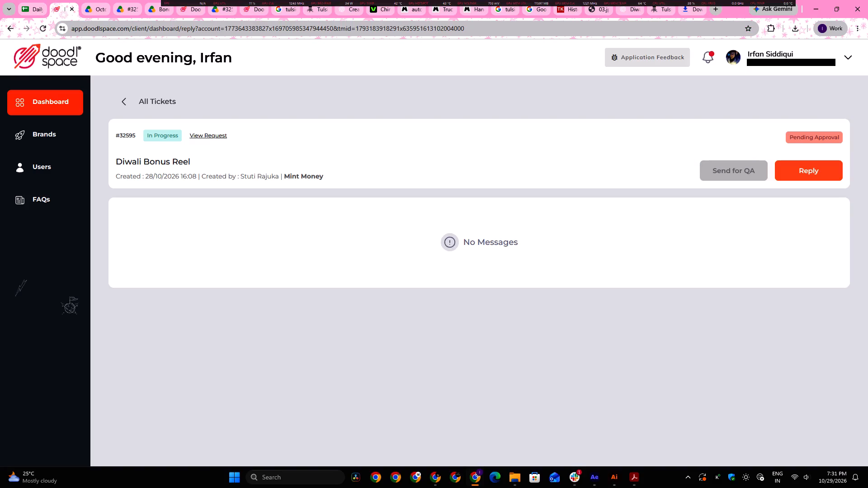
pyautogui.moveTo(113, 135); pyautogui.dragTo(137, 134)
pyautogui.hotkey('ctrl', 'c')
pyautogui.hotkey('ctrl', 'c')
pyautogui.hotkey('ctrl', 'c')
pyautogui.click(95, 1)
pyautogui.rightClick(393, 244)
pyautogui.click(444, 252)
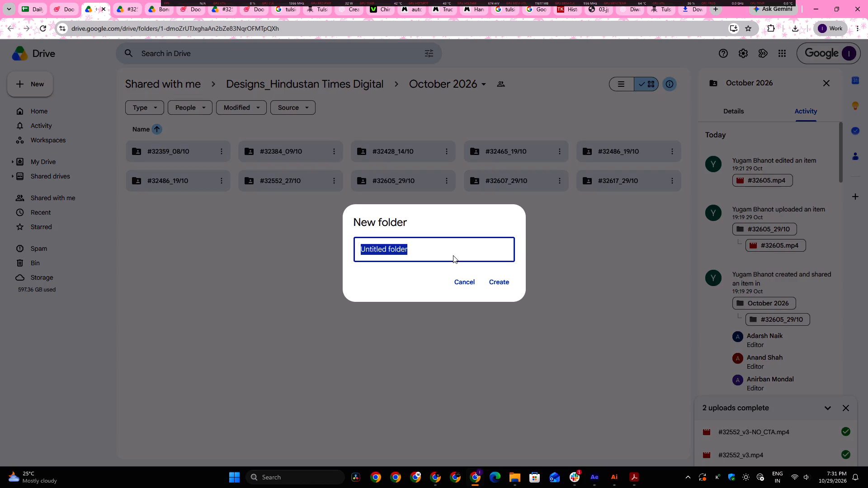
pyautogui.hotkey('ctrl', 'v')
pyautogui.hotkey('shift', '_')
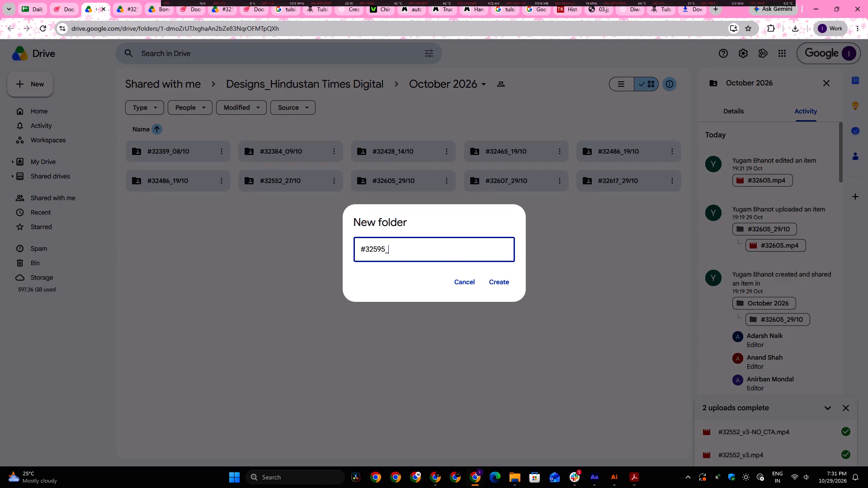
pyautogui.write('29')
pyautogui.press('/')
pyautogui.write('10')
pyautogui.click(494, 282)
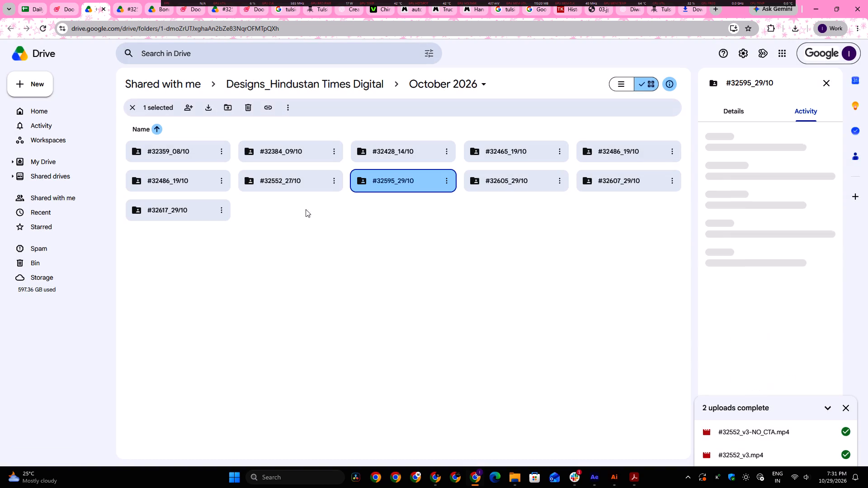
pyautogui.doubleClick(390, 188)
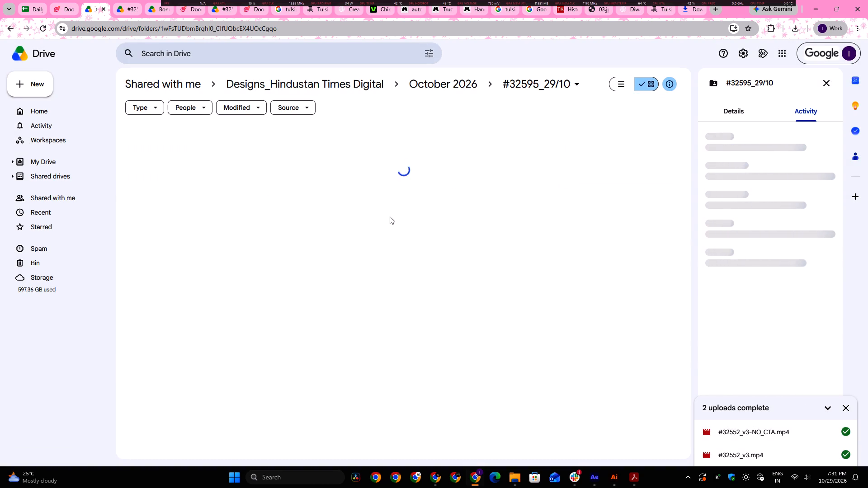